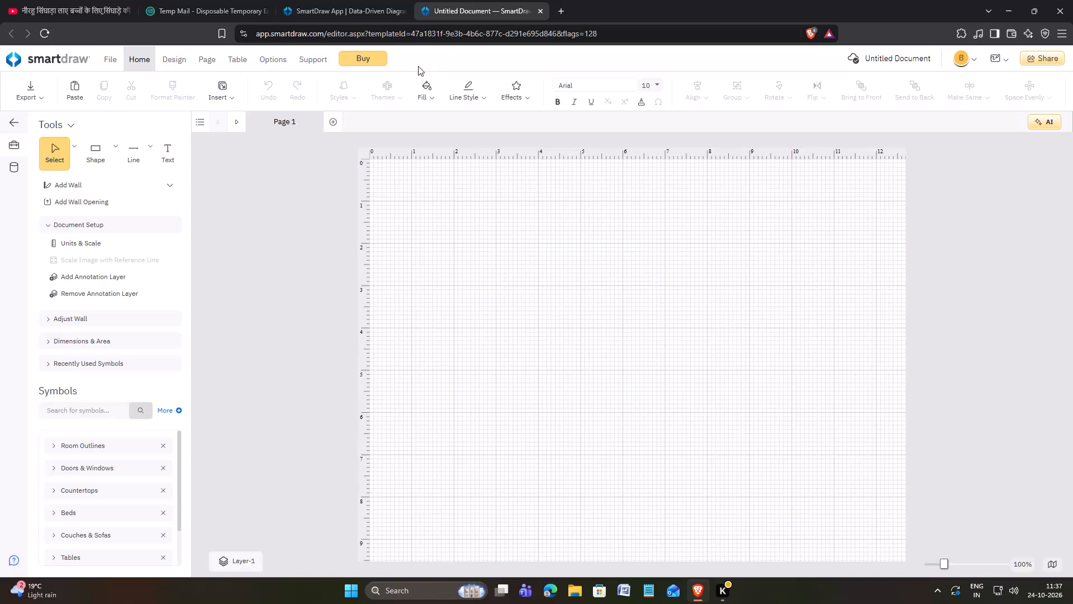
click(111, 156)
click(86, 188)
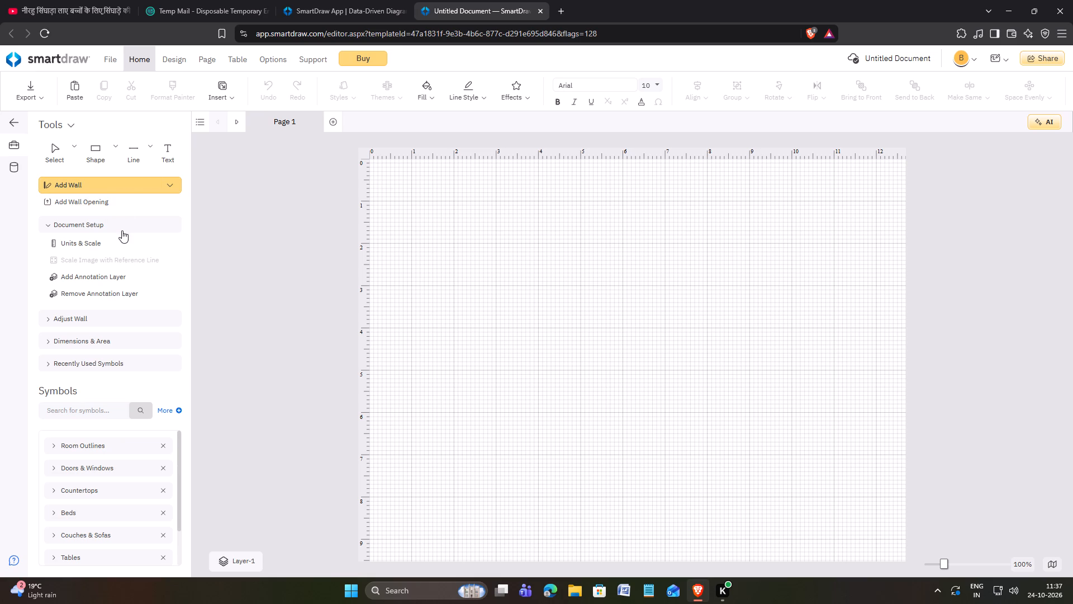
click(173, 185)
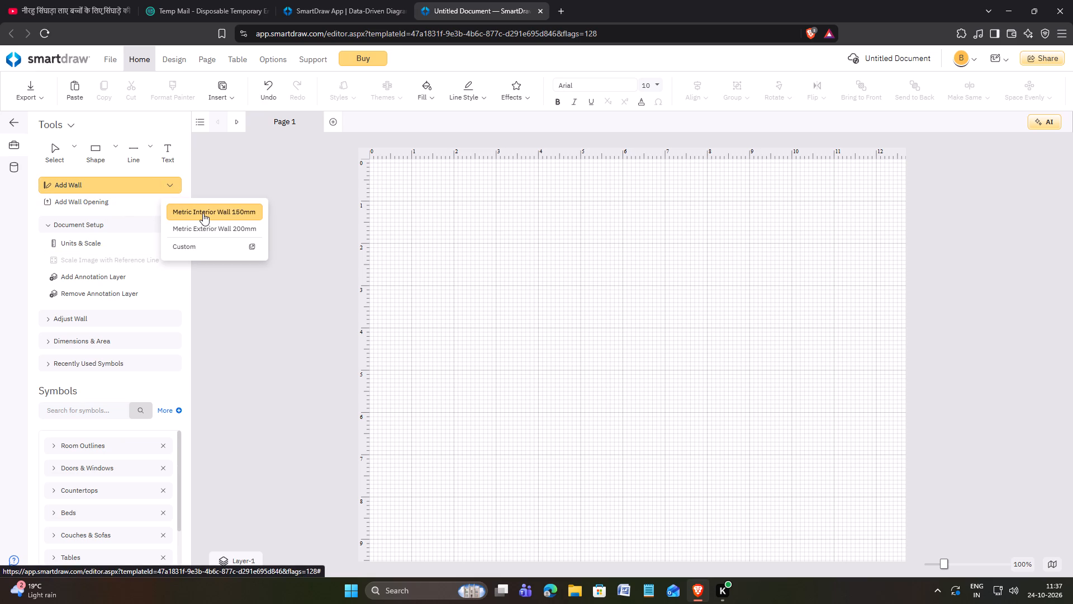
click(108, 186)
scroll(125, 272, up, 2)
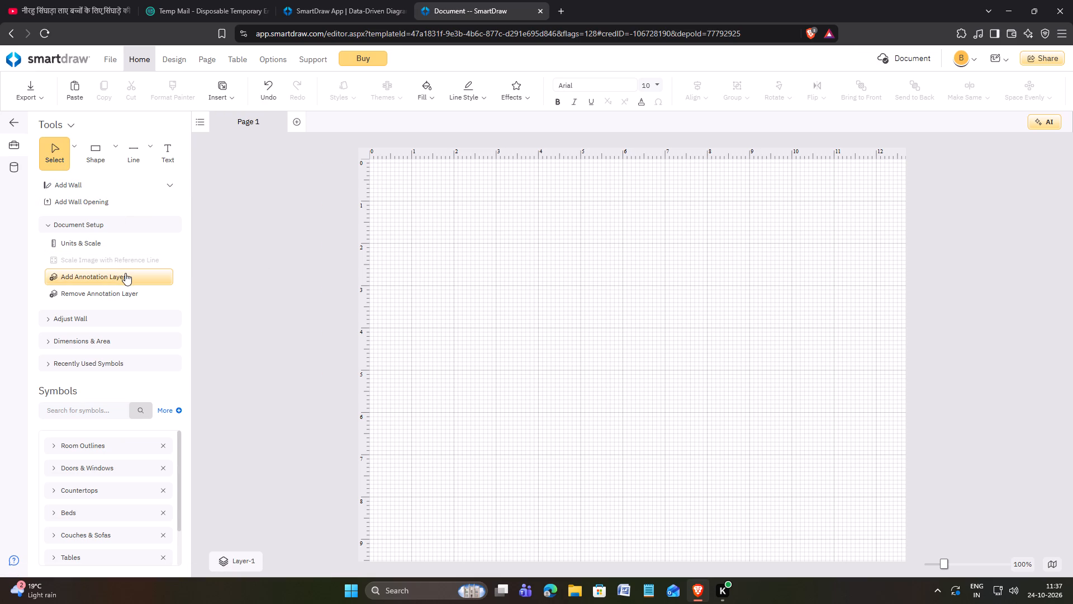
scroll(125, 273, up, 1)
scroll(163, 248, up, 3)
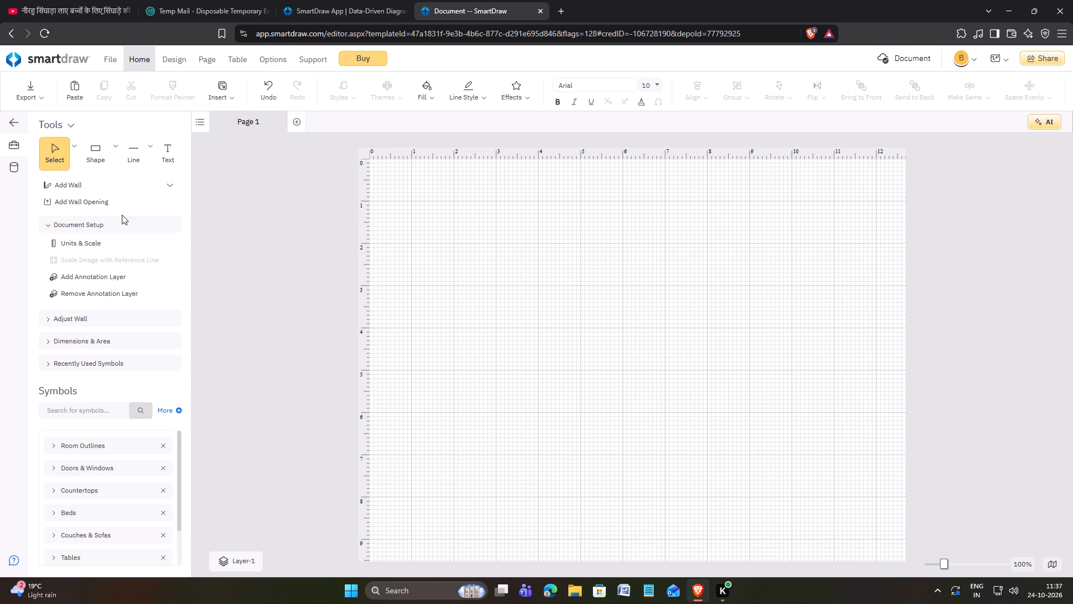
Draw a horizontal wall about 2.02 long in the upper-left area of the page, starting near ruler position 1, 2.
click(77, 187)
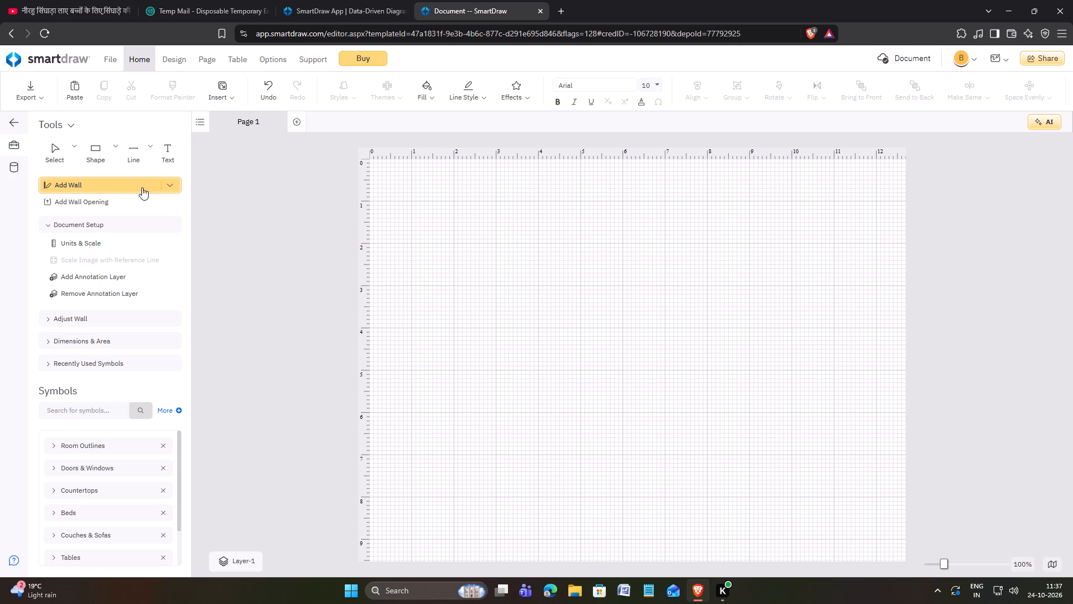
drag(411, 243, 528, 242)
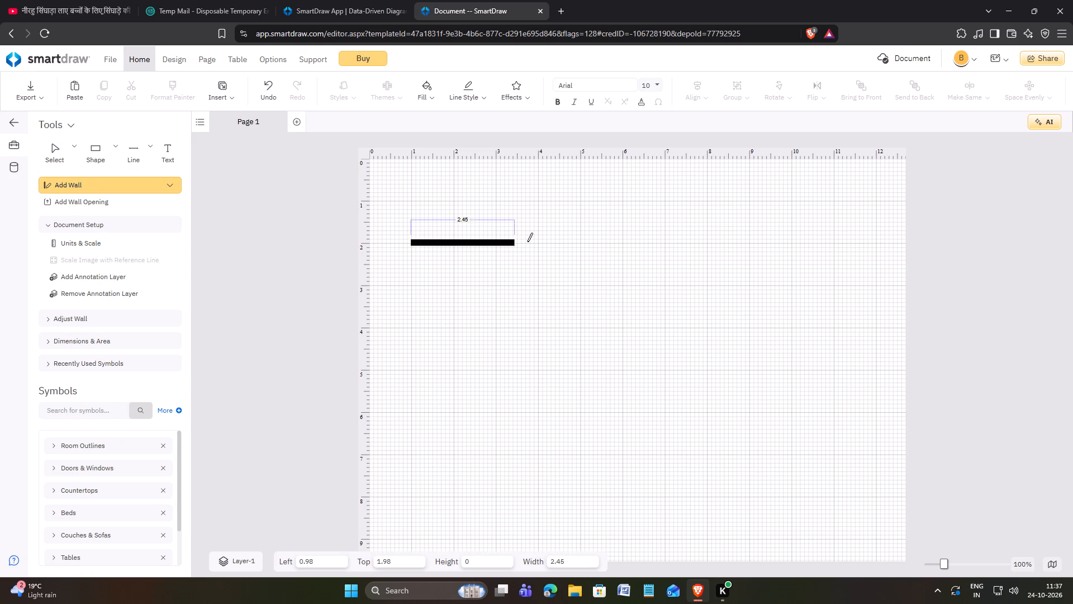
drag(528, 242, 535, 242)
drag(535, 242, 535, 242)
drag(535, 242, 513, 240)
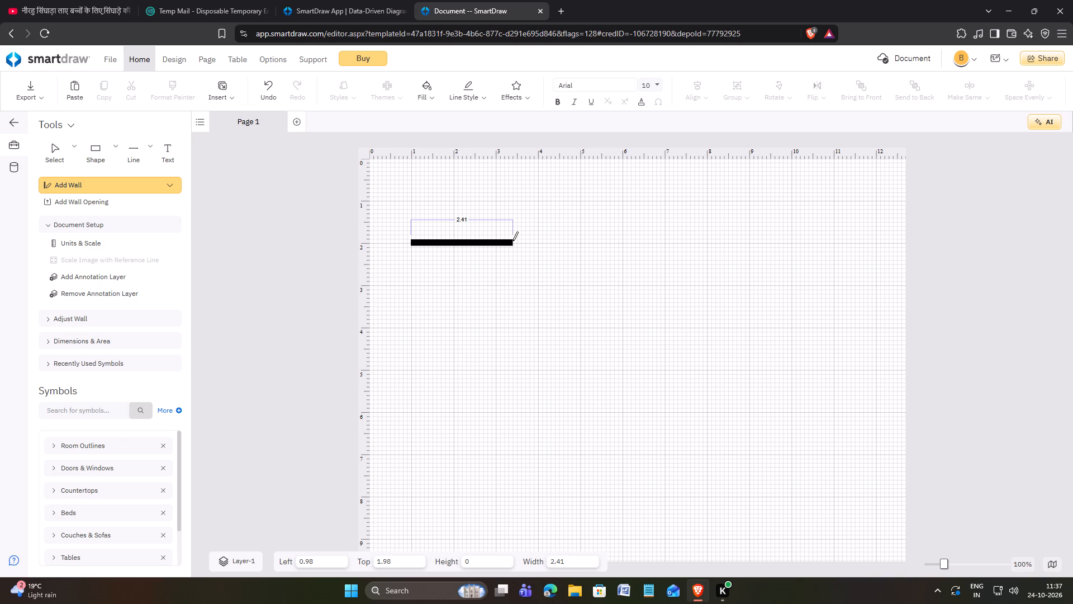
drag(513, 240, 499, 244)
drag(499, 244, 496, 244)
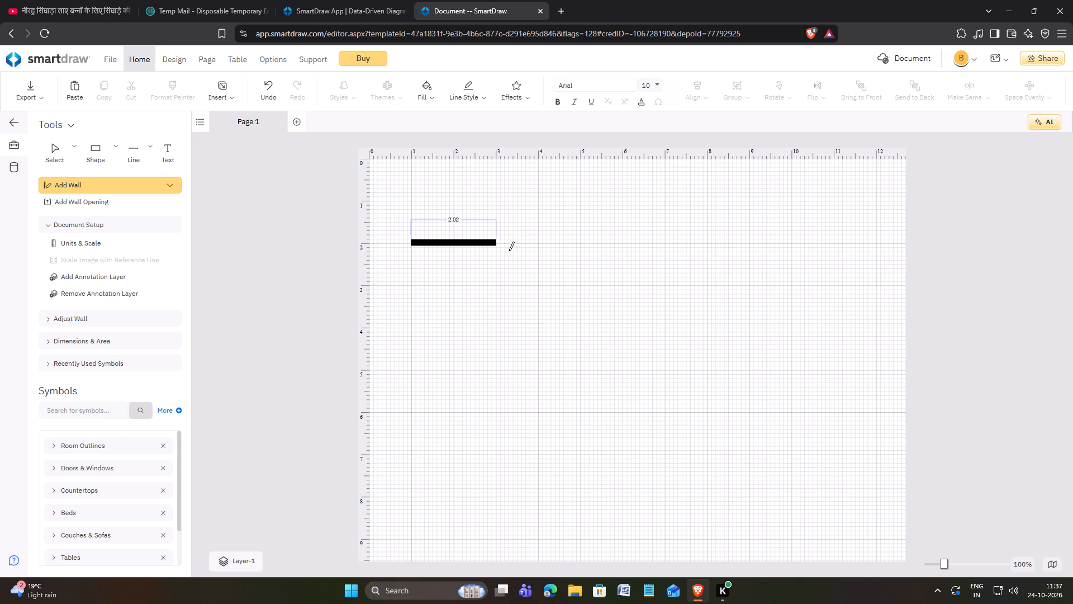
Draw a vertical wall about 1.00 long downward from the left end of the horizontal wall.
click(101, 188)
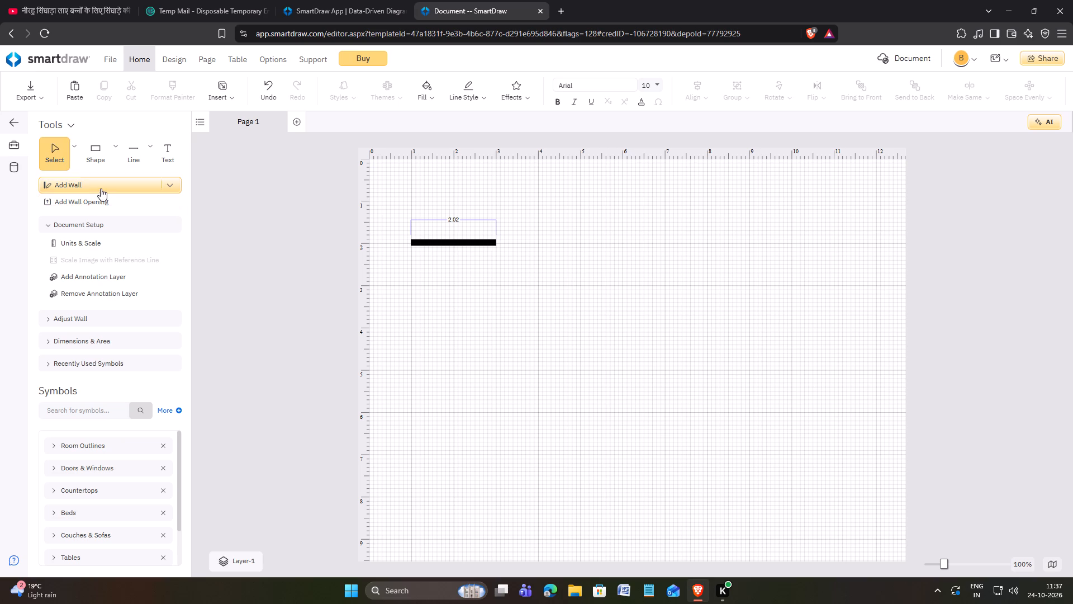
click(105, 186)
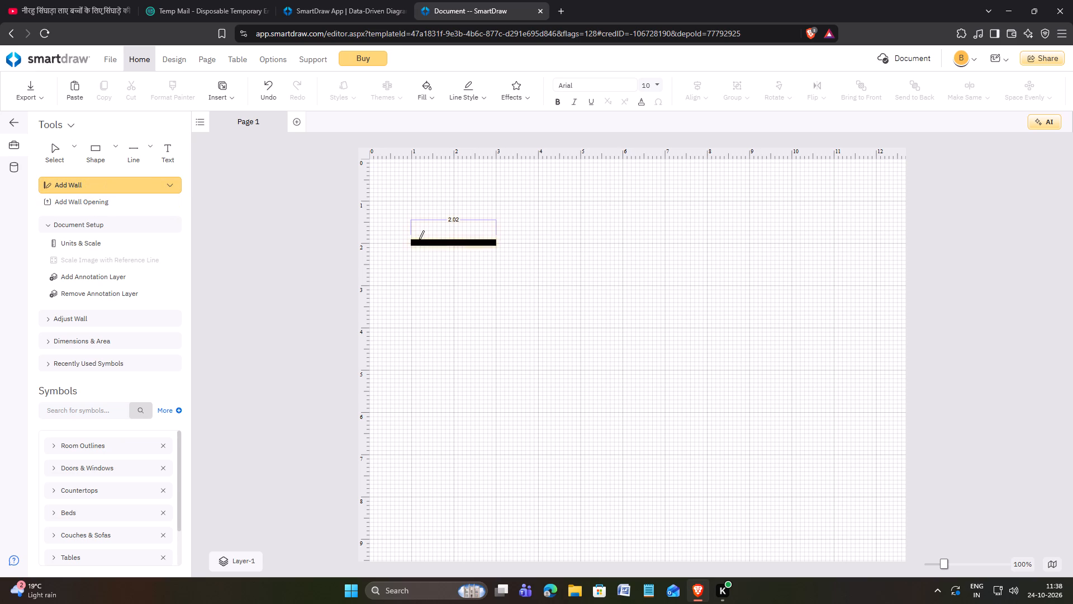
drag(412, 243, 410, 279)
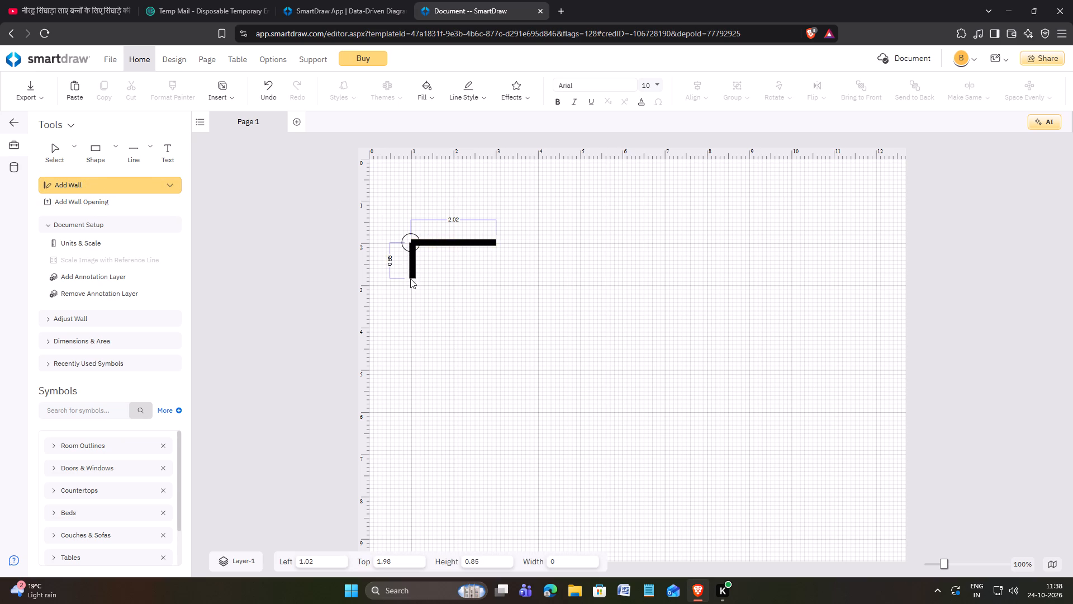
drag(410, 279, 412, 285)
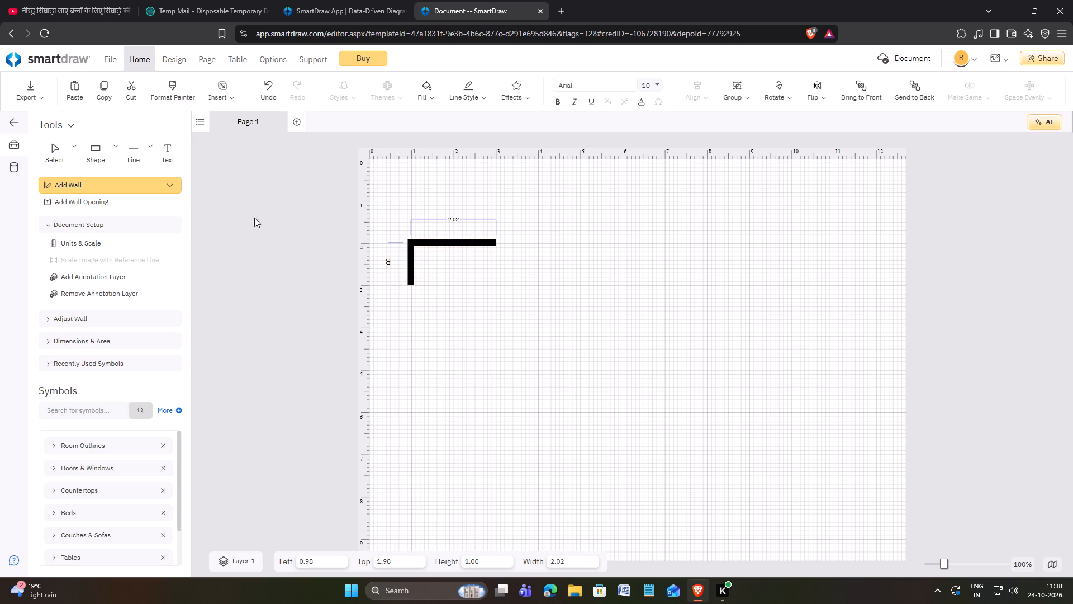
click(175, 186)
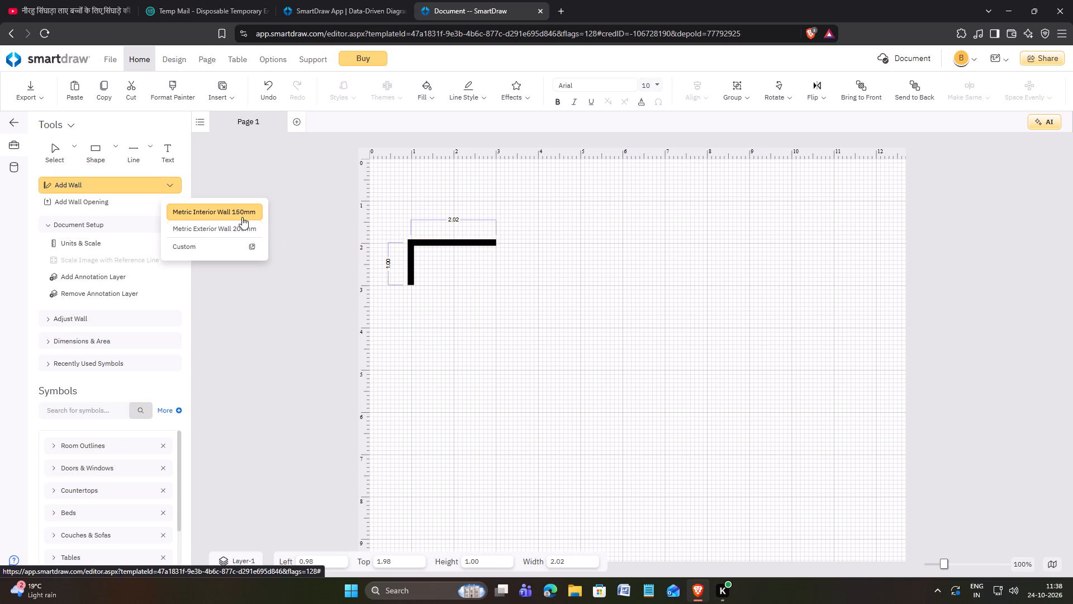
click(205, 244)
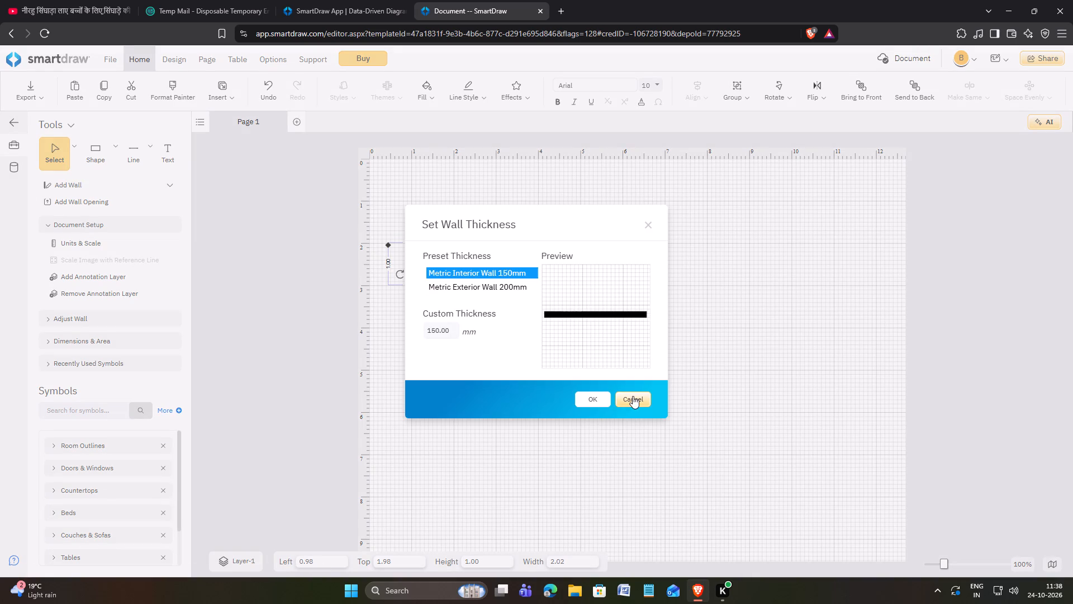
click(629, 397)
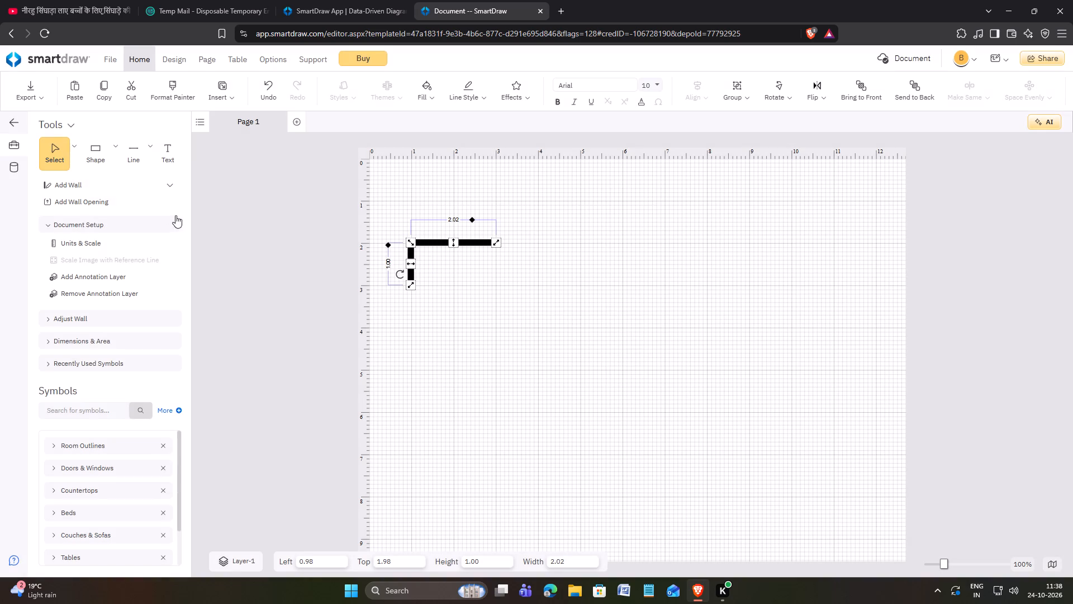
Add a wall about 0.94 long above the existing corner and a wall about 1.48 long running rightward from its upper end.
click(115, 188)
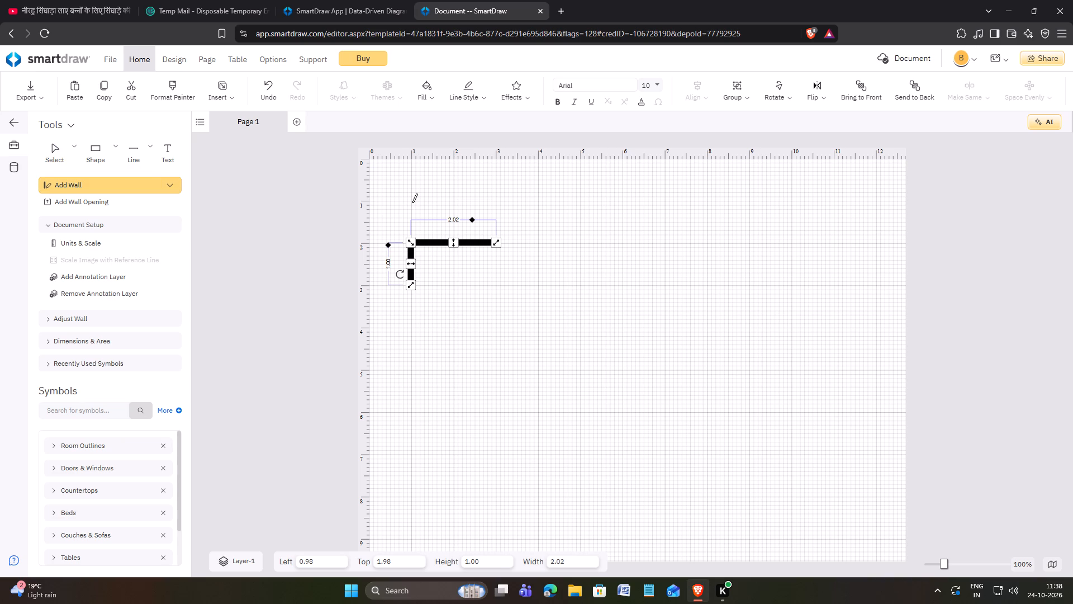
drag(412, 202, 411, 243)
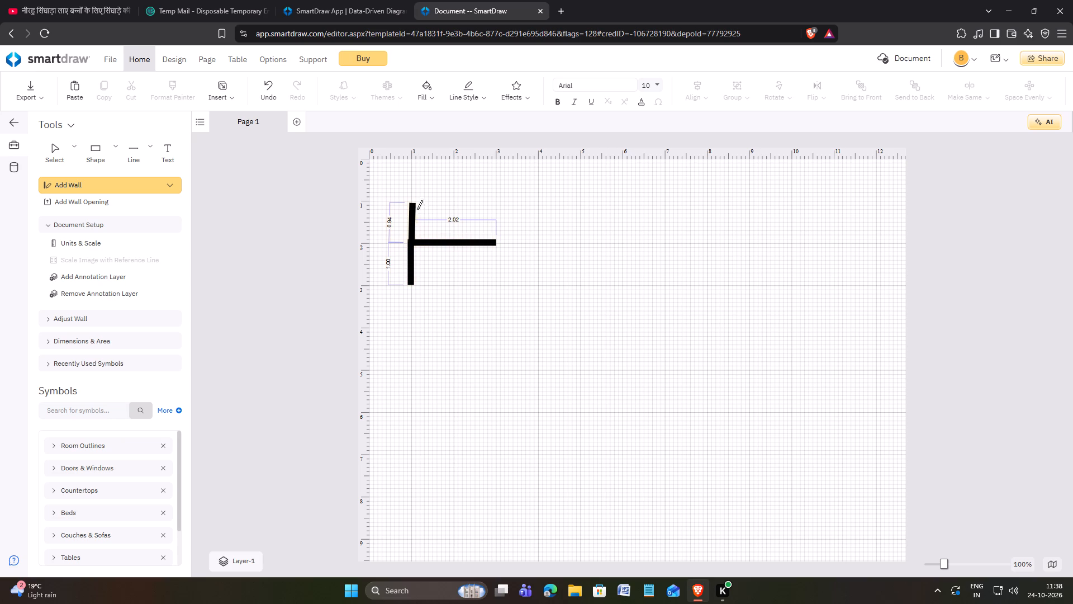
drag(415, 207, 477, 212)
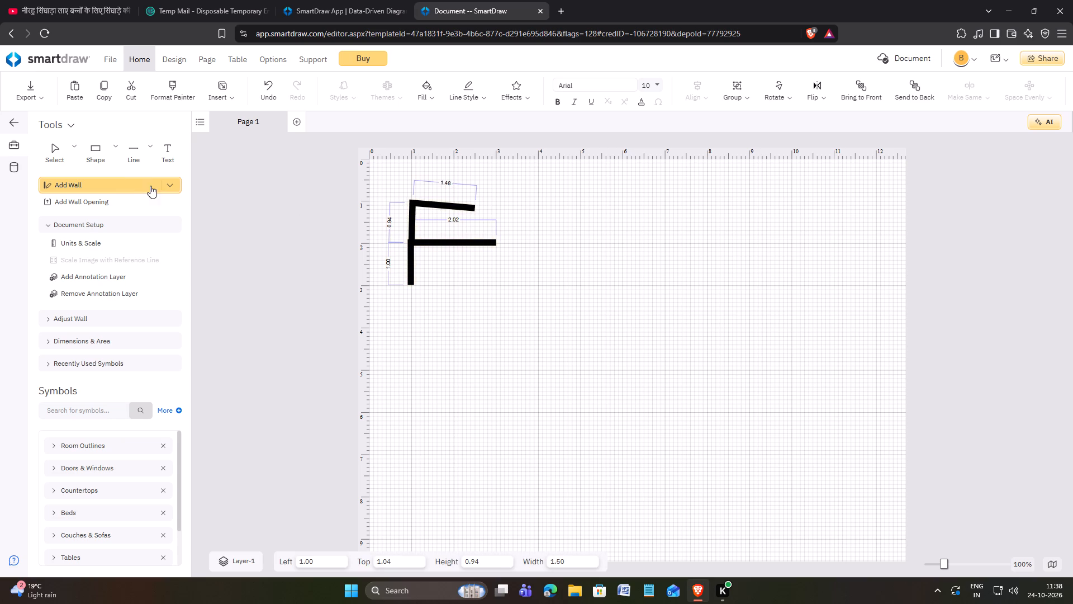
Level the sloping top wall and align its left corner with the vertical wall below, making it about 1.53 long.
click(64, 159)
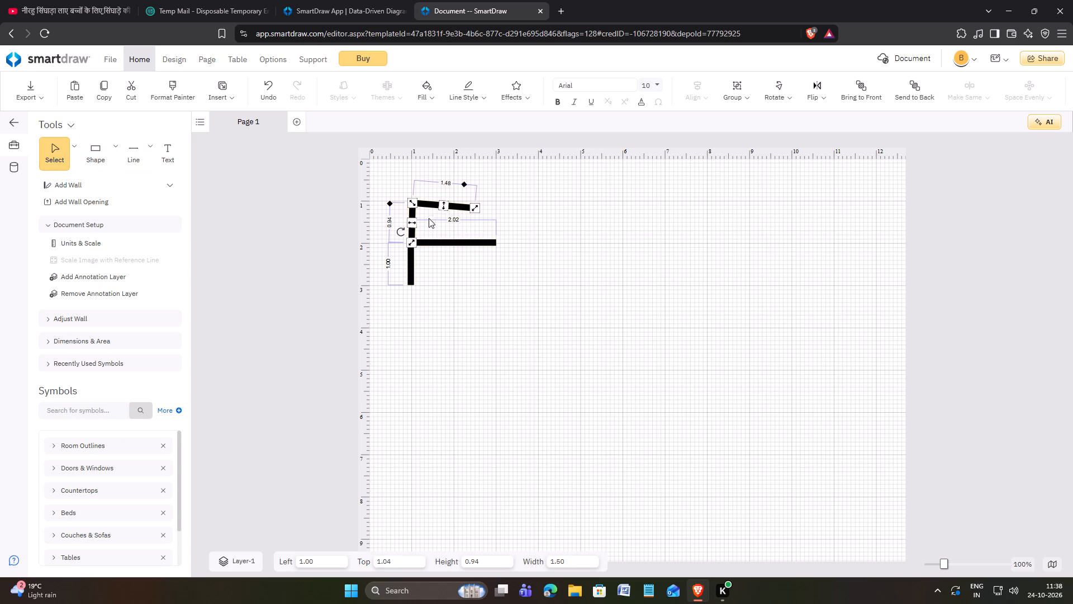
click(474, 208)
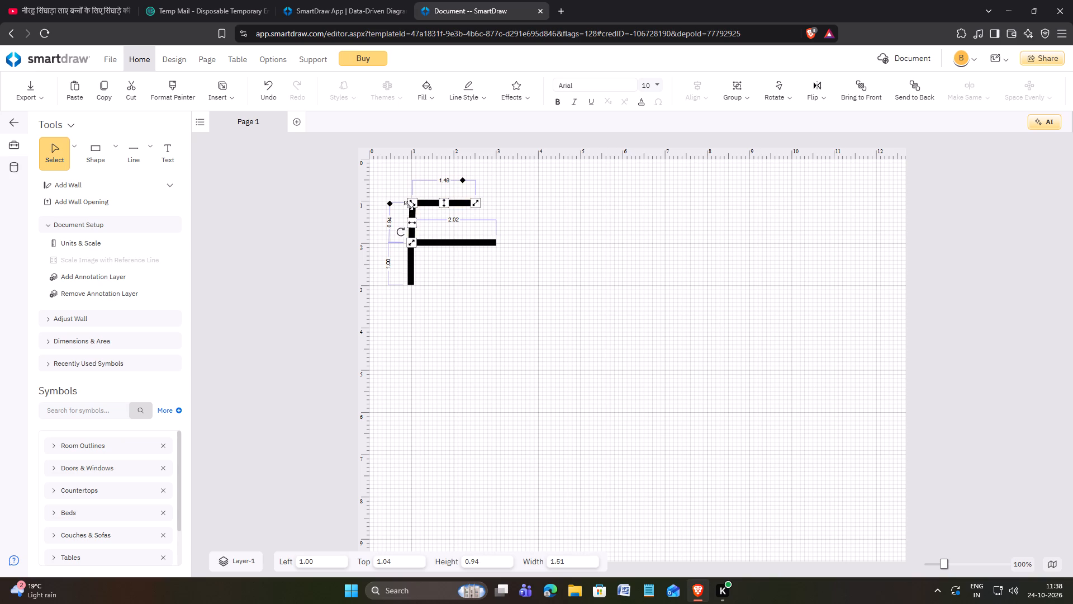
drag(412, 204, 402, 205)
click(412, 224)
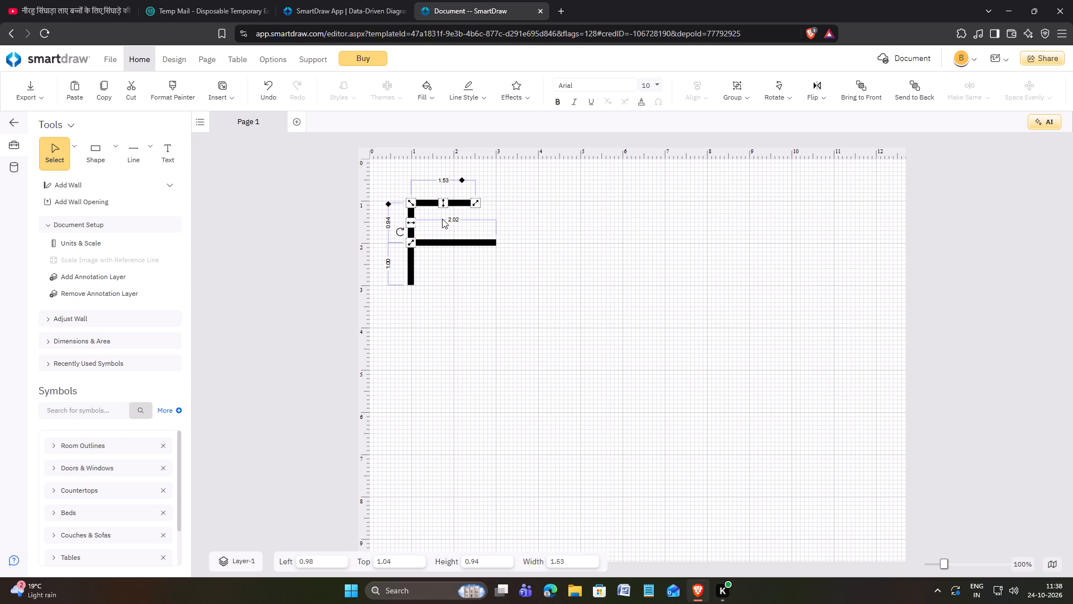
click(460, 219)
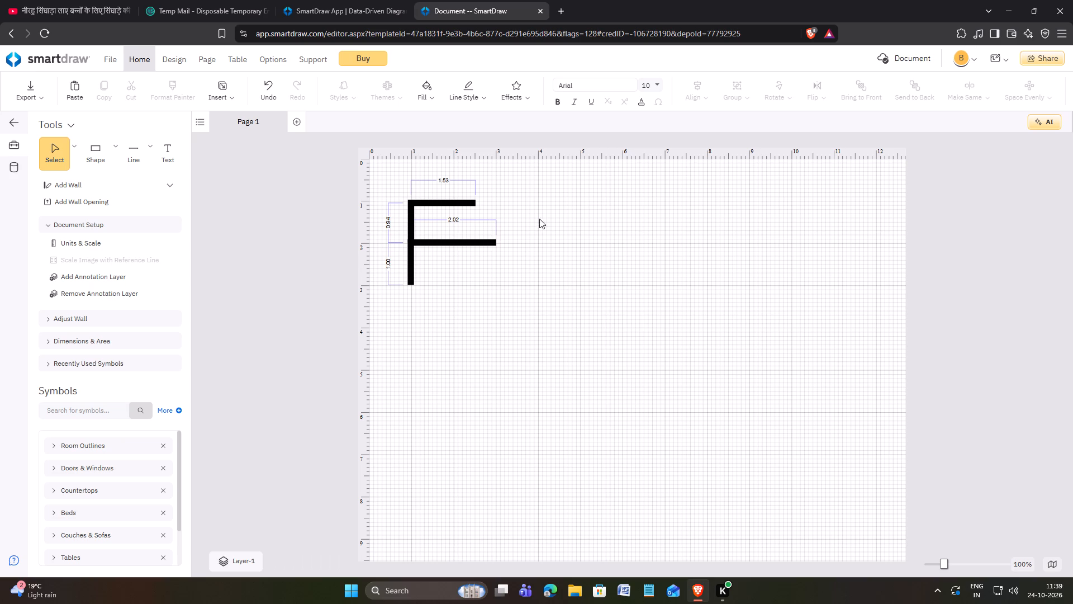
Extend the top wall's free end rightward to a length of about 4.41.
click(473, 202)
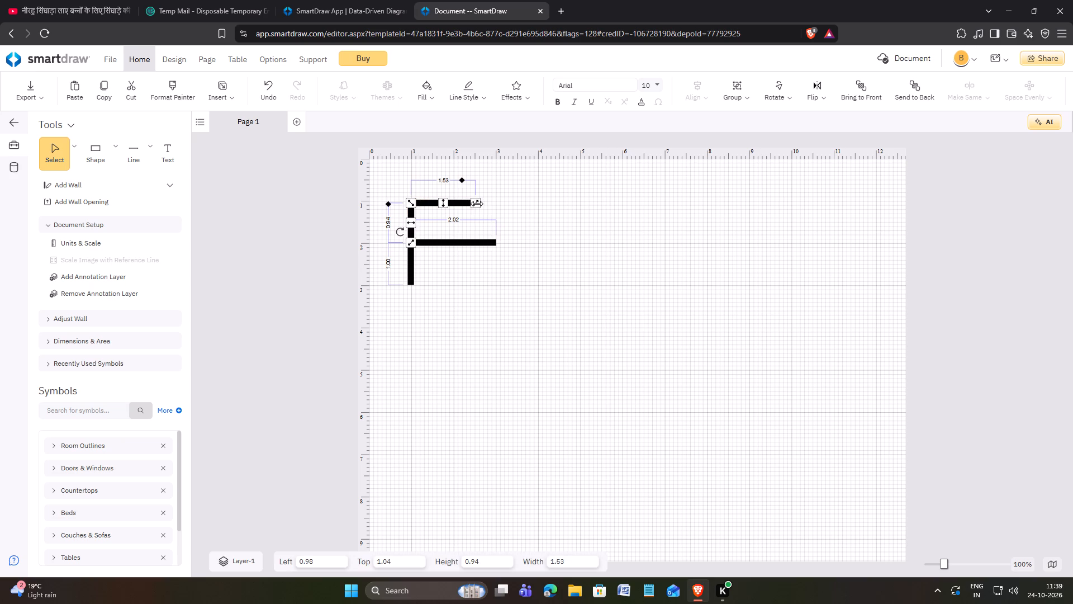
drag(477, 204, 561, 203)
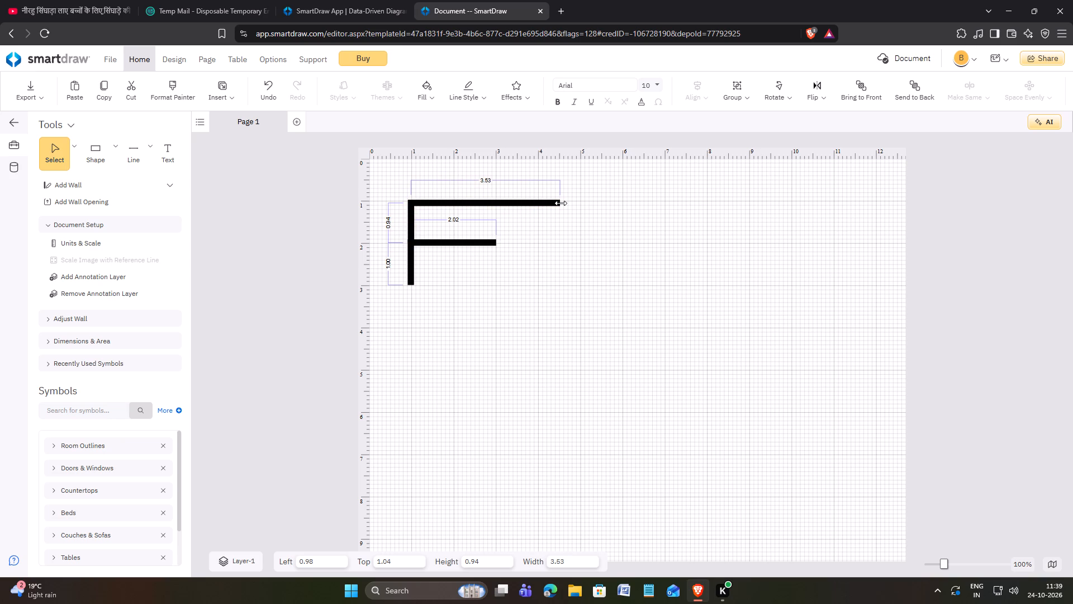
drag(561, 203, 601, 203)
drag(601, 203, 597, 203)
click(614, 223)
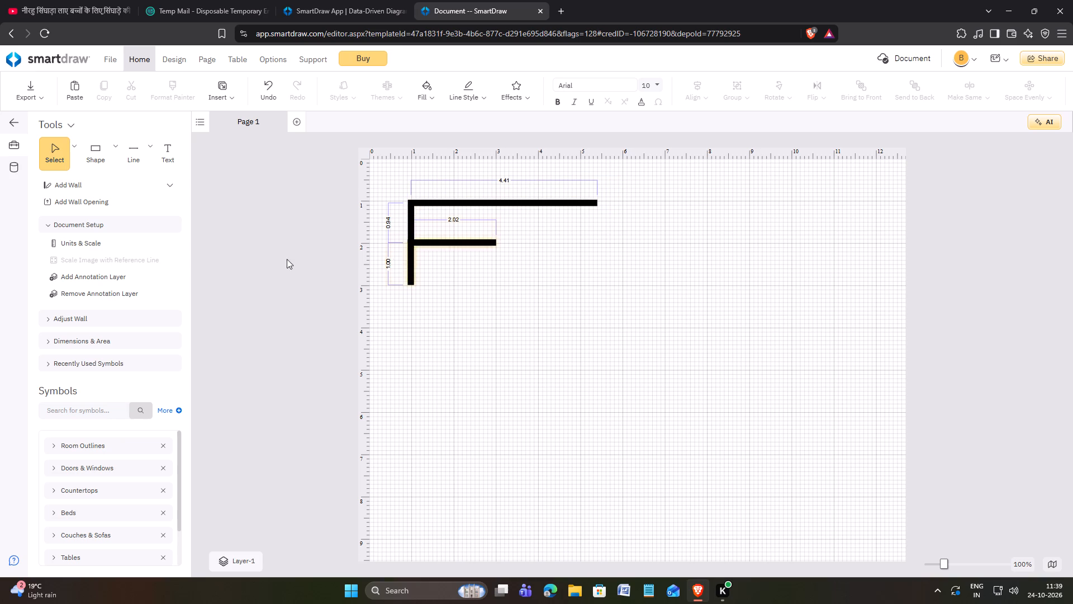
Draw a straight vertical wall about 7.82 long downward from the right end of the top wall.
click(122, 188)
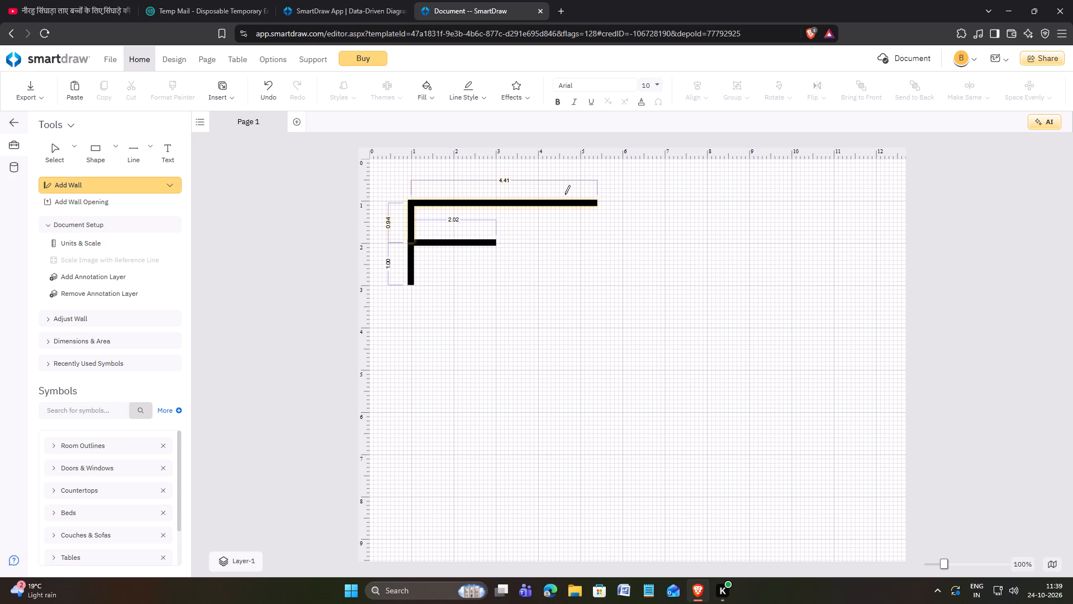
drag(596, 204, 595, 285)
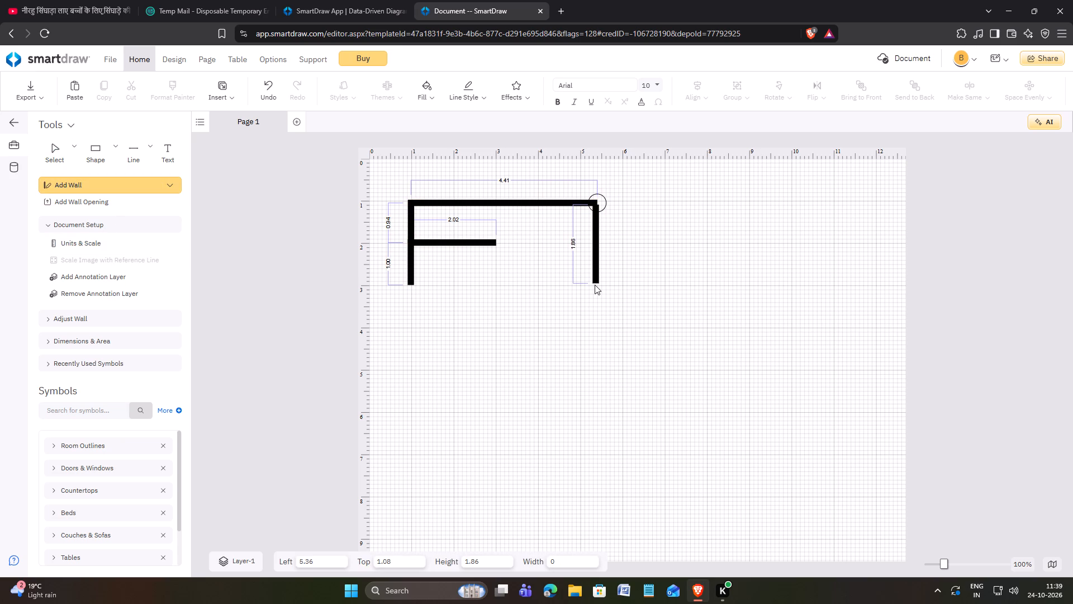
drag(595, 285, 594, 241)
drag(594, 241, 615, 508)
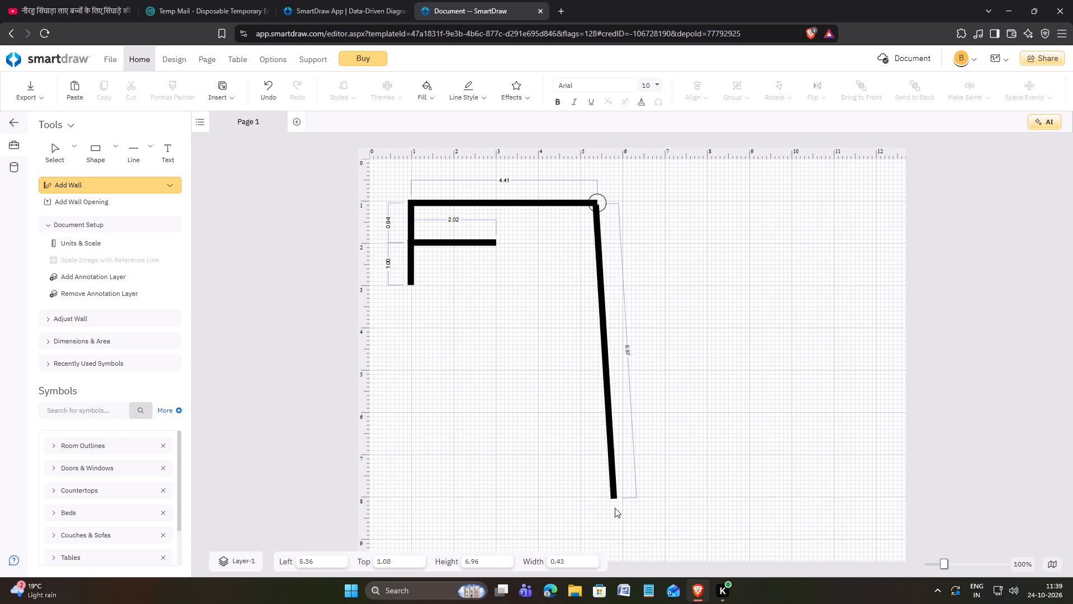
drag(615, 508, 597, 535)
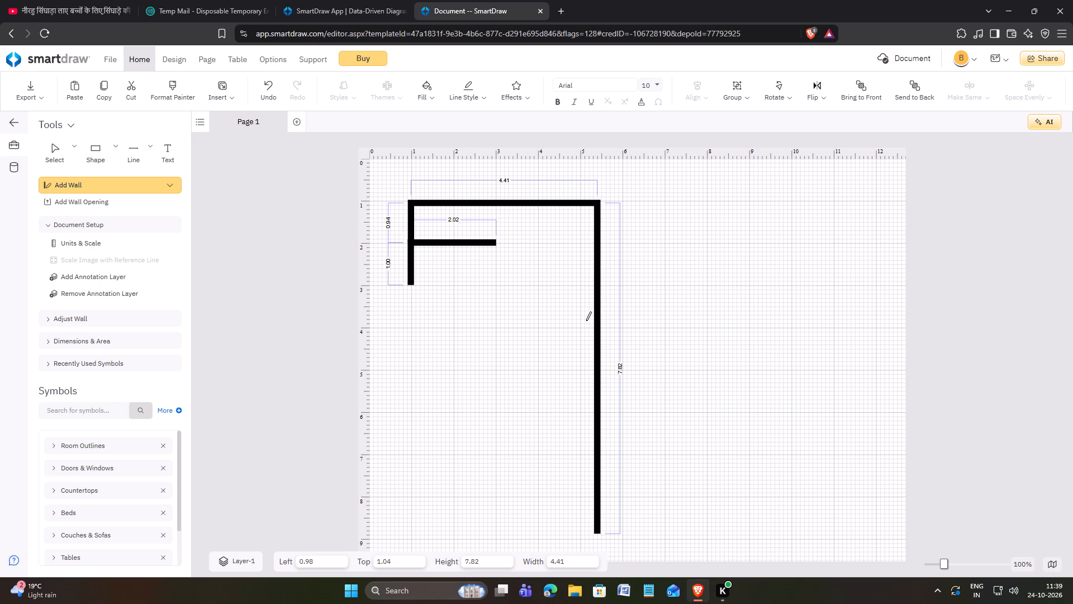
click(124, 188)
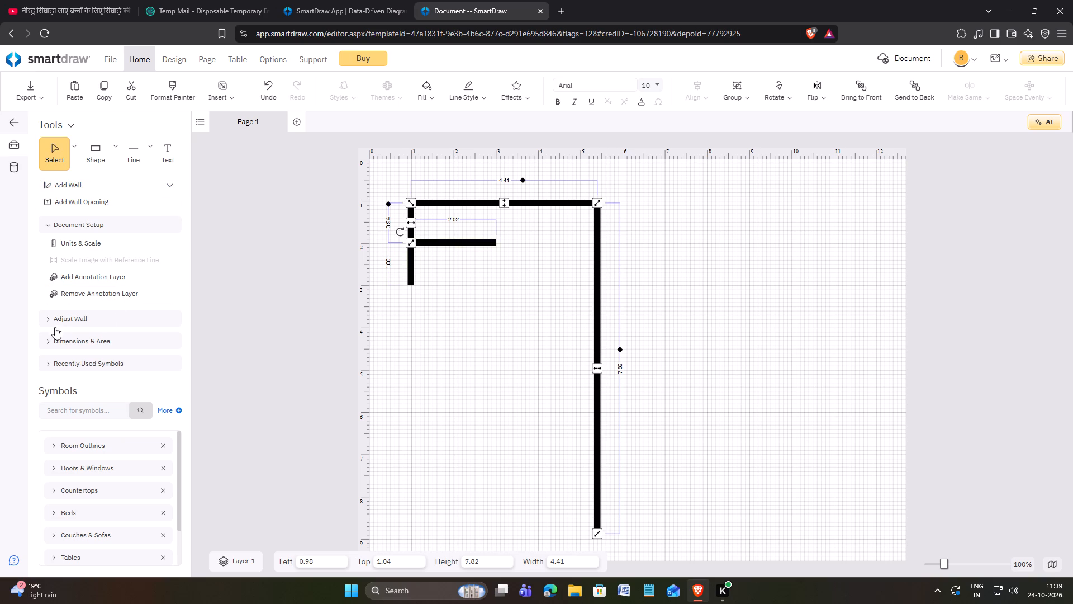
Set a custom wall thickness of 120 mm for the connected top, right and upper-left outer walls.
double_click(49, 318)
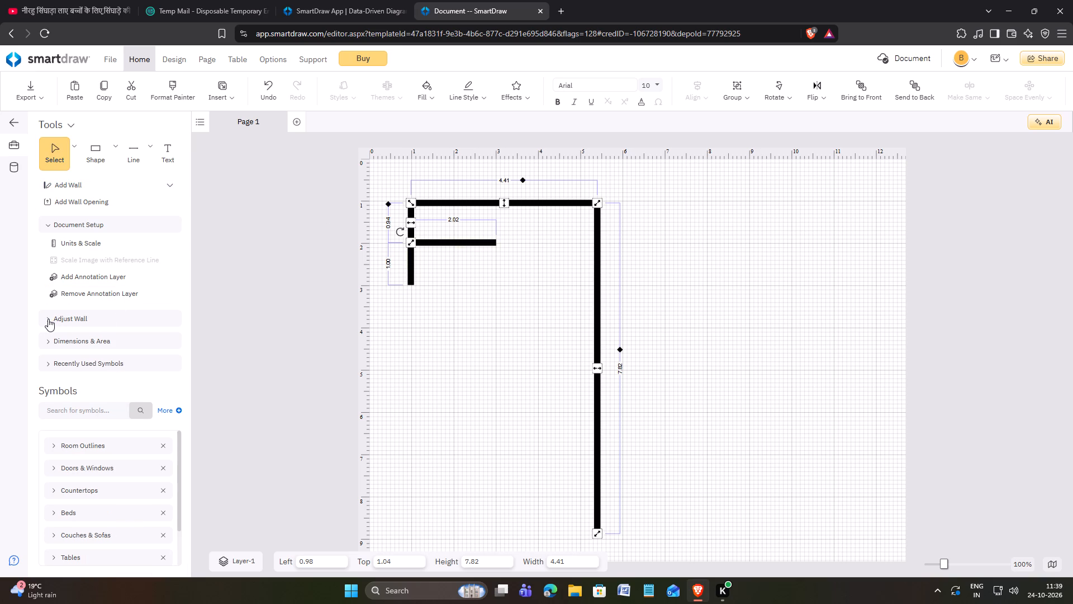
double_click(48, 319)
double_click(48, 319)
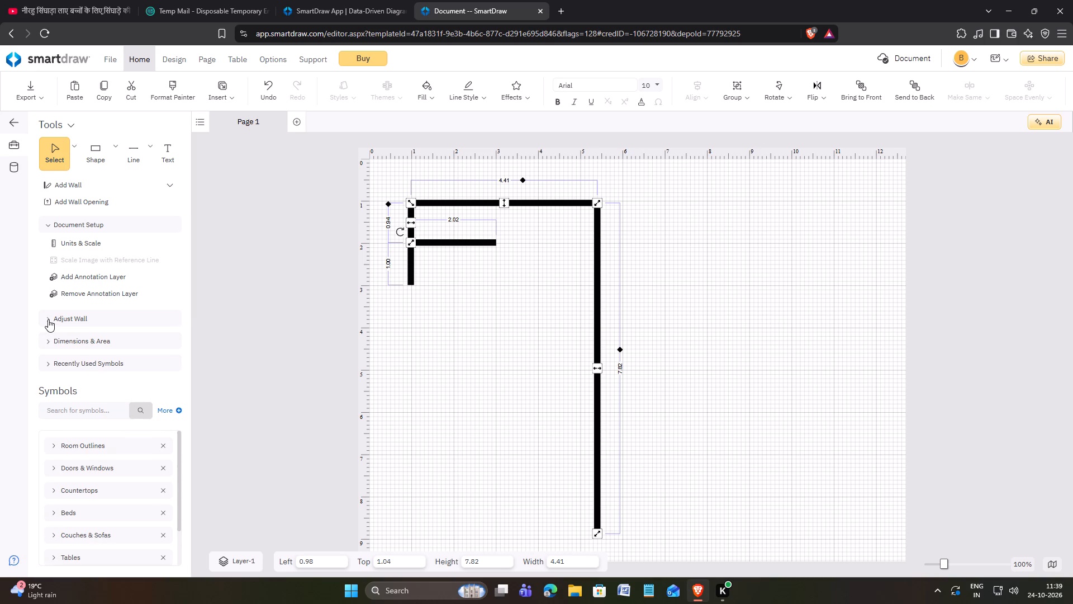
double_click(48, 319)
double_click(48, 319)
scroll(168, 309, down, 5)
scroll(142, 404, up, 4)
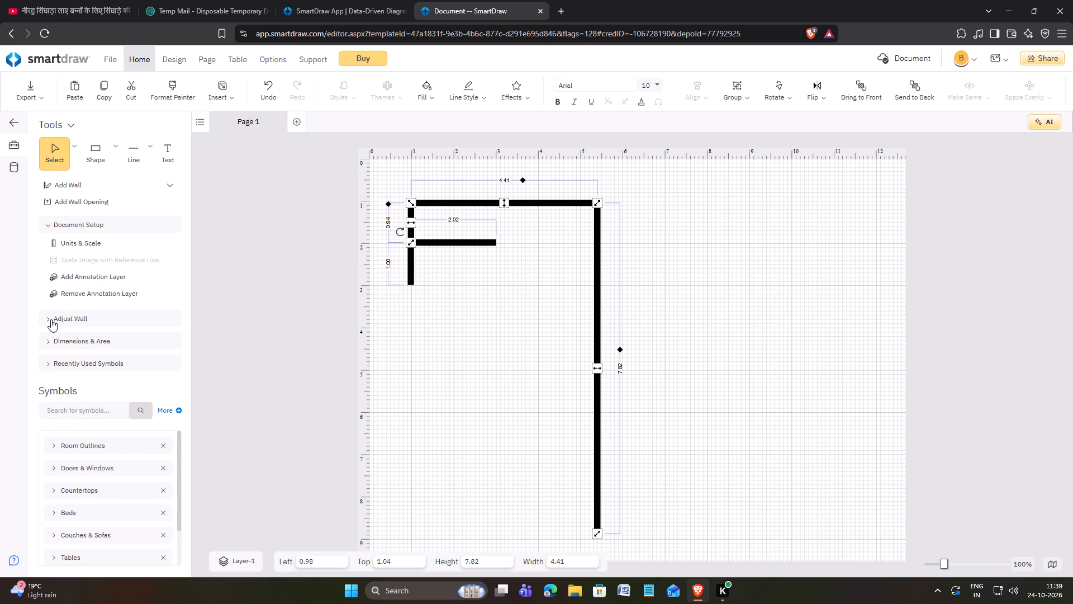
click(48, 319)
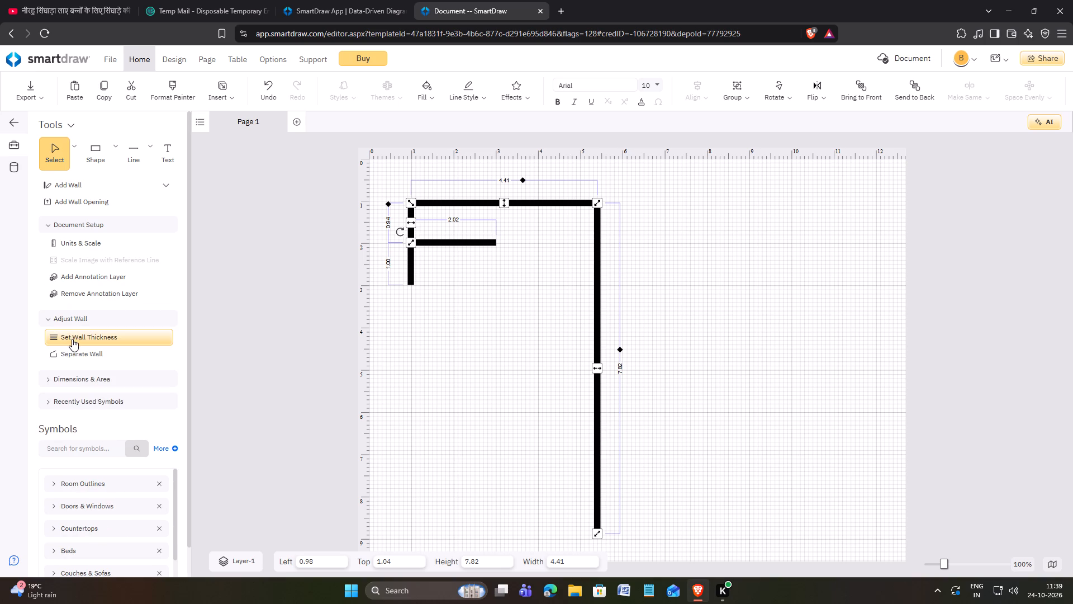
click(72, 339)
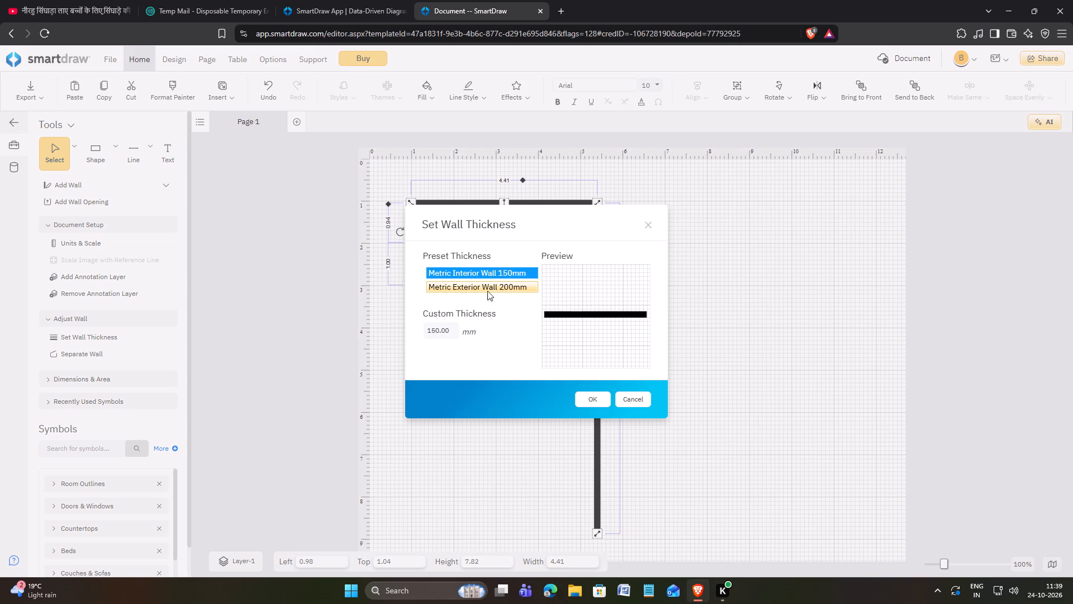
click(500, 283)
click(505, 272)
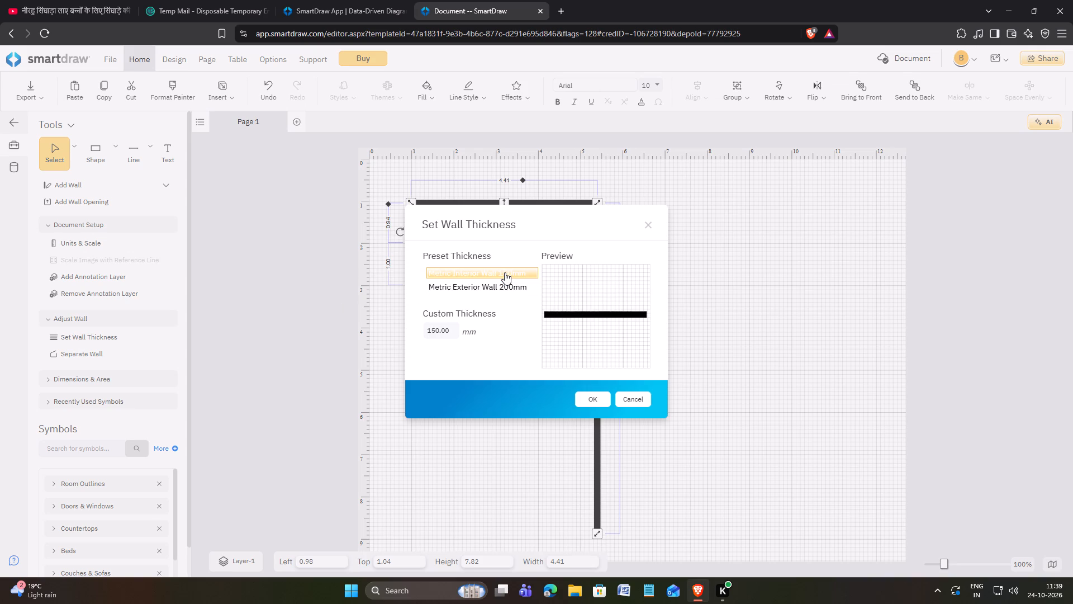
click(433, 332)
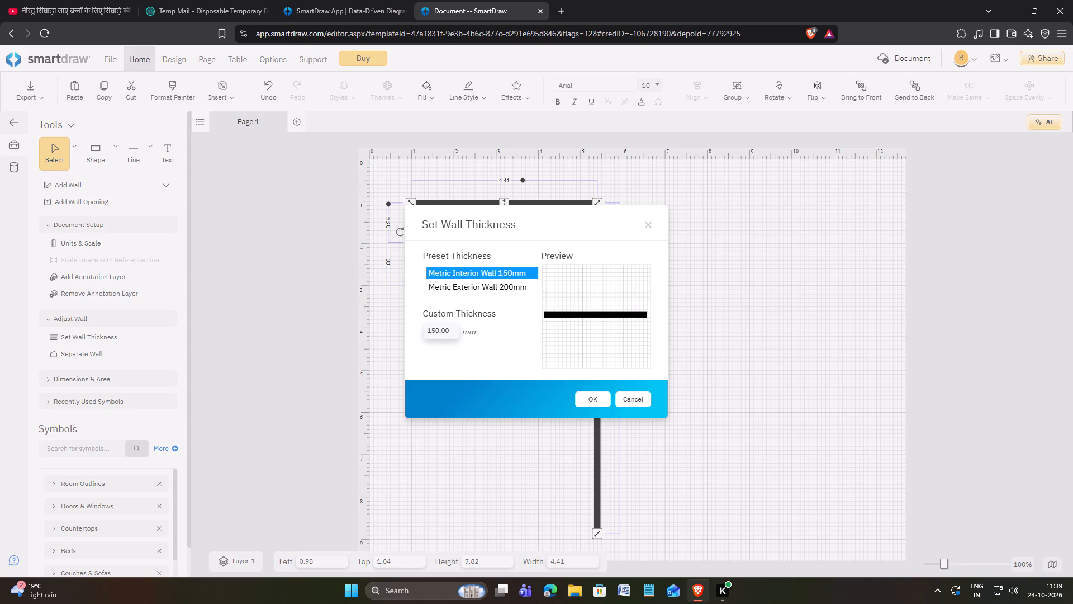
click(435, 332)
key(BackSpace)
key(2)
click(596, 402)
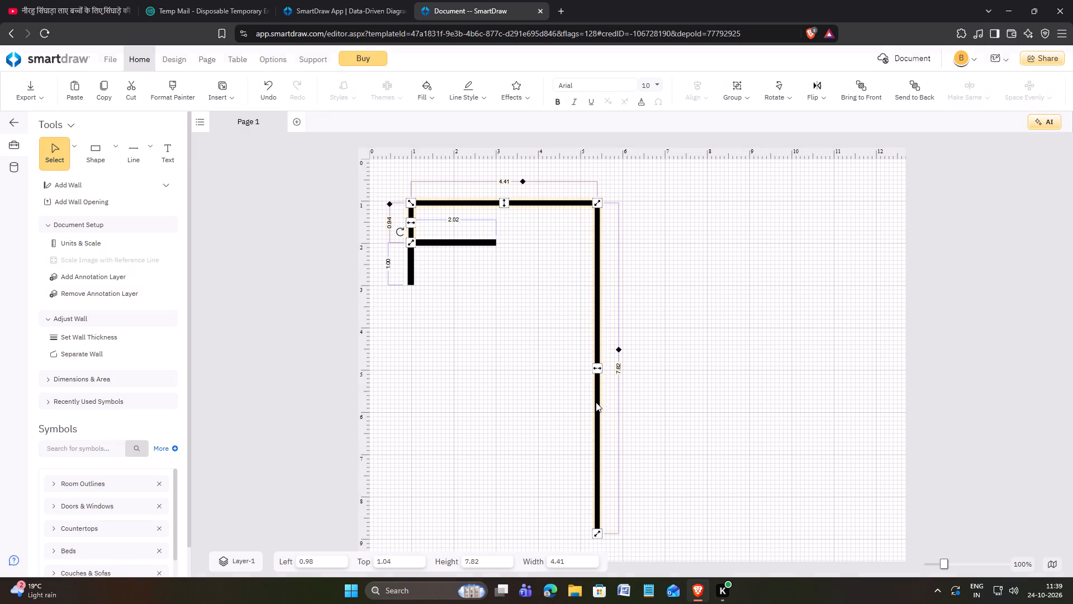
click(545, 241)
Add a level 150 mm metric interior wall about 1.39 long, ending at the right outer wall opposite the 2.02 interior wall.
click(106, 186)
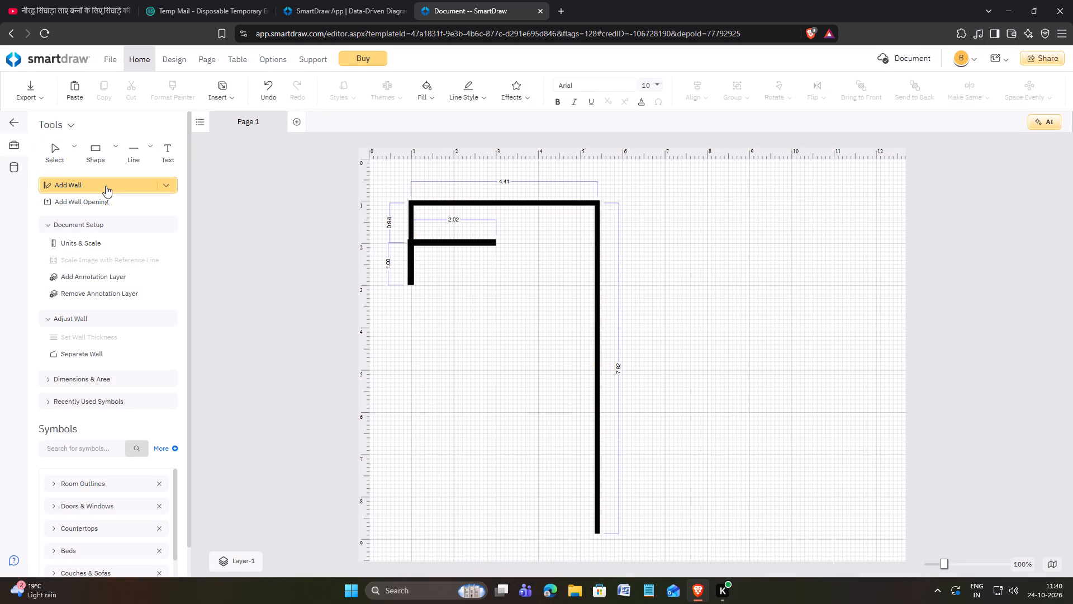
click(170, 186)
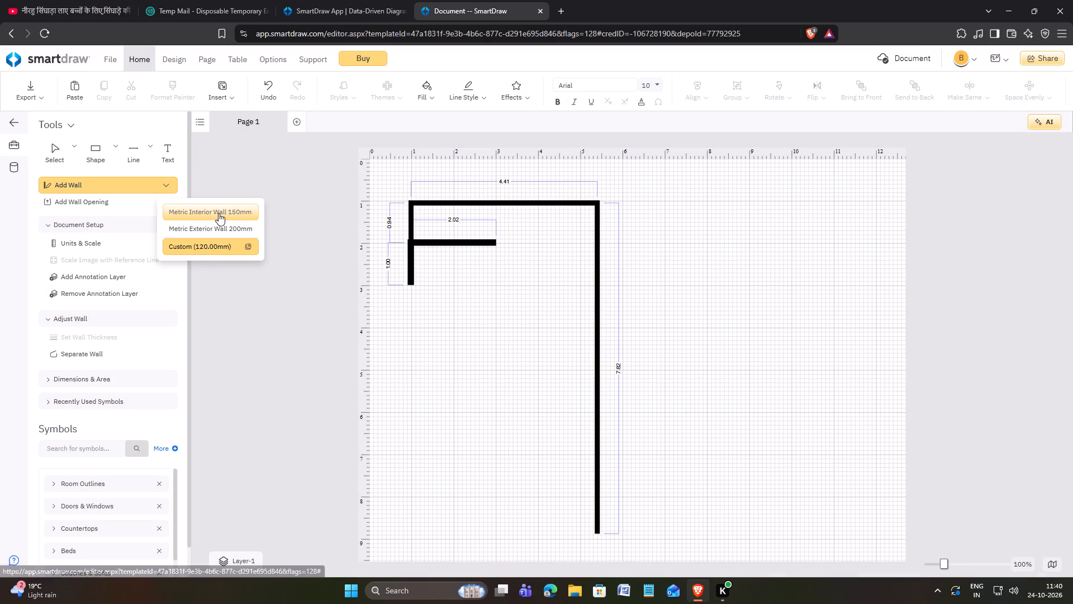
click(219, 213)
drag(538, 242, 594, 240)
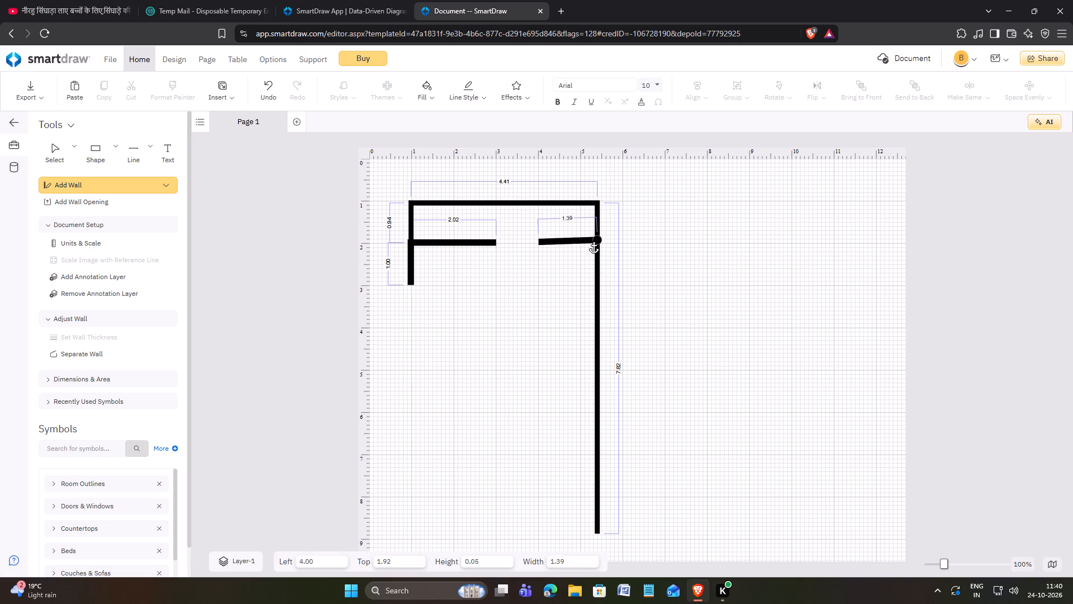
drag(594, 240, 594, 242)
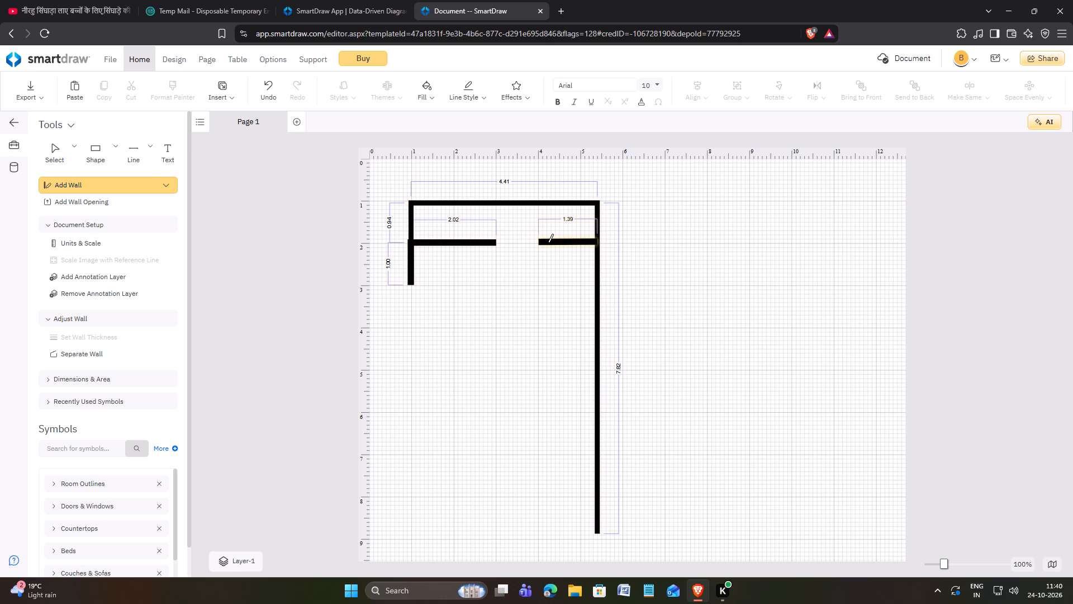
Enclose a small room with a wall about 2.08 long down from the 1.39 wall and a wall about 1.12 long to the right outer wall.
drag(548, 243, 551, 360)
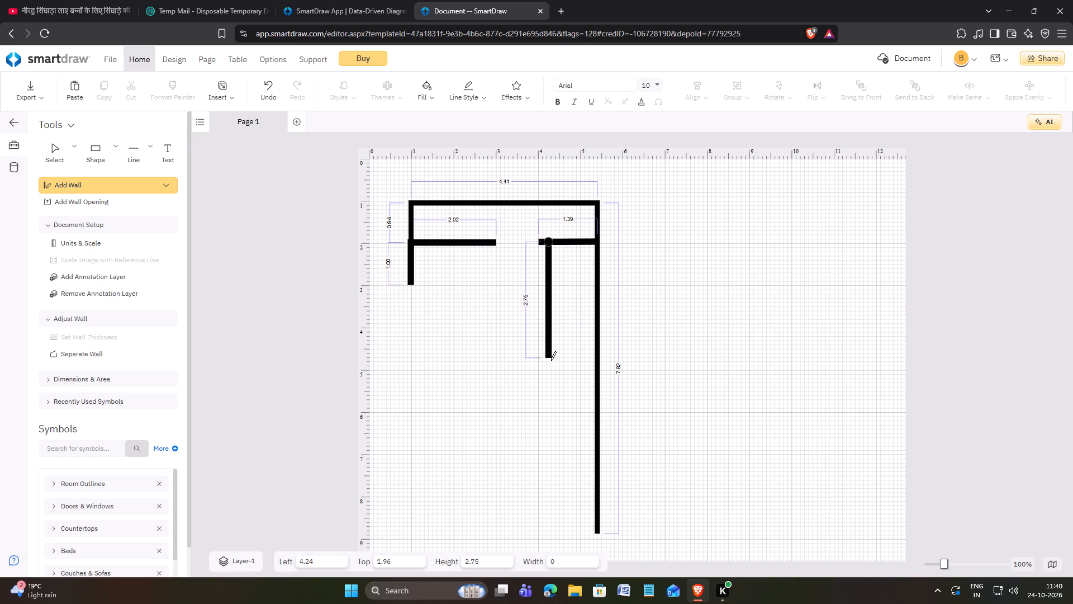
drag(551, 360, 550, 362)
drag(550, 362, 552, 339)
drag(552, 339, 548, 328)
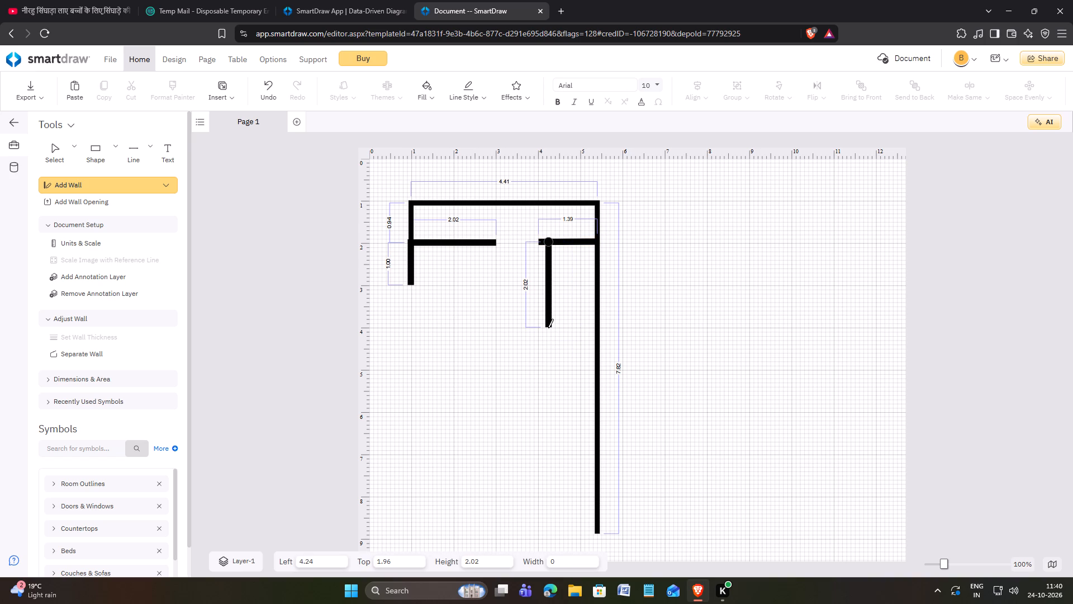
drag(548, 328, 549, 329)
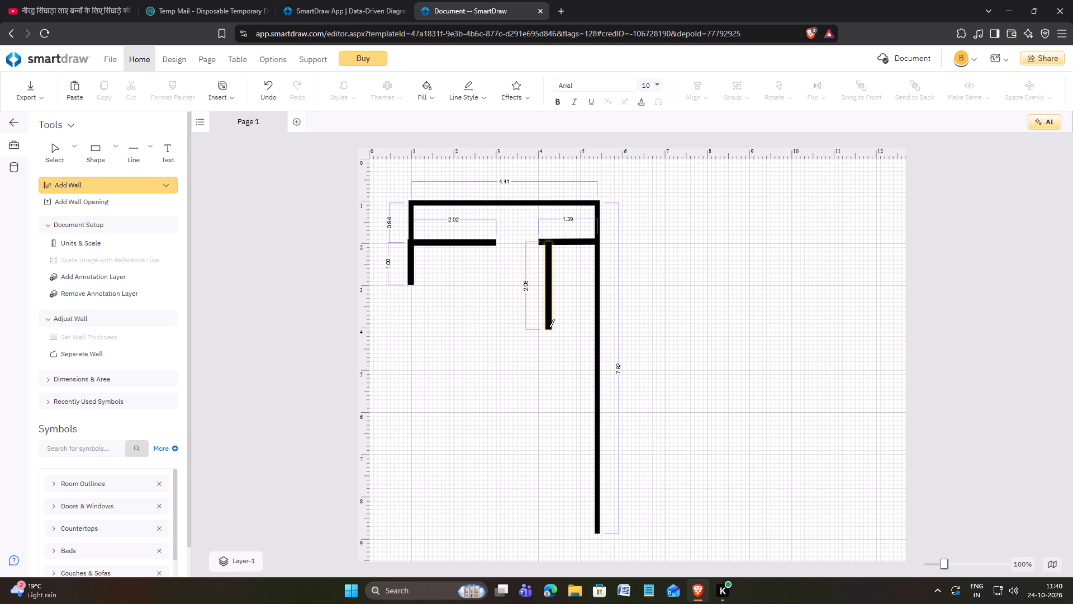
drag(549, 328, 593, 328)
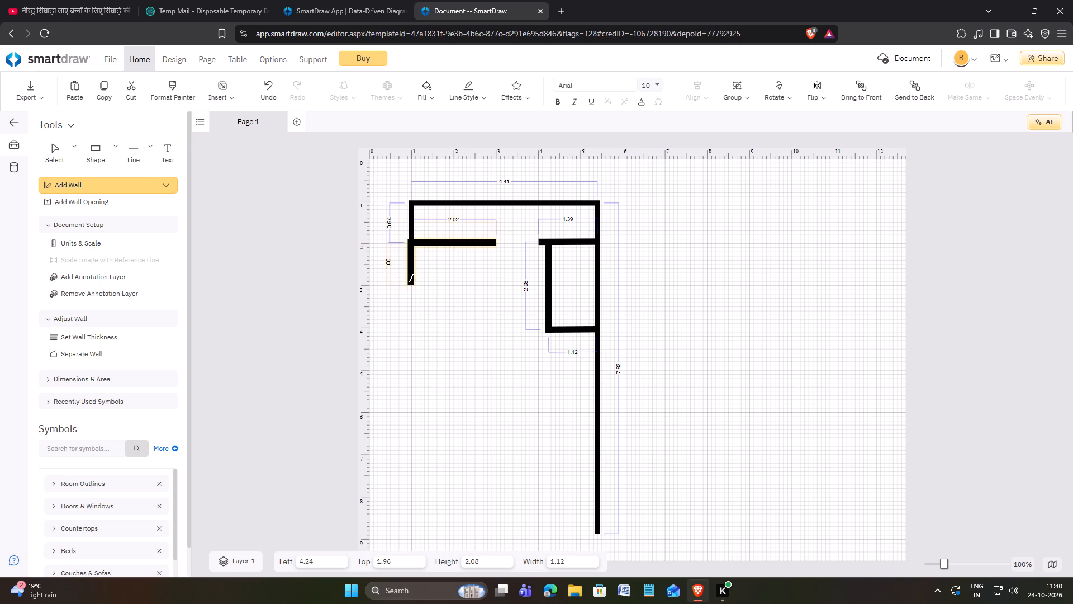
Continue the left outer wall straight downward from its lower end with a segment about 5.81 long.
drag(410, 283, 411, 456)
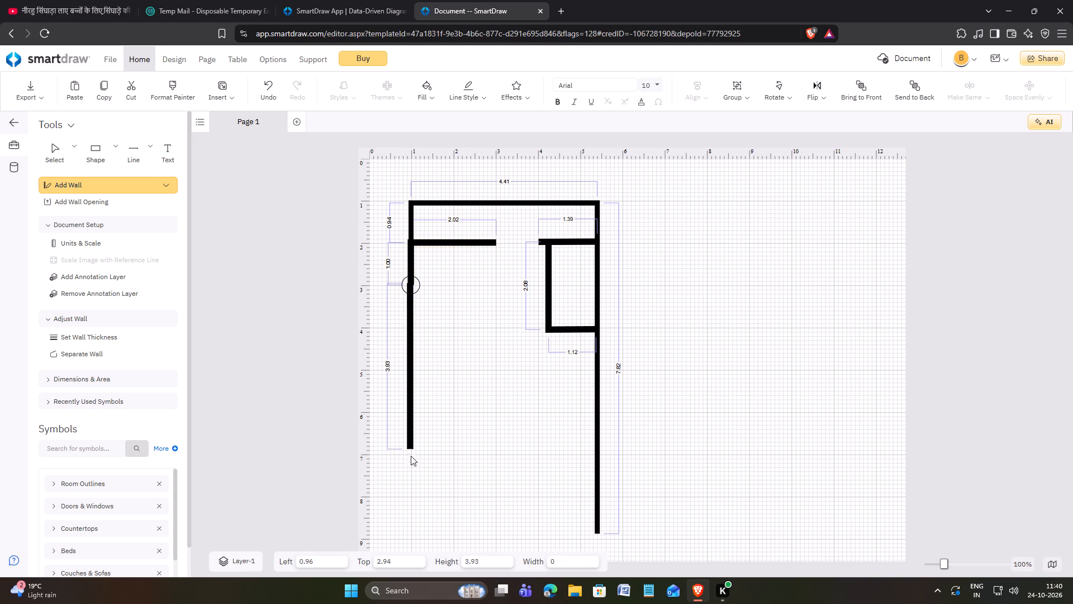
drag(411, 456, 410, 537)
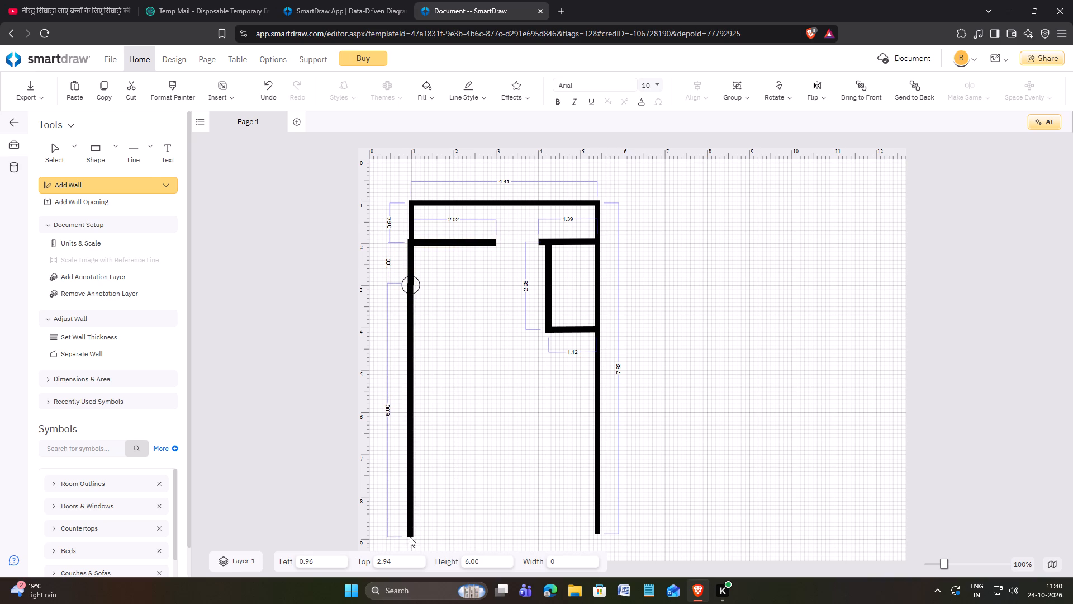
drag(410, 537, 414, 528)
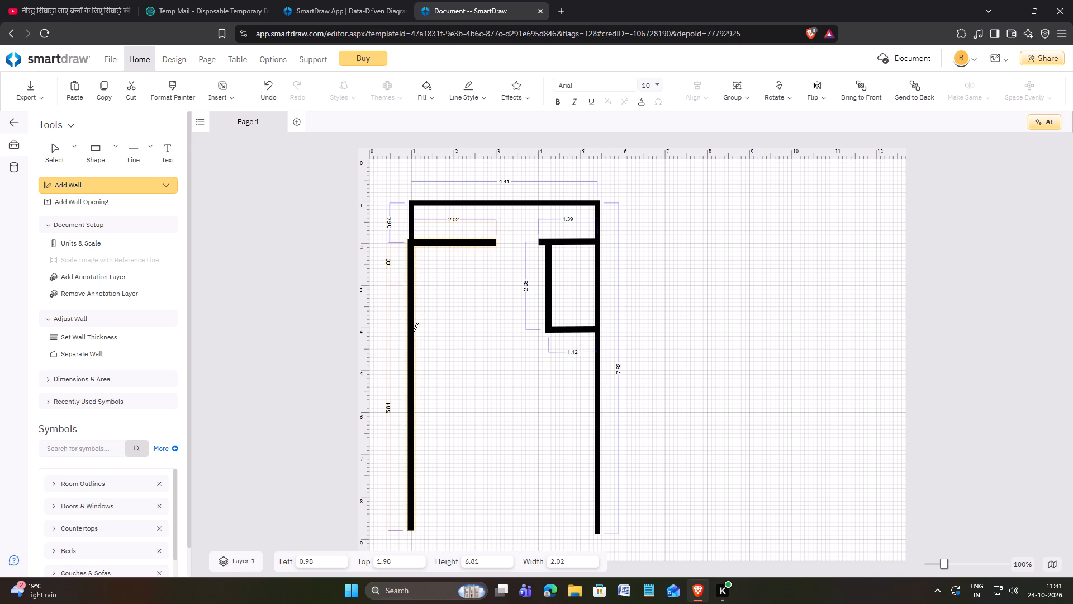
Draw a level interior wall about 2.00 long rightward from the left outer wall, roughly opposite the small room's bottom wall.
drag(413, 332, 498, 328)
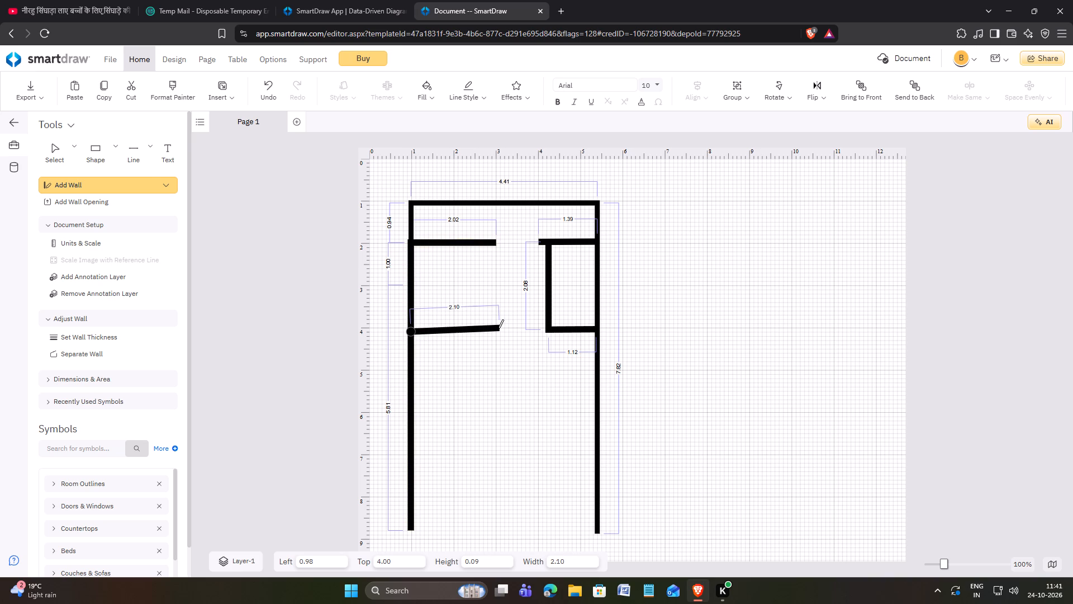
drag(498, 328, 495, 330)
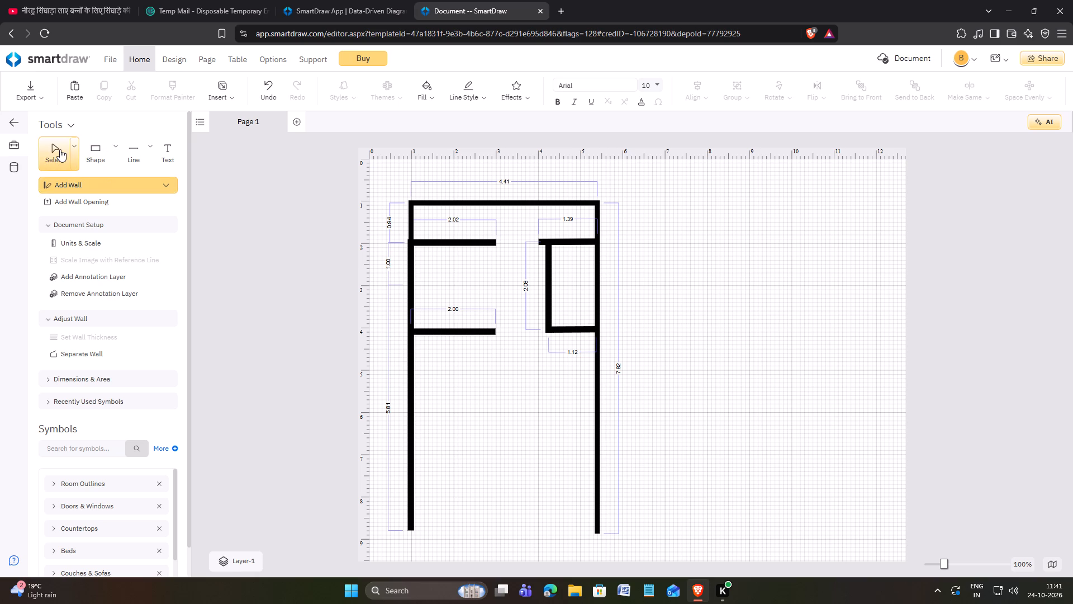
Shorten the upper-left interior wall to about 1.93 by moving its free end.
click(60, 149)
click(486, 243)
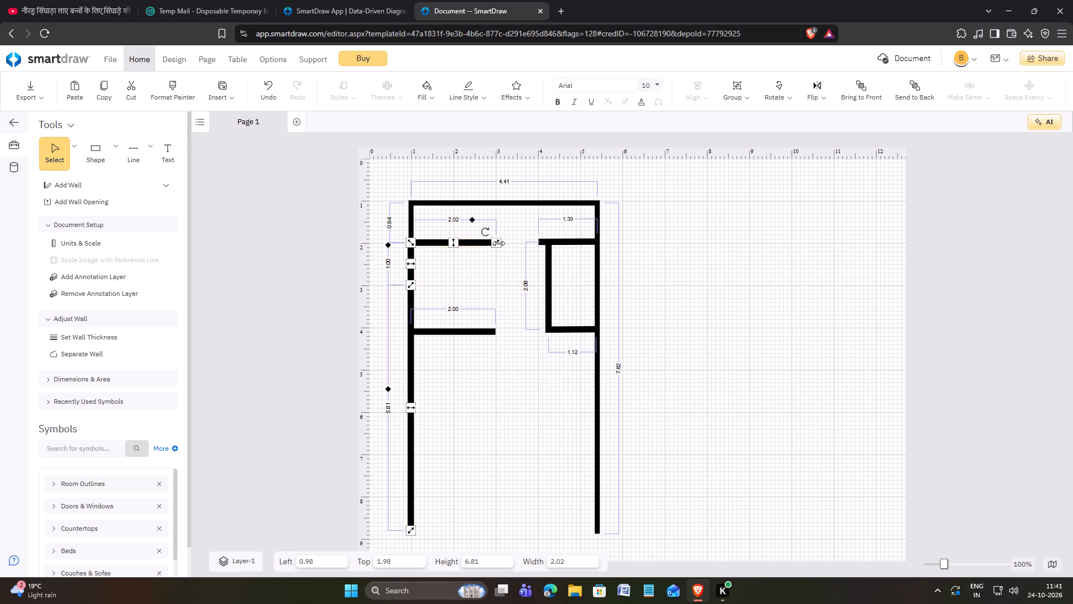
drag(498, 243, 492, 244)
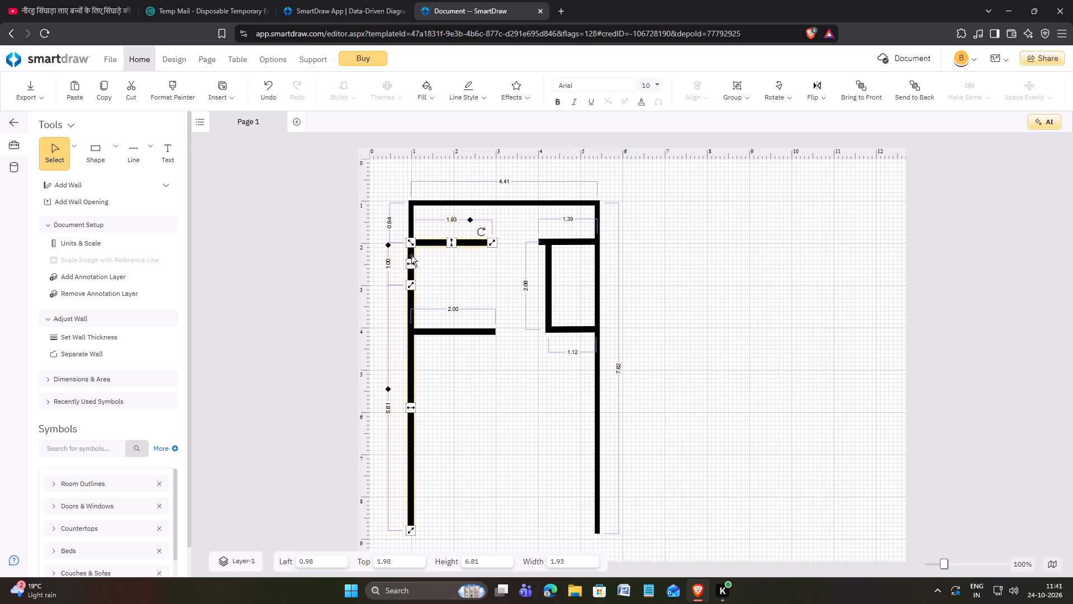
Shift the left wall and its attached interior walls slightly down to a top position of about 2.06.
click(411, 256)
click(411, 255)
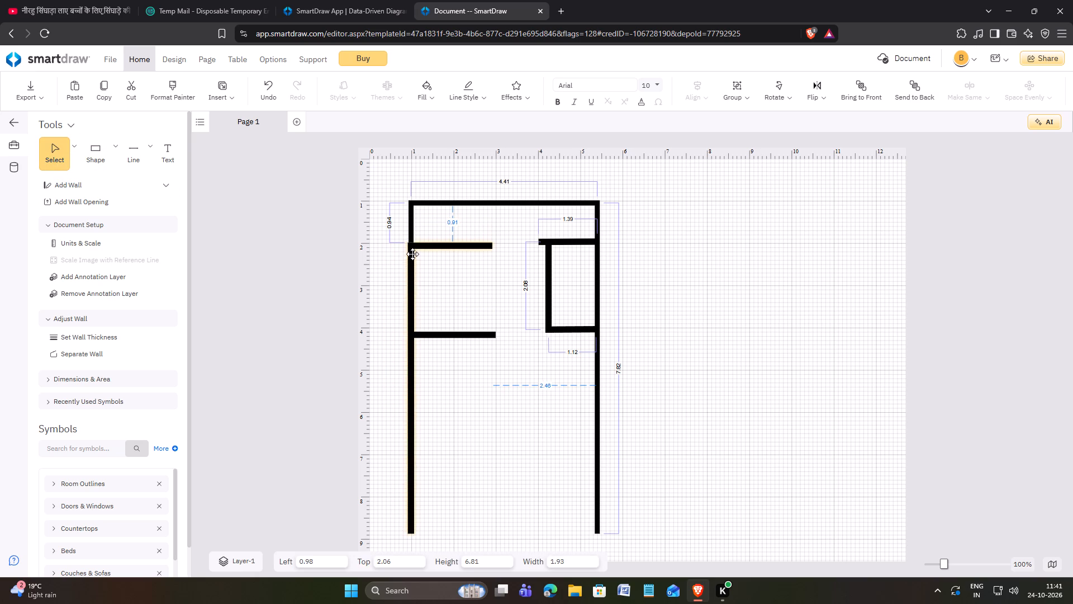
click(441, 261)
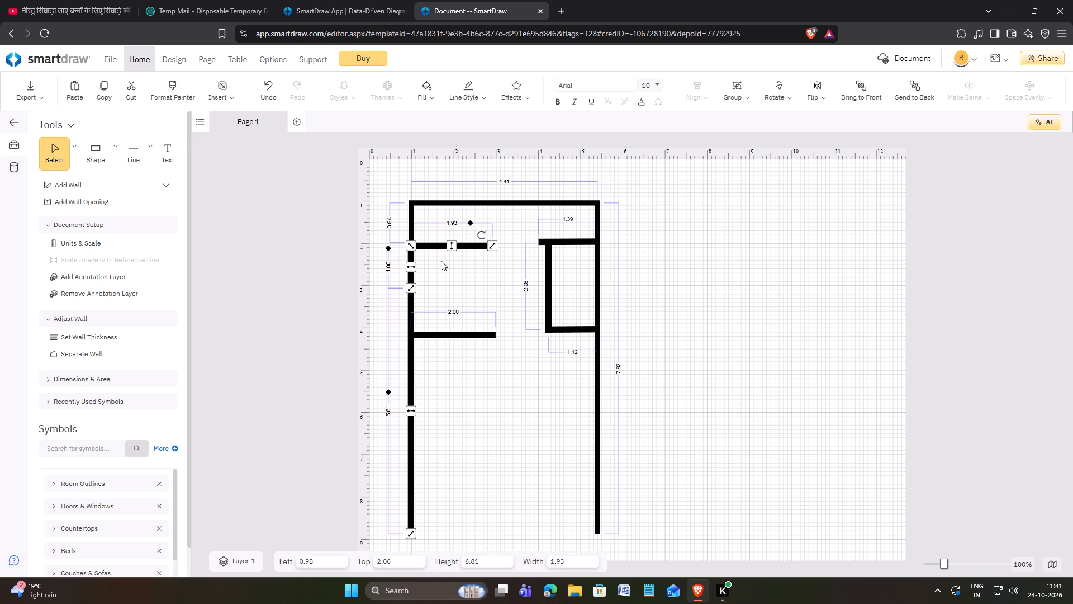
Shift the short upper-left outer wall slightly outward, making the top wall about 4.42 long.
click(411, 218)
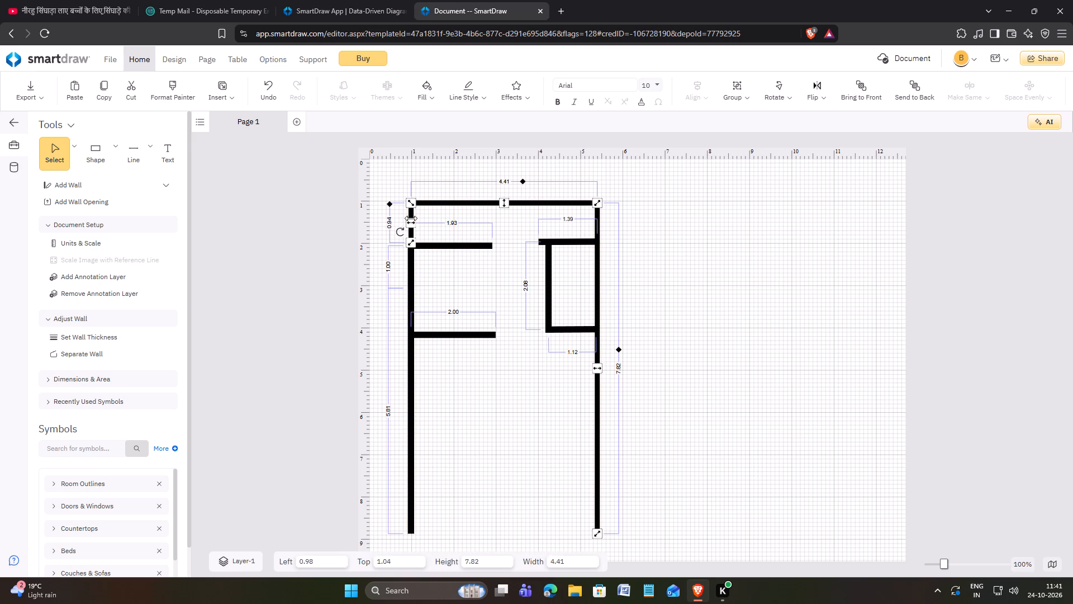
click(411, 221)
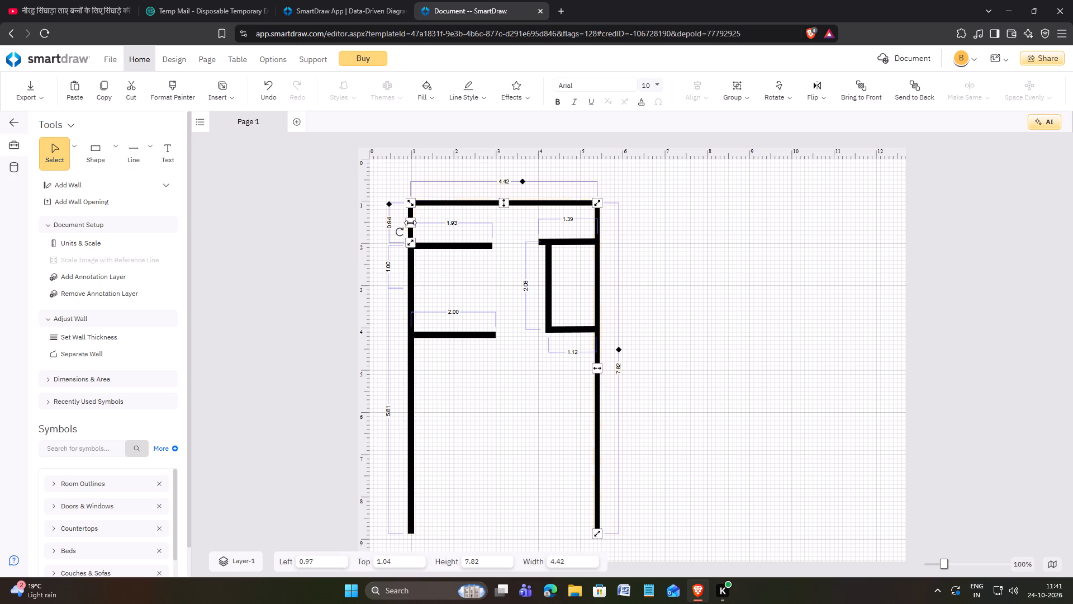
click(442, 287)
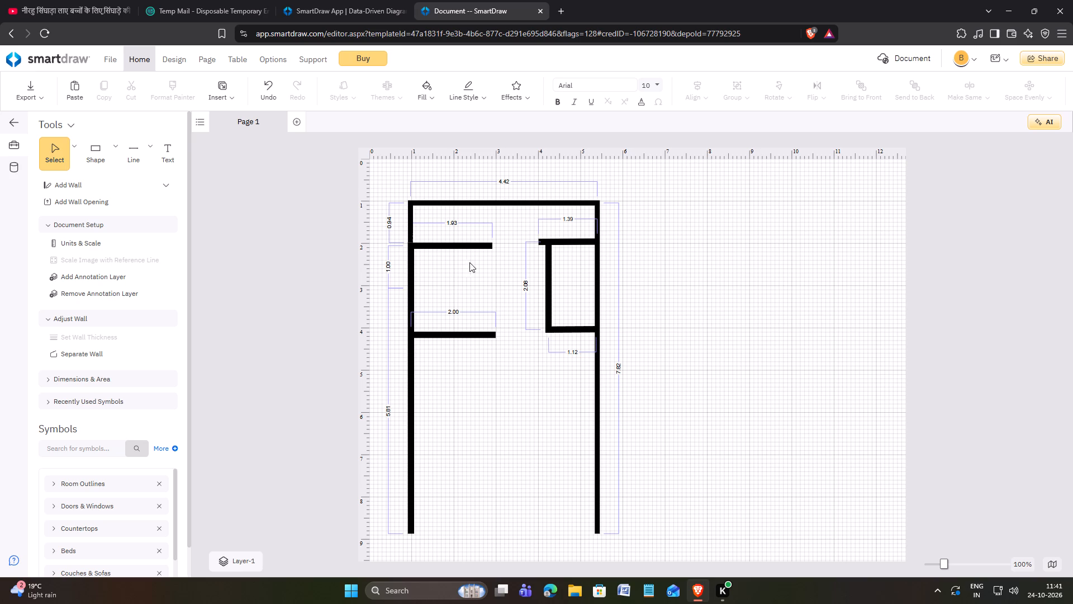
Shift the 1.39 wall down to top 2.04, and the small room's other two walls to left 4.16, top 2.04.
click(567, 242)
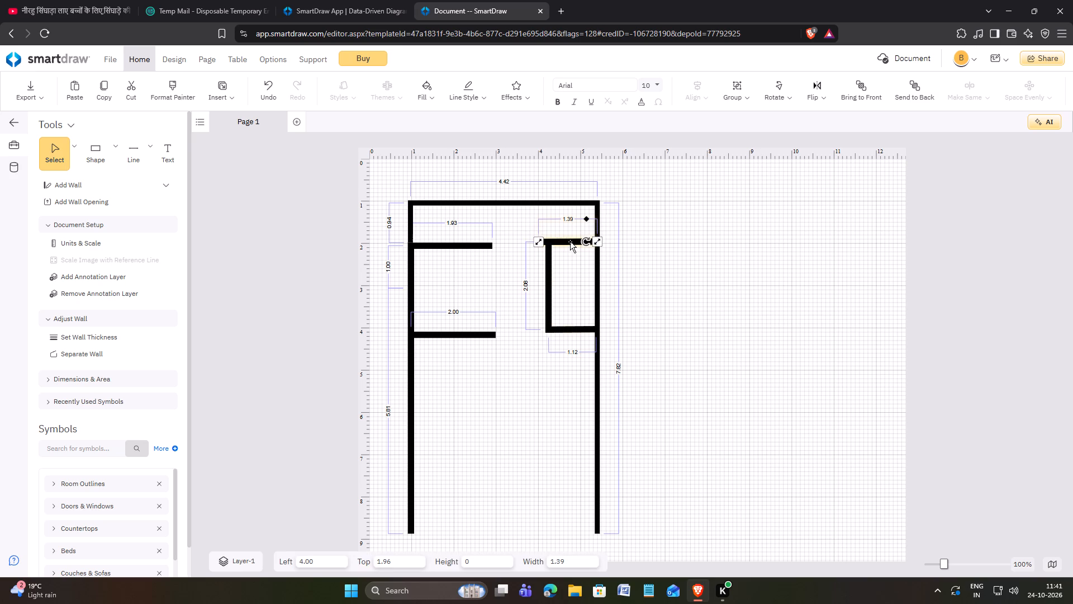
click(570, 242)
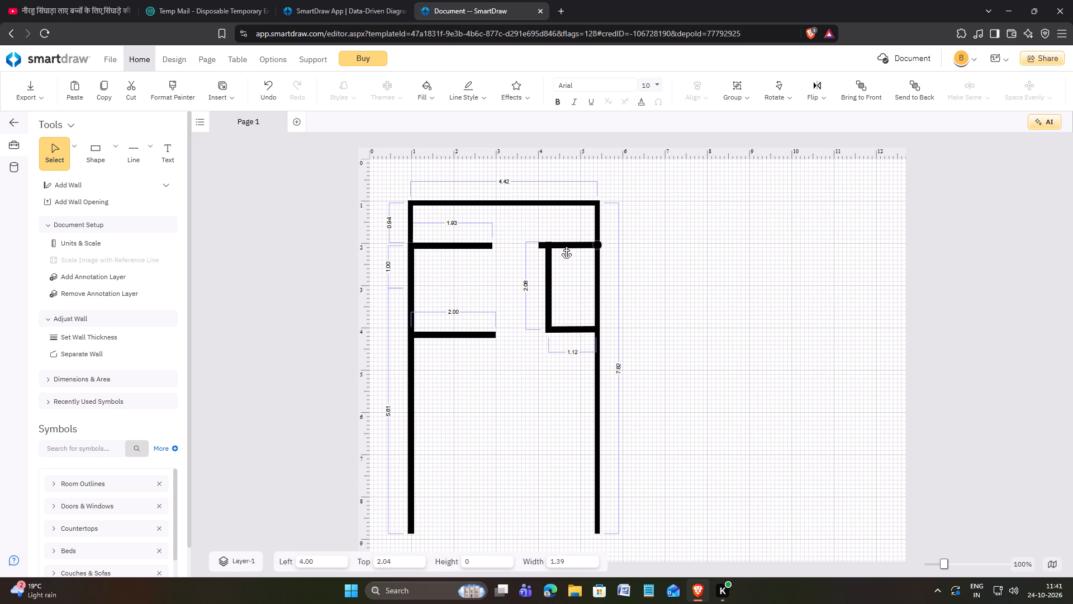
click(548, 267)
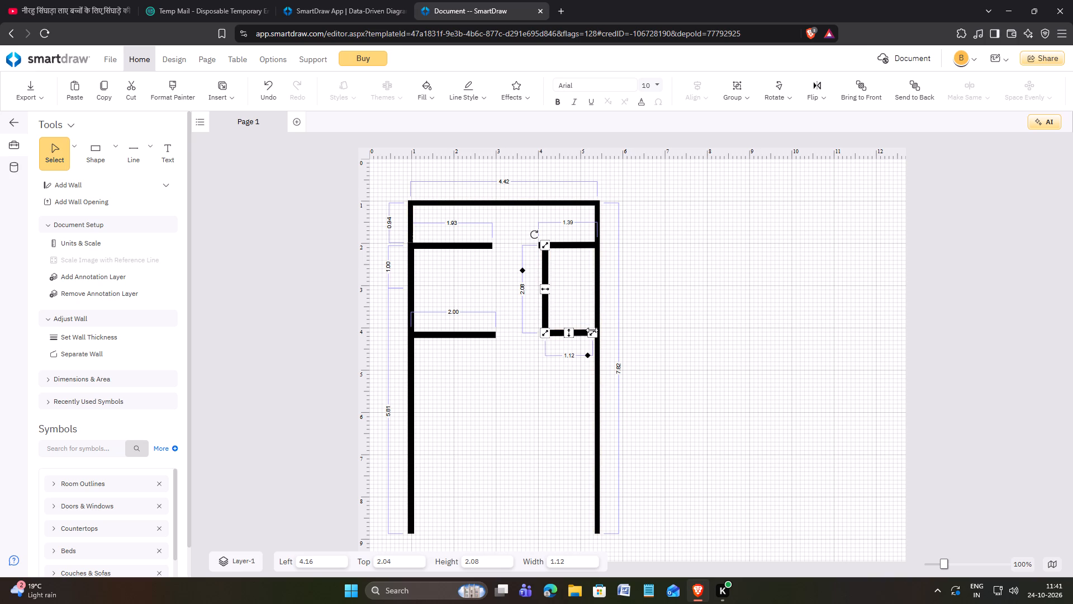
Extend the small room's bottom wall to the right outer wall, about 1.23 long, and lower it to make the room about 2.13 high.
click(592, 330)
click(649, 329)
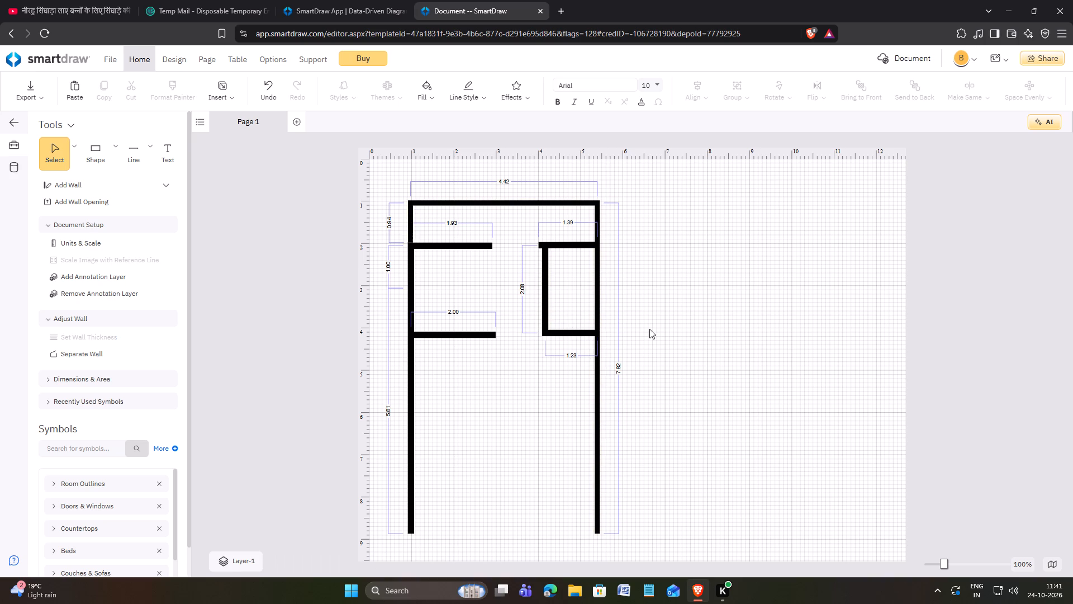
click(561, 333)
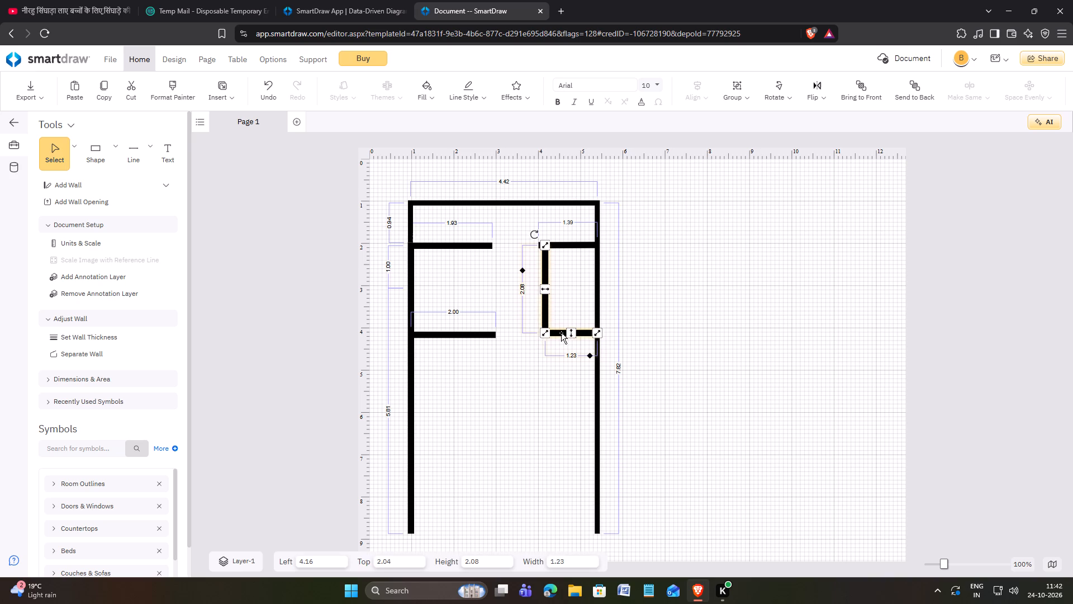
click(571, 333)
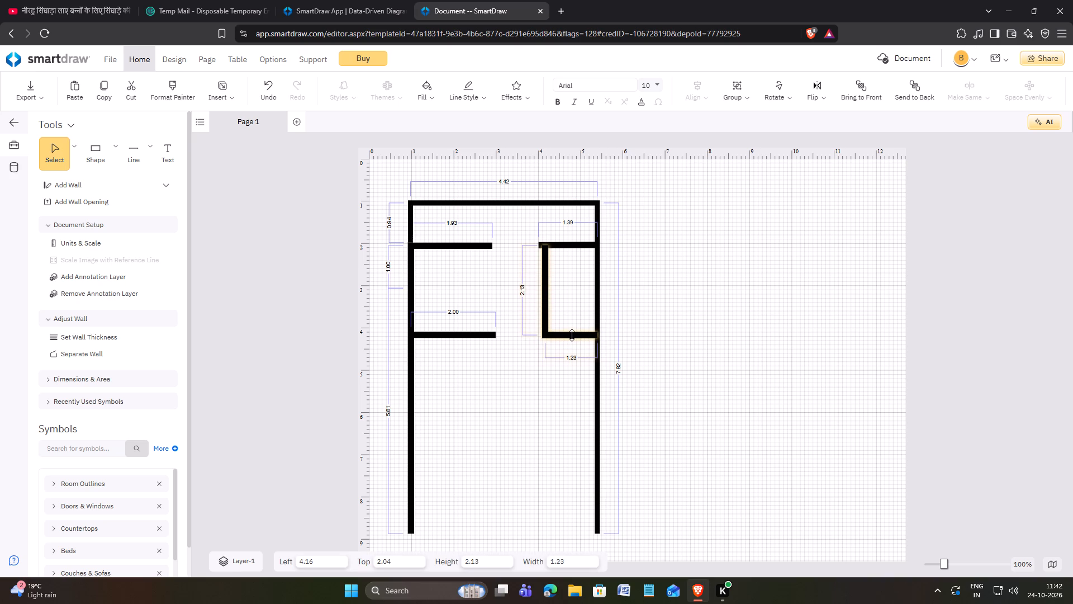
click(643, 332)
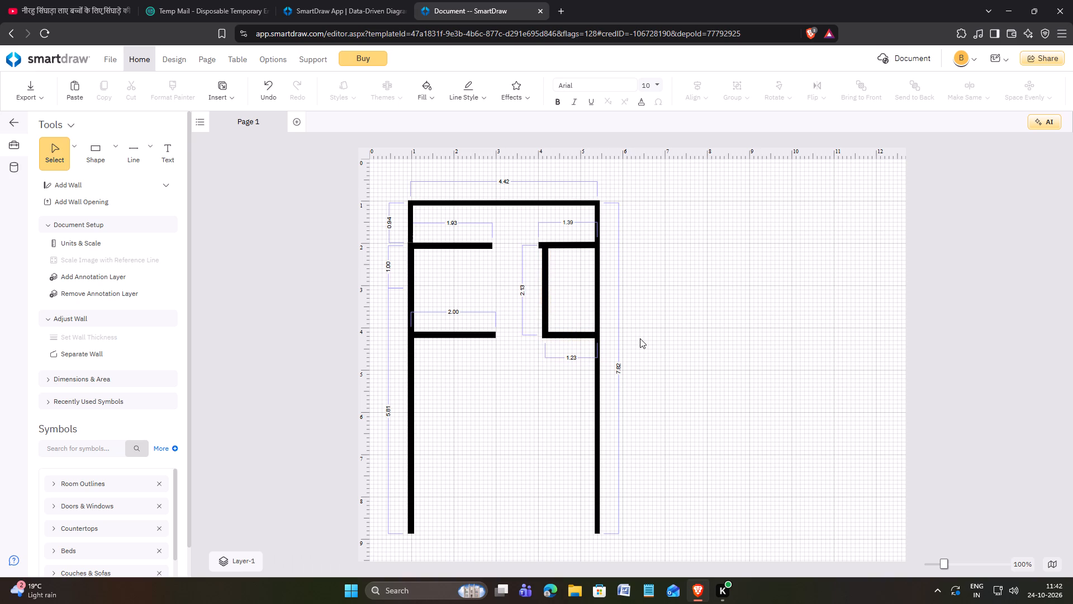
Shorten the upper-left interior wall to about 1.09 by moving its free end.
click(488, 246)
drag(496, 244, 482, 247)
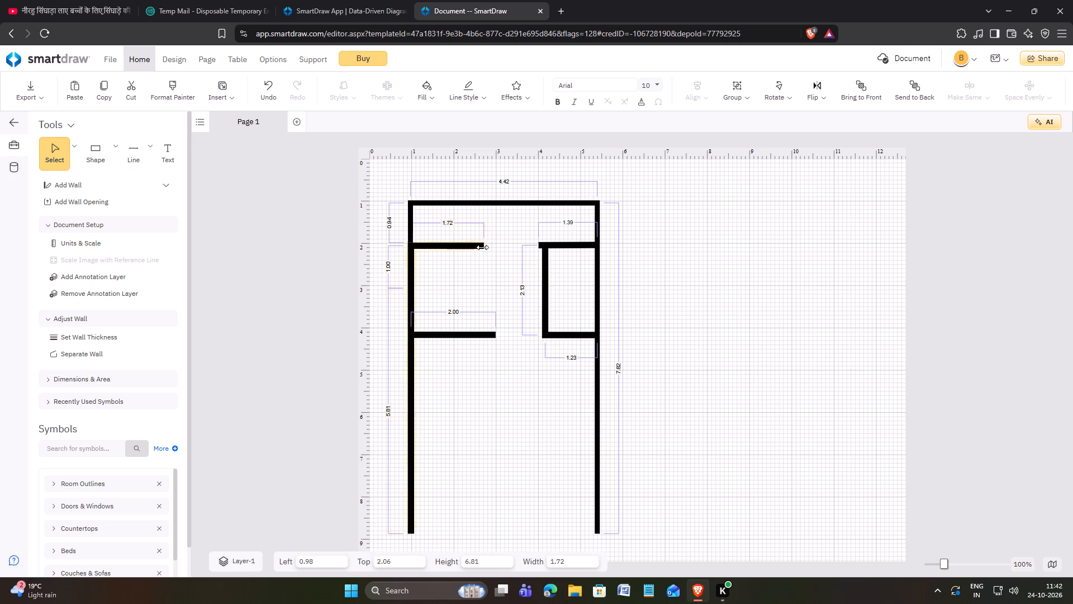
drag(482, 247, 465, 247)
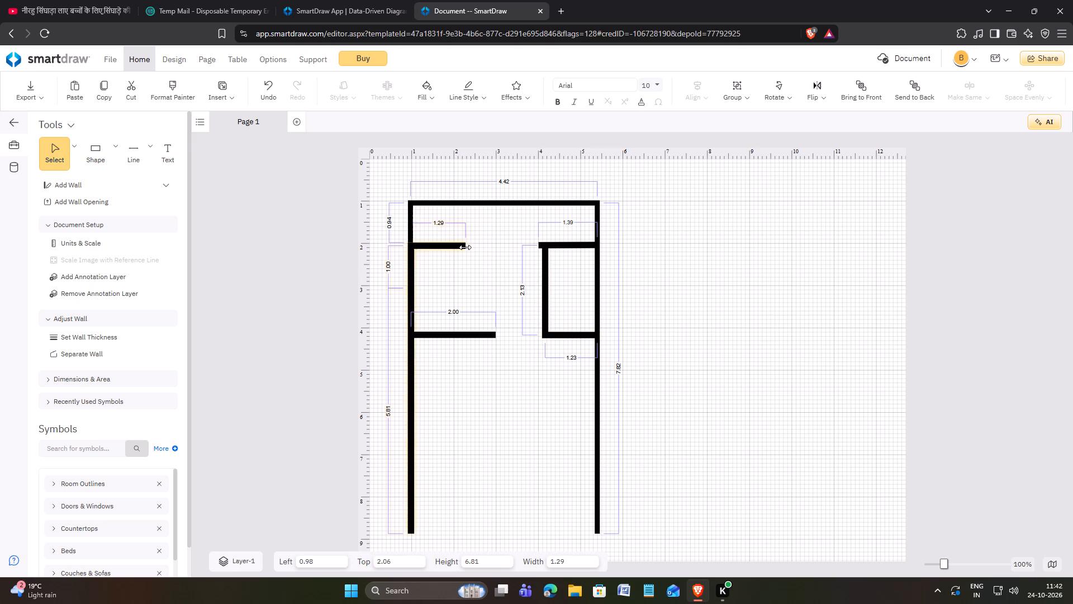
drag(465, 247, 465, 246)
drag(465, 246, 463, 247)
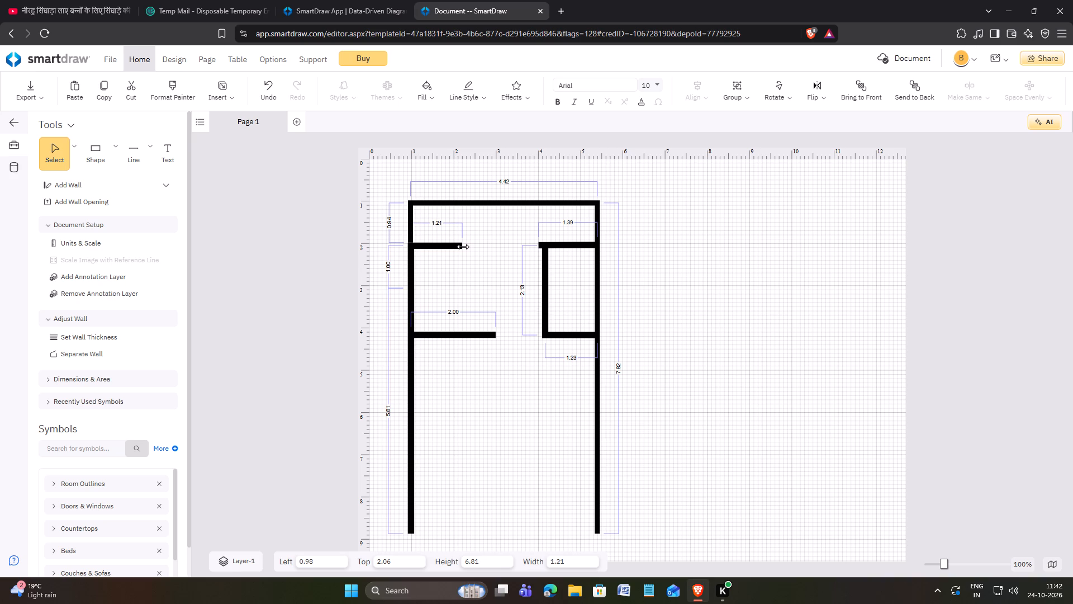
drag(463, 247, 460, 247)
drag(460, 247, 457, 246)
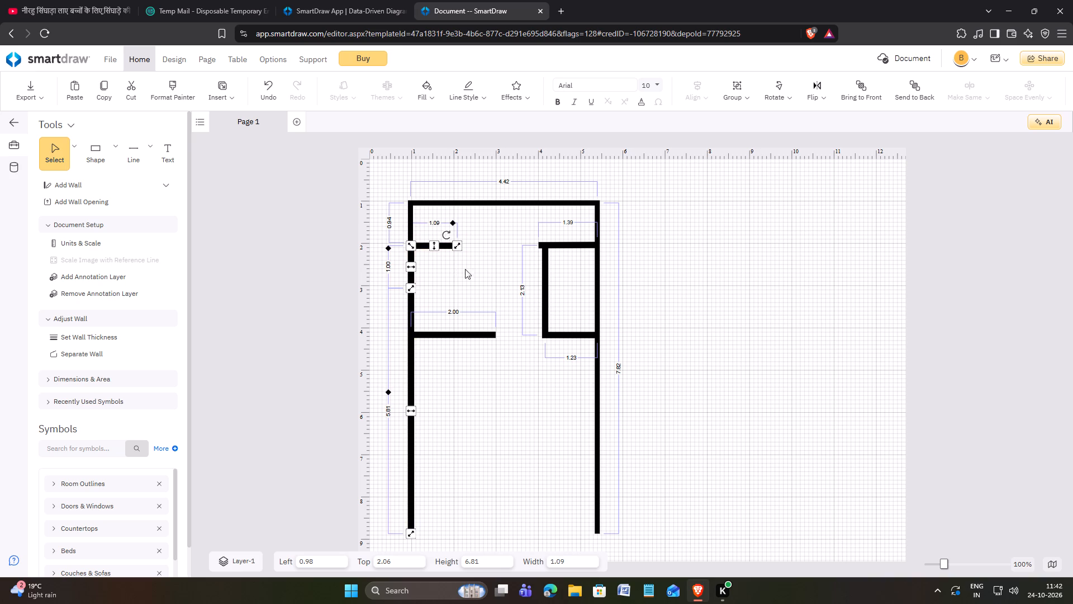
Lengthen the lower-left interior wall to about 2.37 by moving its free end.
click(491, 336)
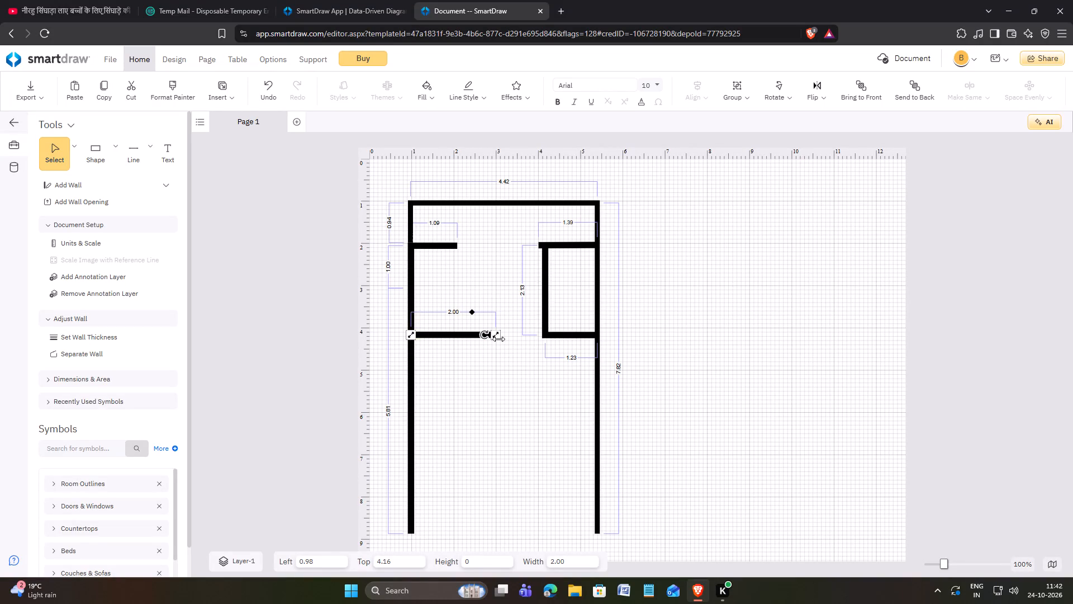
drag(498, 336, 511, 336)
click(714, 349)
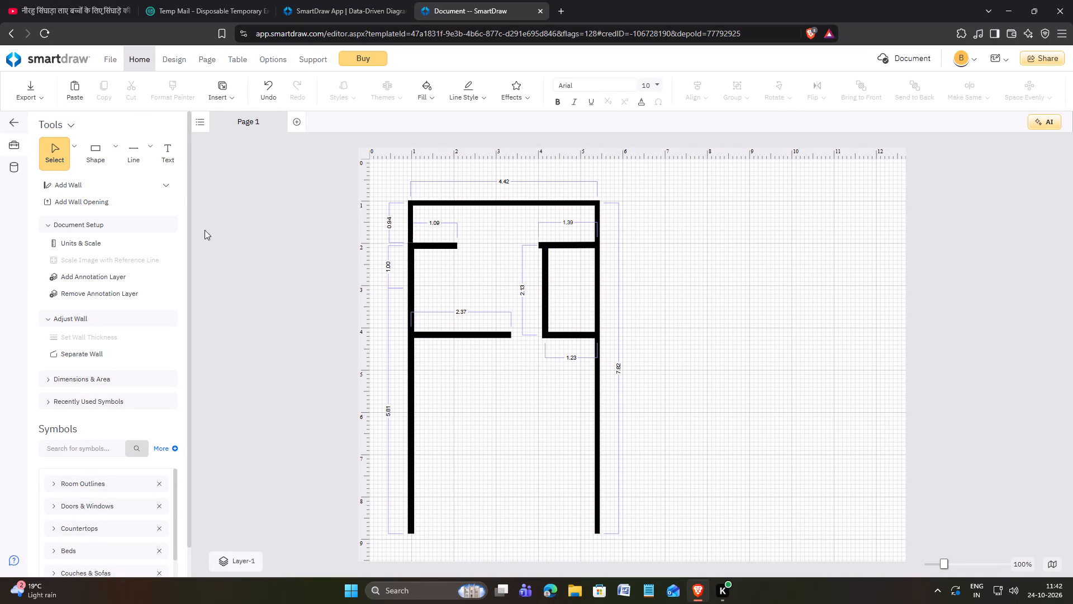
Add a short horizontal wall about 0.52 long in the gap between the upper-left interior wall and the small room's top wall.
click(99, 182)
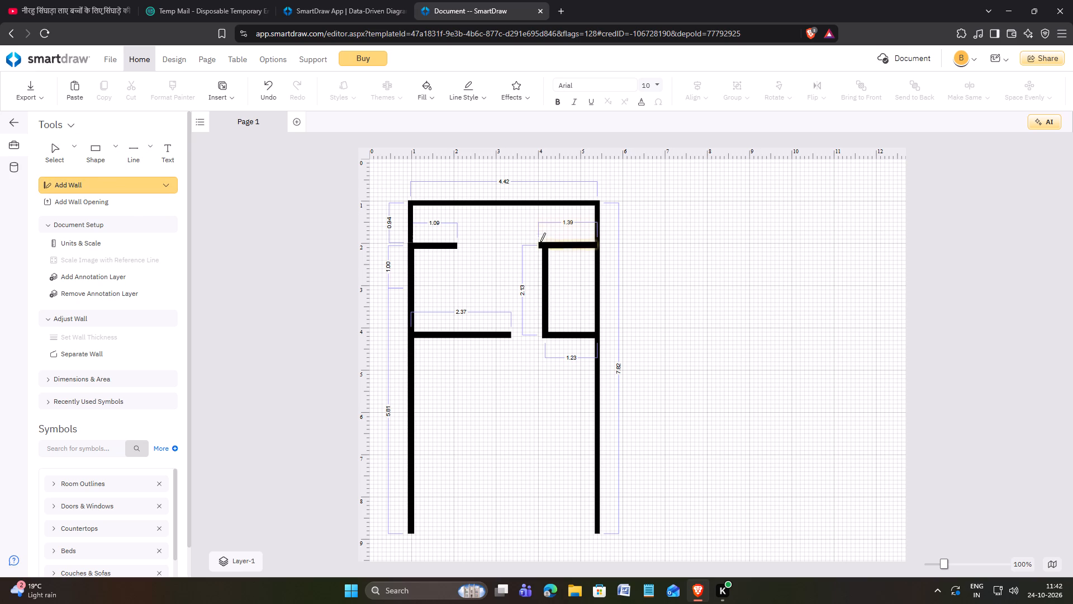
drag(500, 245, 521, 247)
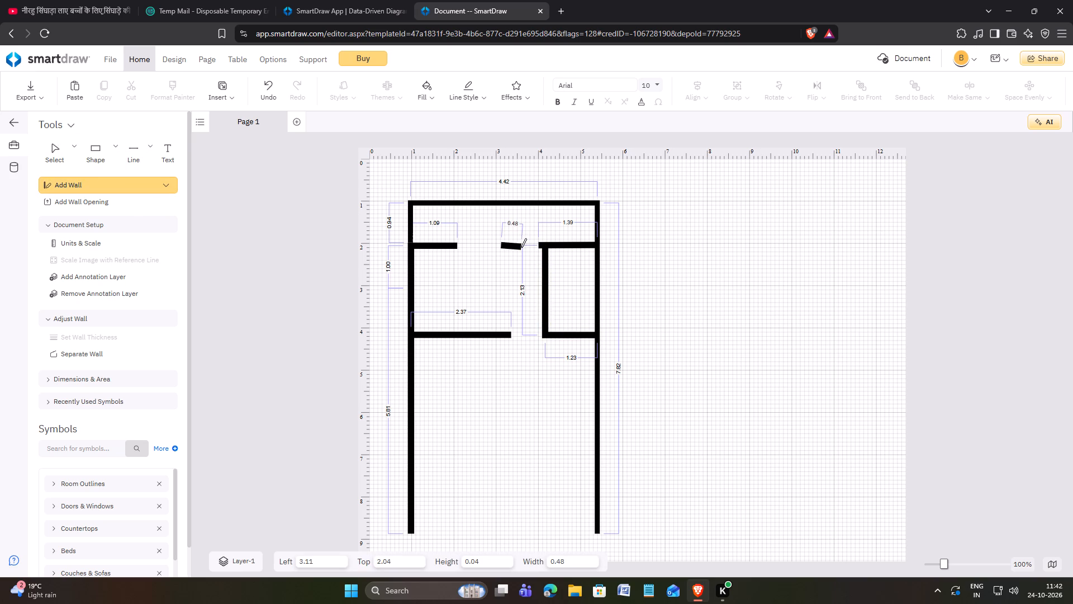
drag(521, 247, 523, 245)
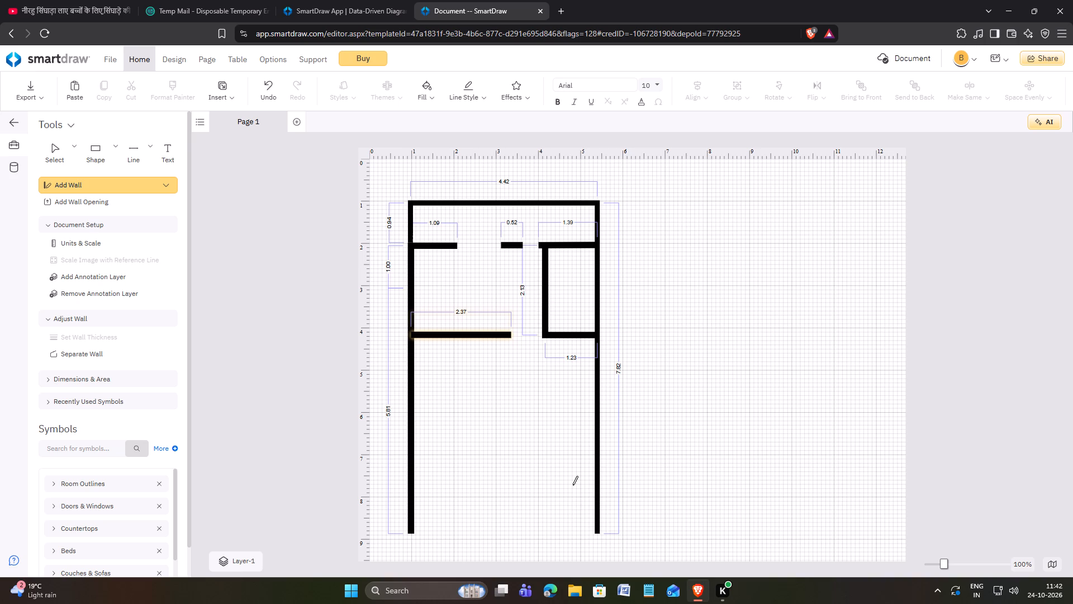
Add a bottom outer wall about 3.06 long, starting from the lower end of the left wall.
scroll(629, 444, down, 4)
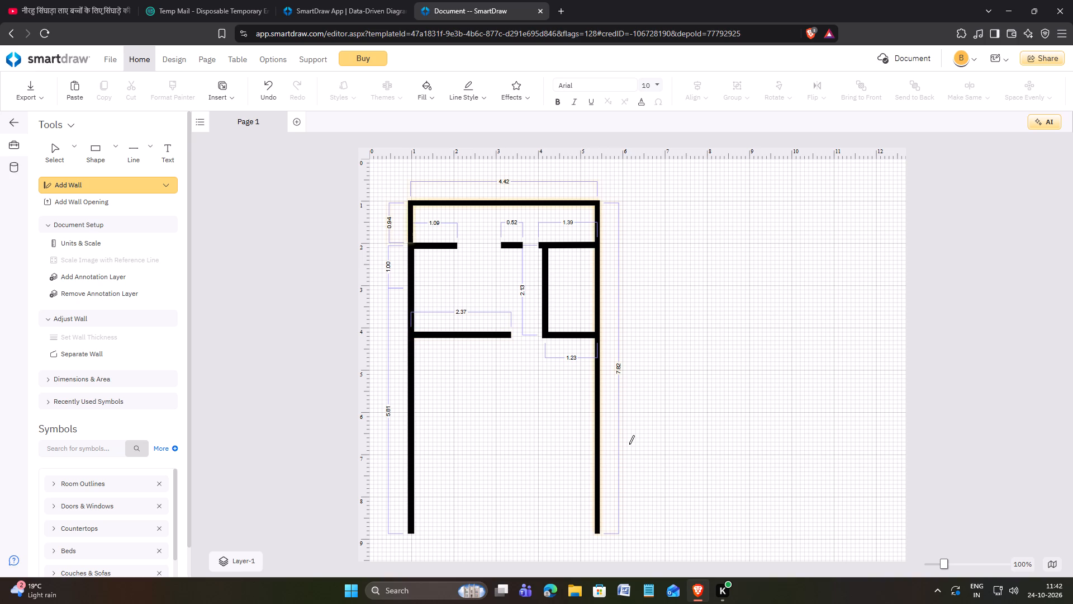
scroll(629, 444, down, 1)
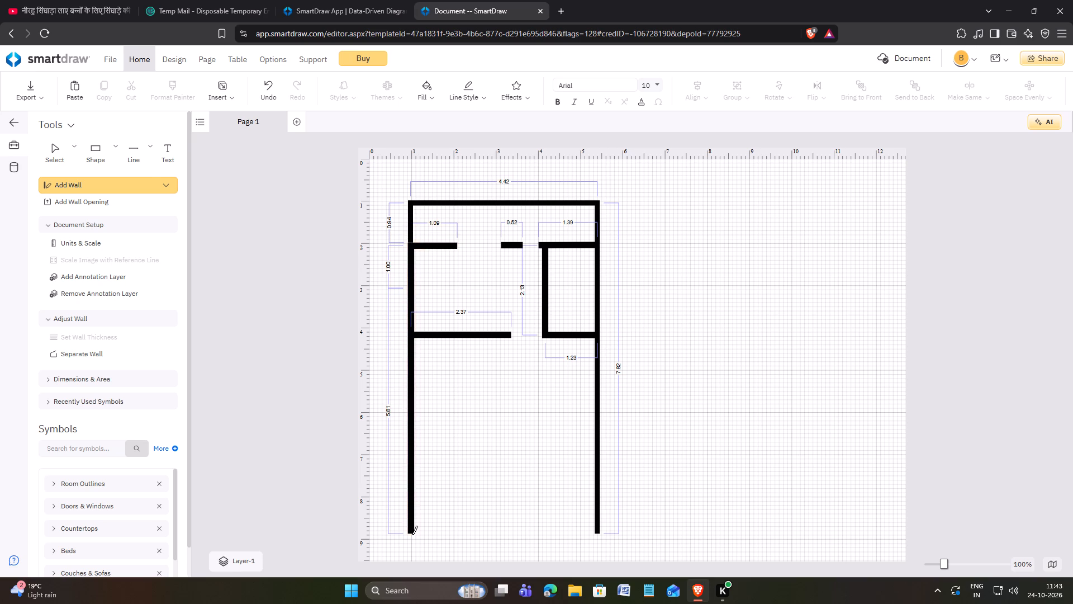
drag(411, 531, 540, 532)
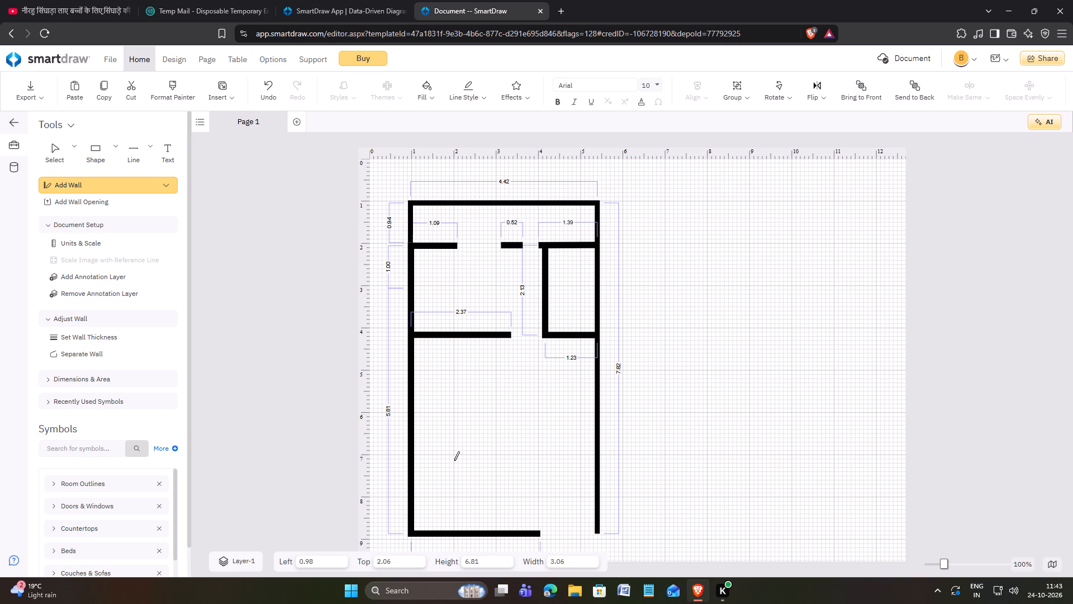
Add a horizontal interior wall about 3.37 long at top 7.12, ending at the right outer wall.
drag(454, 460, 585, 460)
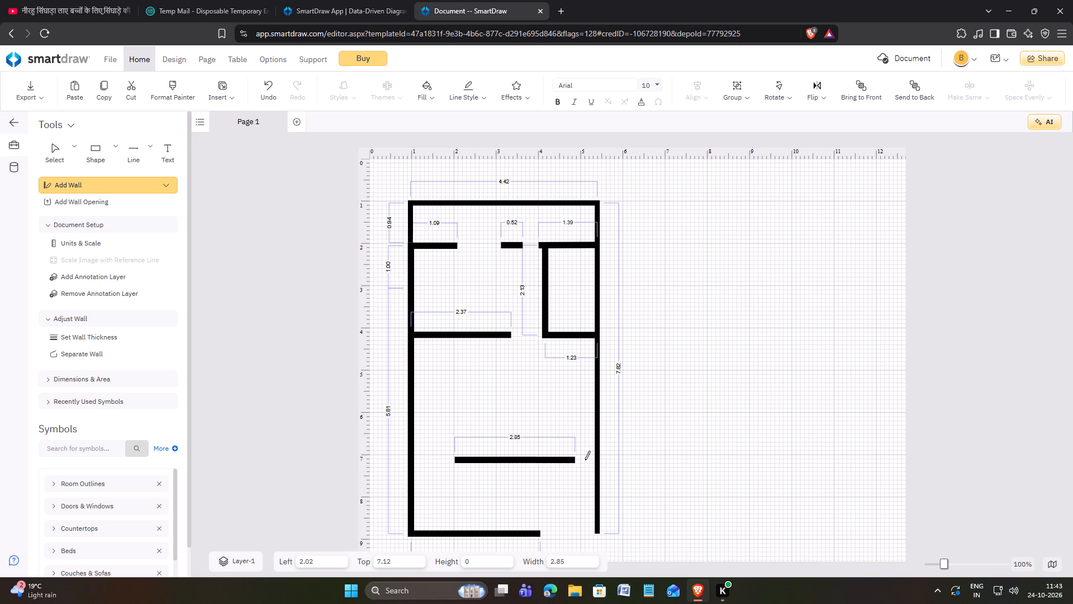
drag(585, 460, 594, 460)
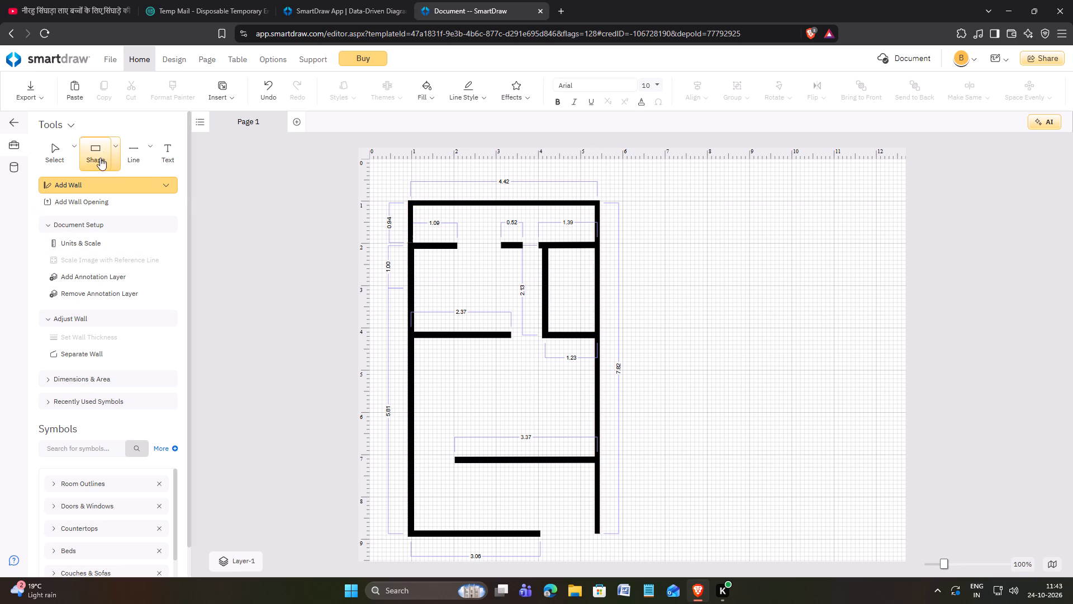
click(59, 153)
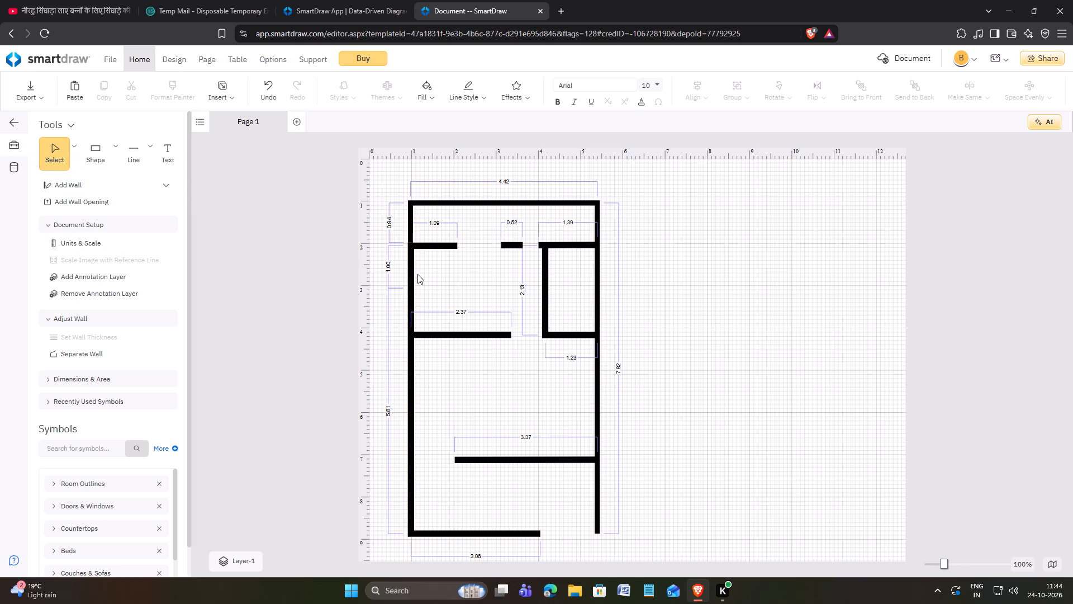
Place a rectangle in the plan's bottom-left corner and resize it to about 0.67 wide by 0.59 high.
click(113, 147)
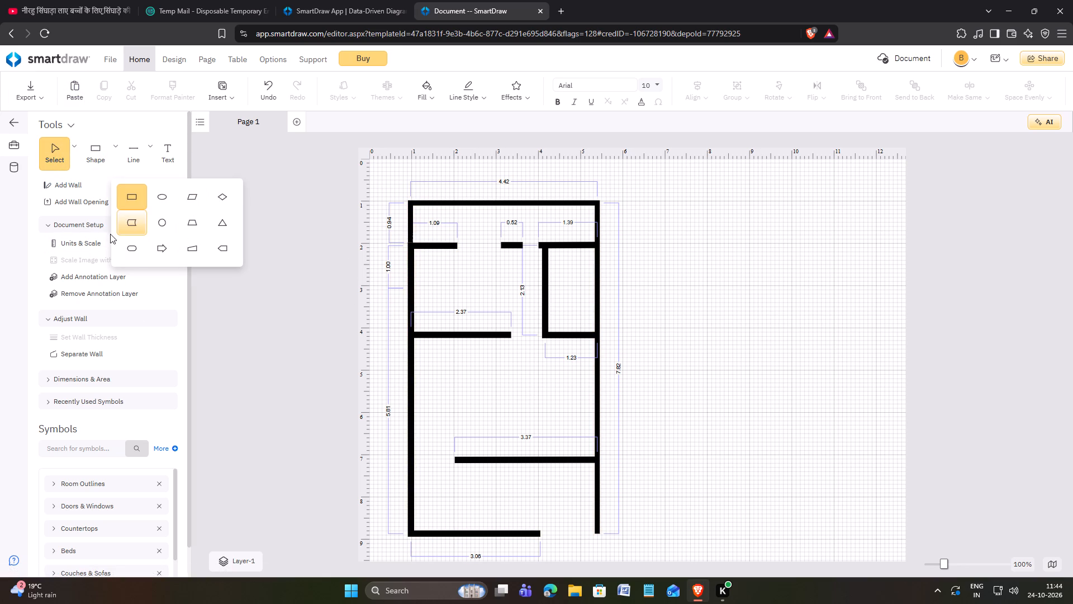
click(130, 199)
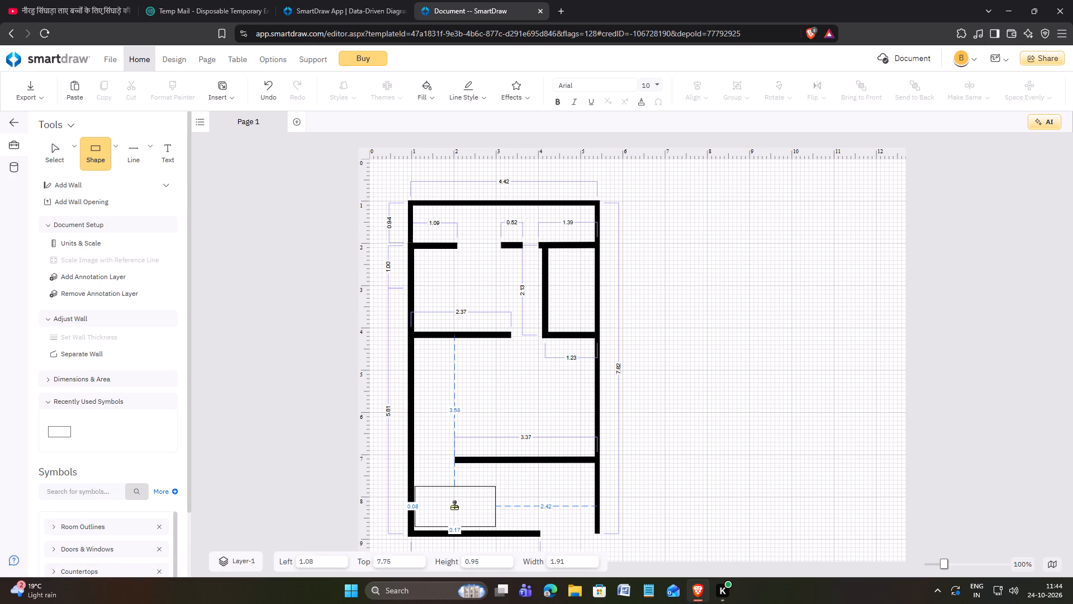
click(453, 513)
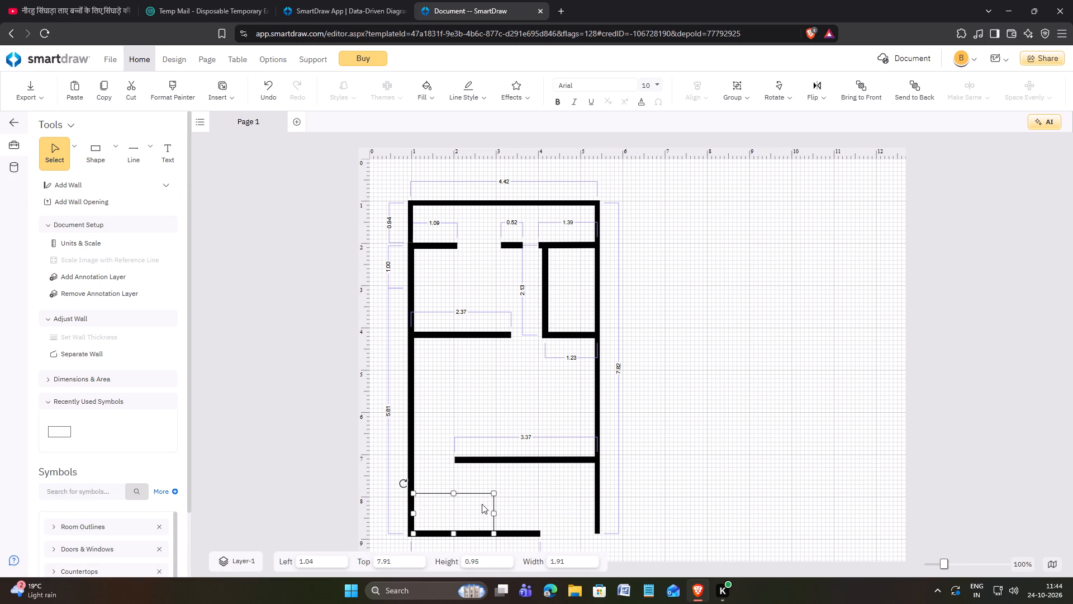
drag(495, 515, 495, 515)
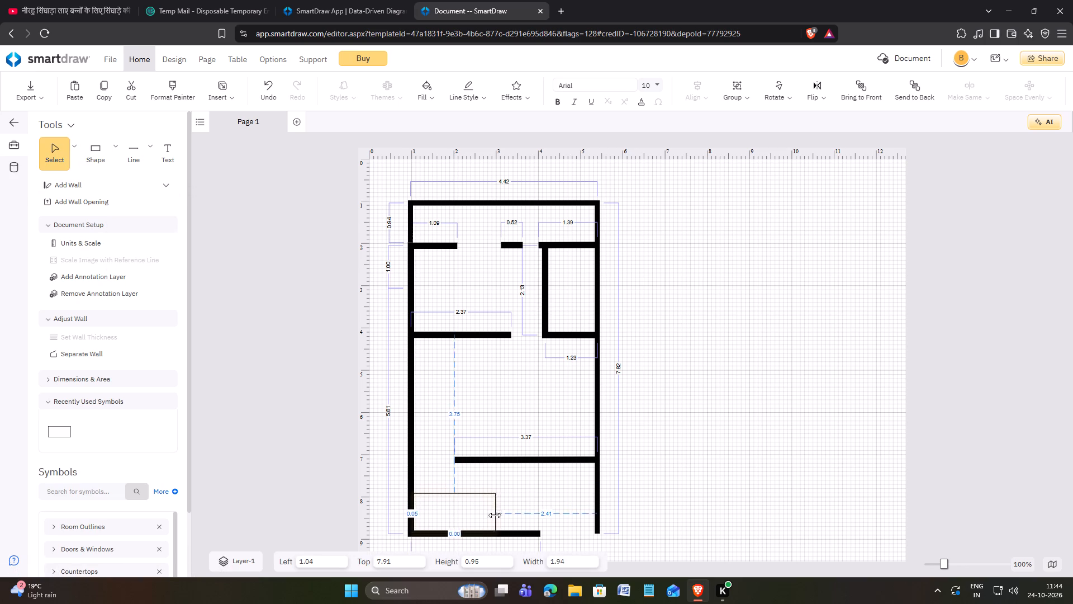
drag(495, 515, 447, 515)
drag(430, 494, 430, 502)
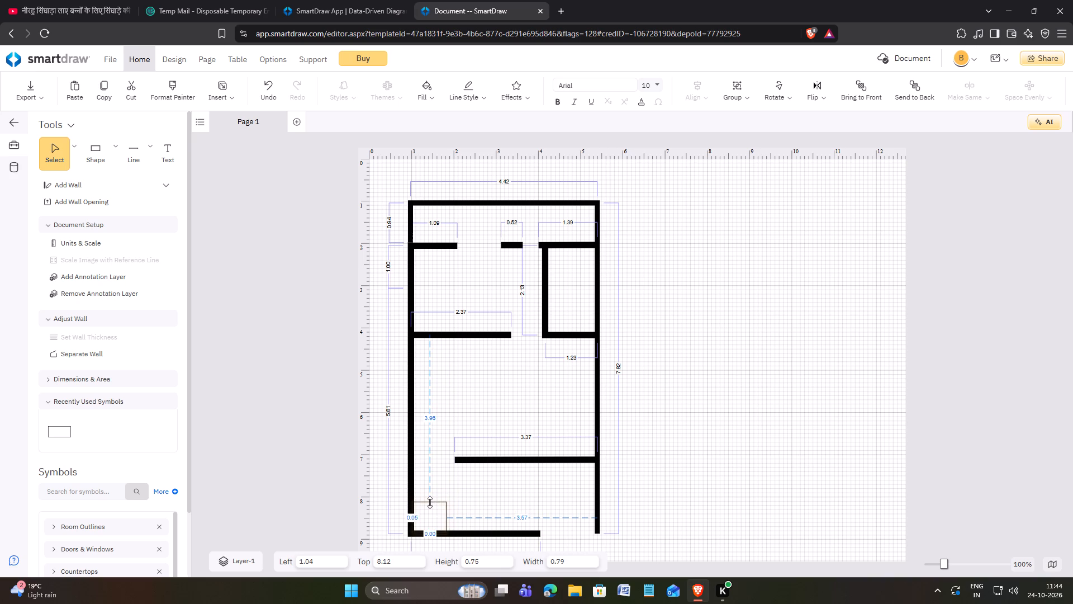
drag(430, 502, 430, 509)
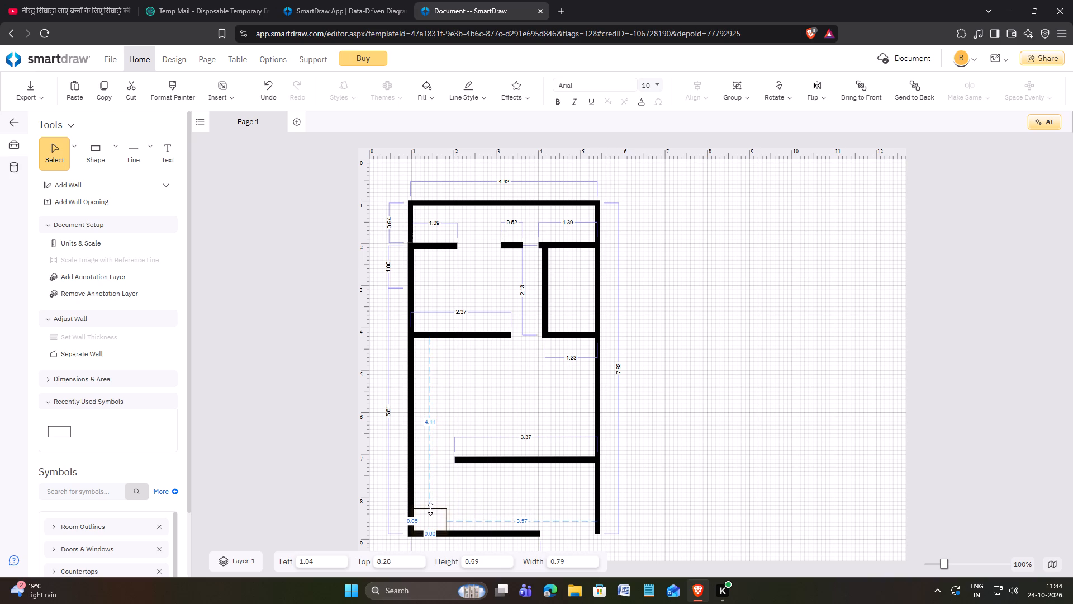
drag(430, 509, 430, 509)
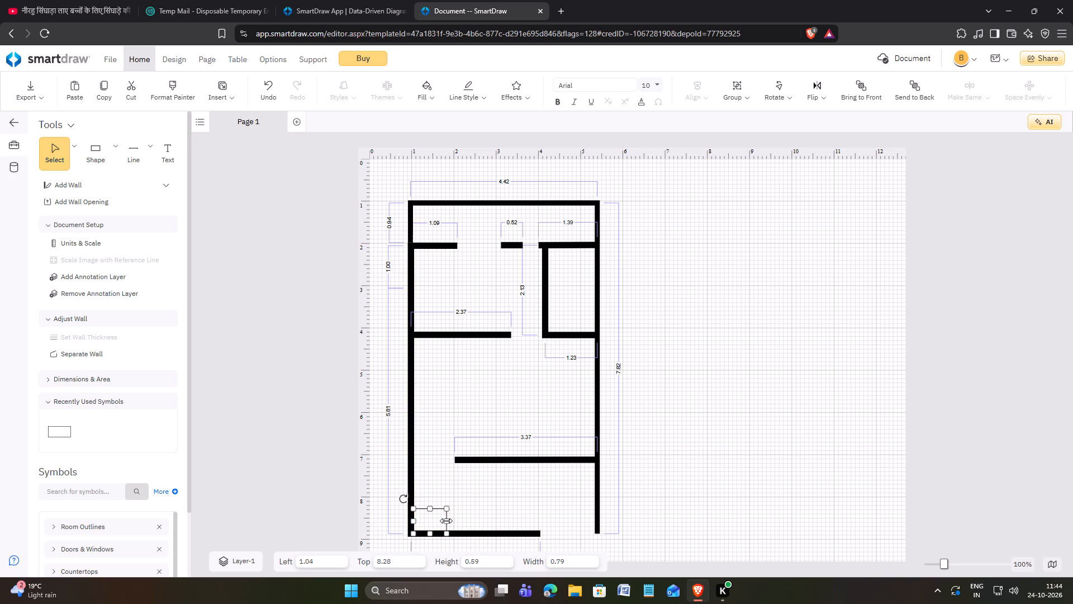
click(446, 521)
Draw a straight horizontal line about 4.41 long at top 7.71, from the left outer wall to the right one.
click(153, 148)
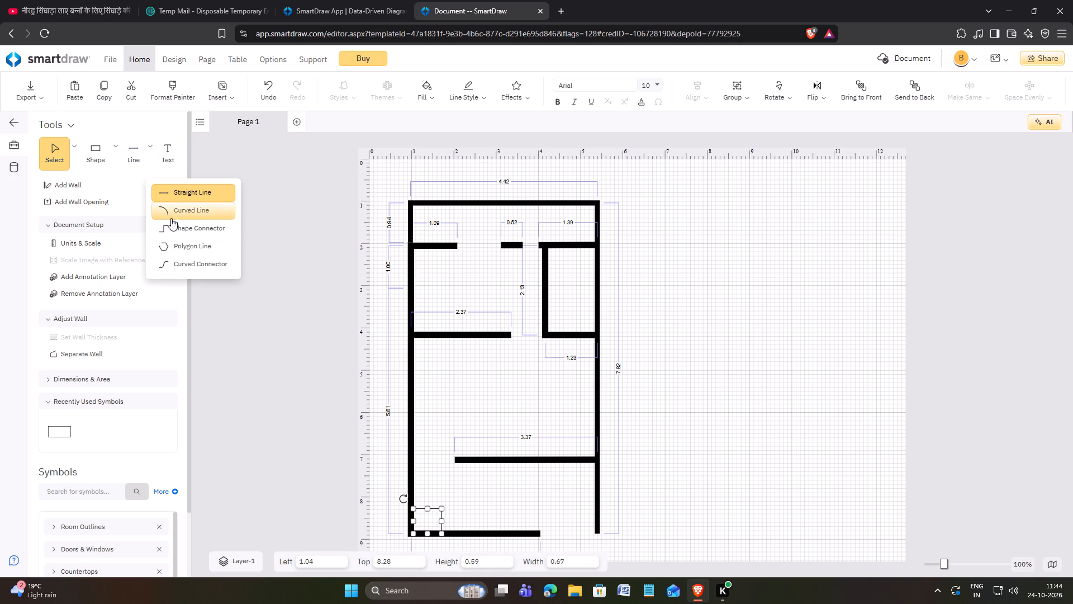
click(180, 196)
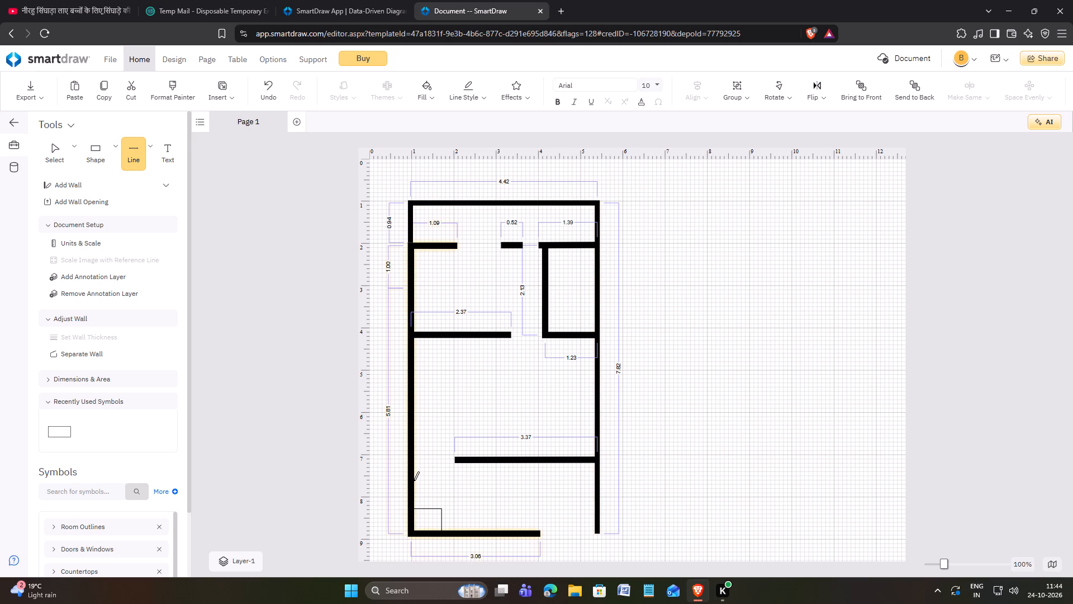
drag(413, 485, 576, 482)
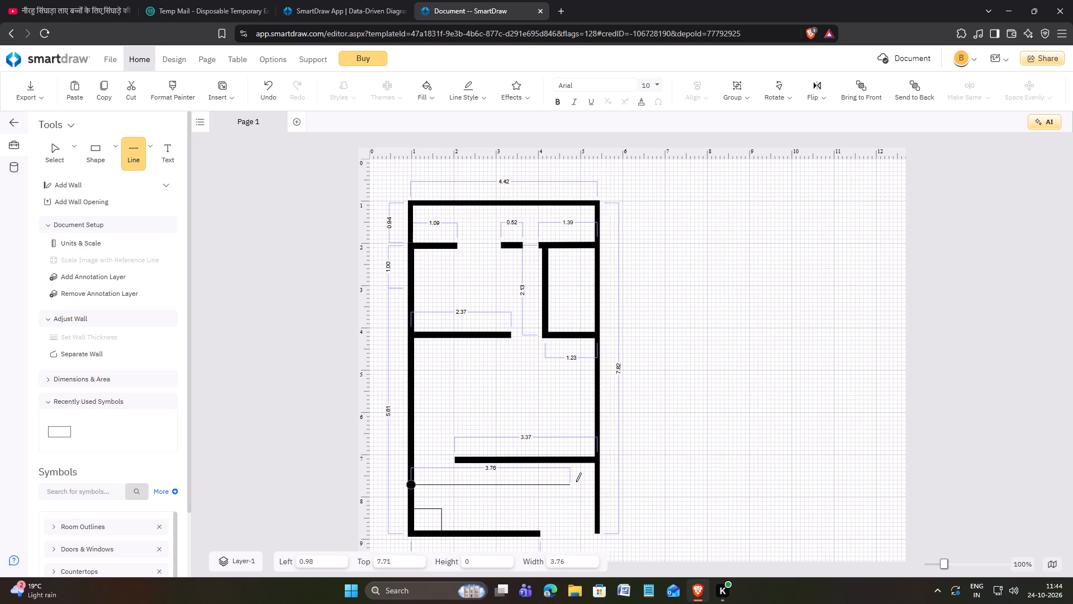
drag(576, 482, 598, 485)
click(687, 473)
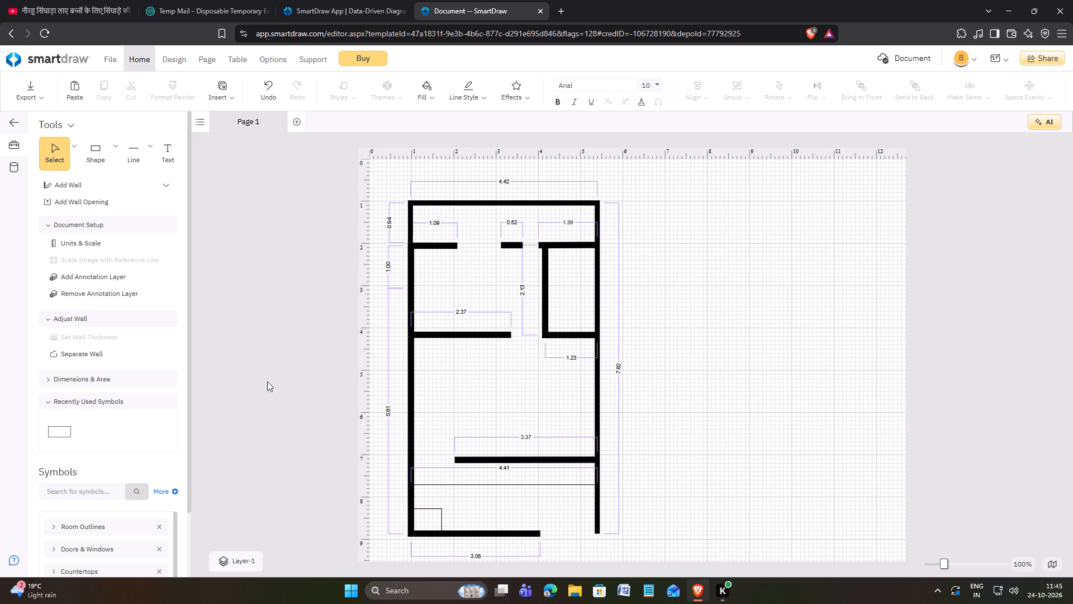
Place a second rectangle directly above the bottom-left corner rectangle and fit it to about 0.67 wide by 0.57 high at top 7.71.
click(109, 151)
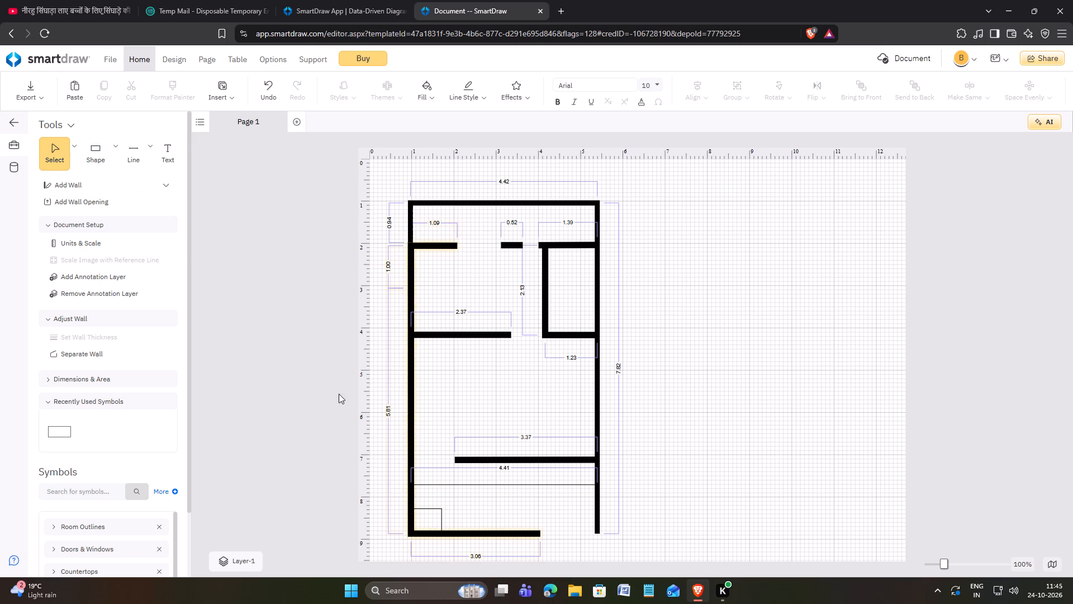
click(117, 143)
click(131, 206)
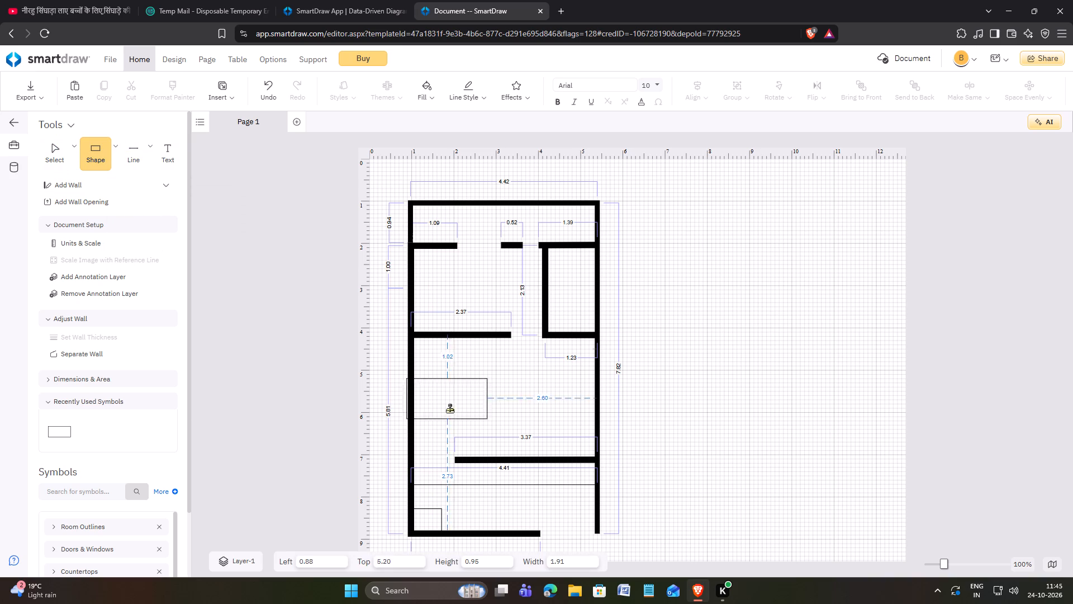
click(455, 495)
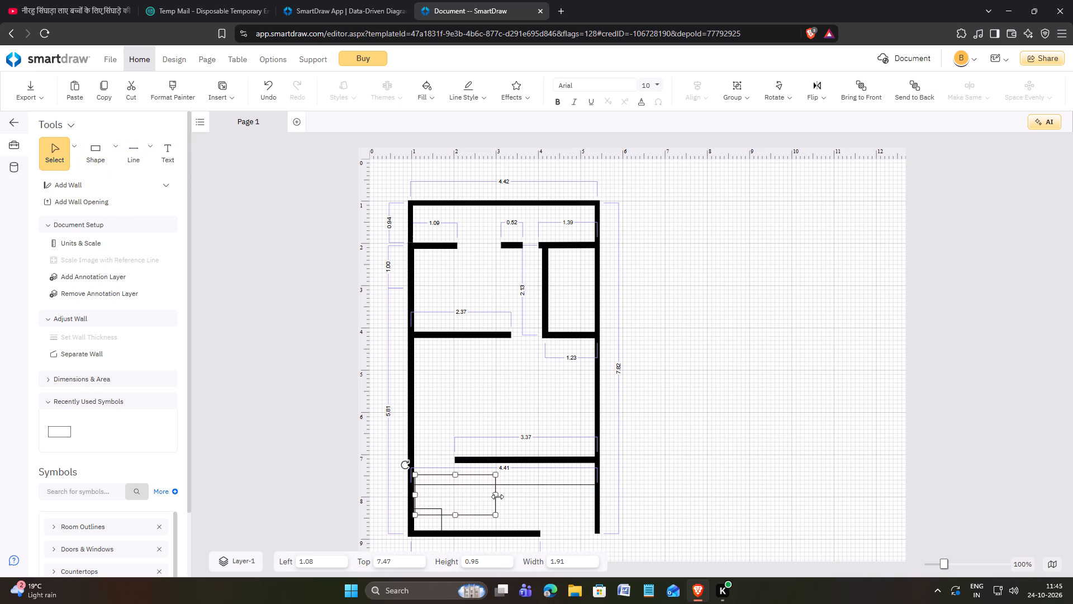
drag(495, 497, 440, 504)
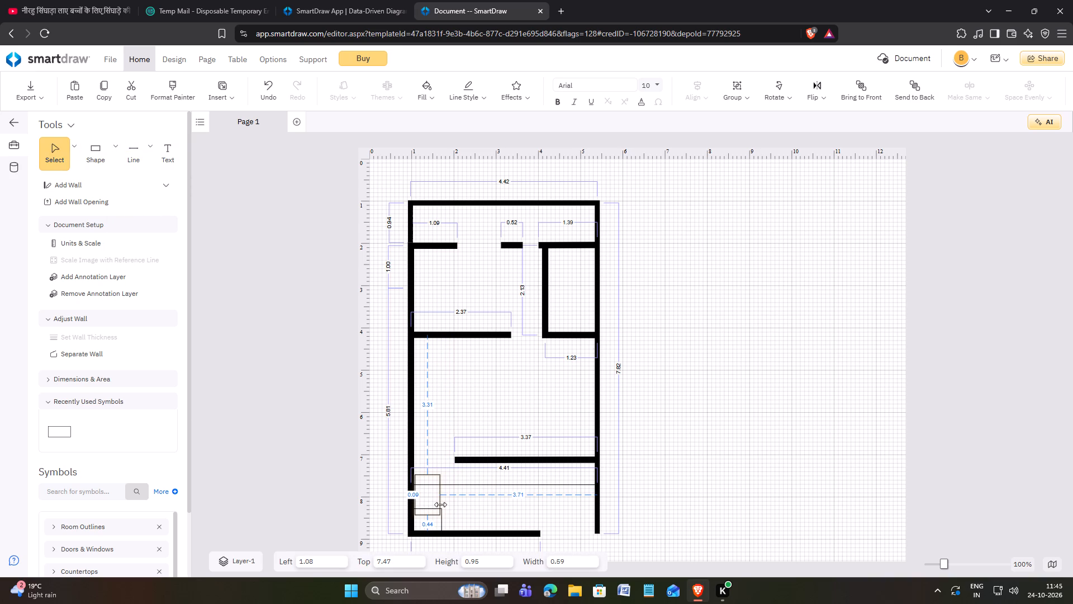
drag(440, 504, 441, 506)
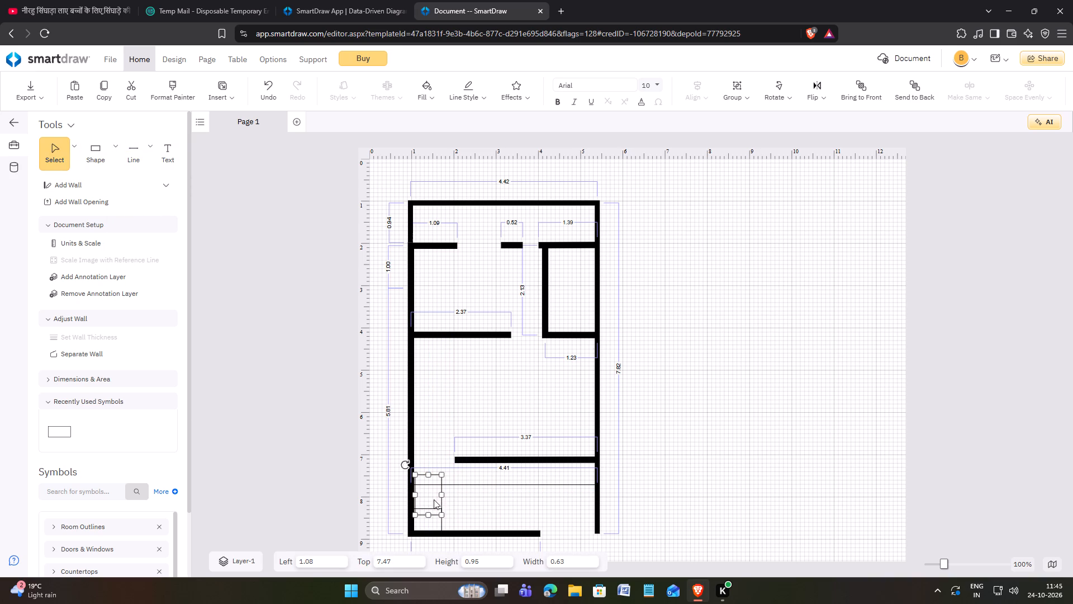
click(443, 500)
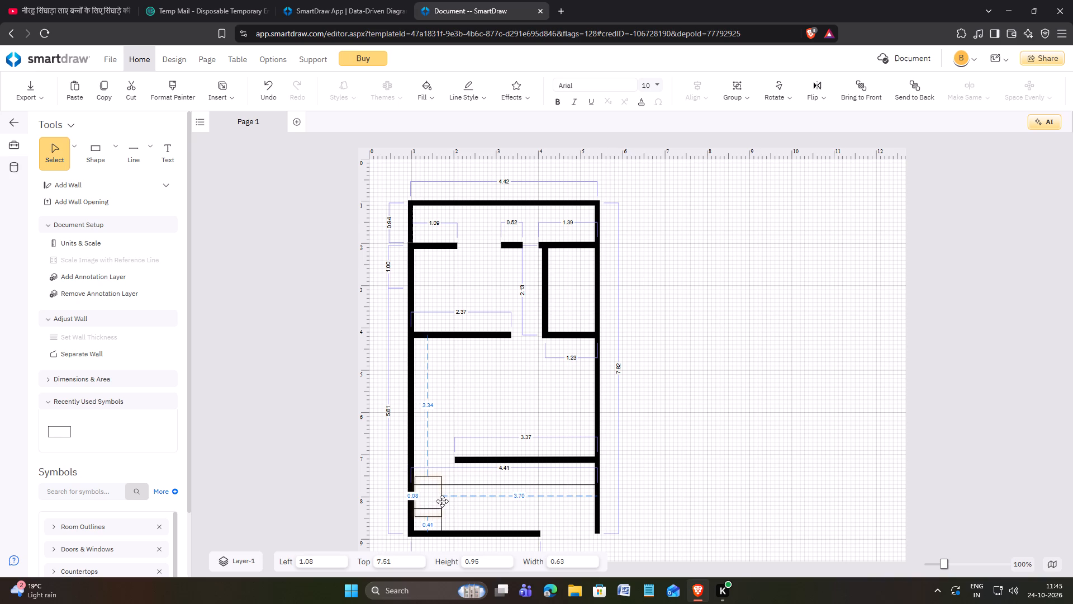
click(440, 497)
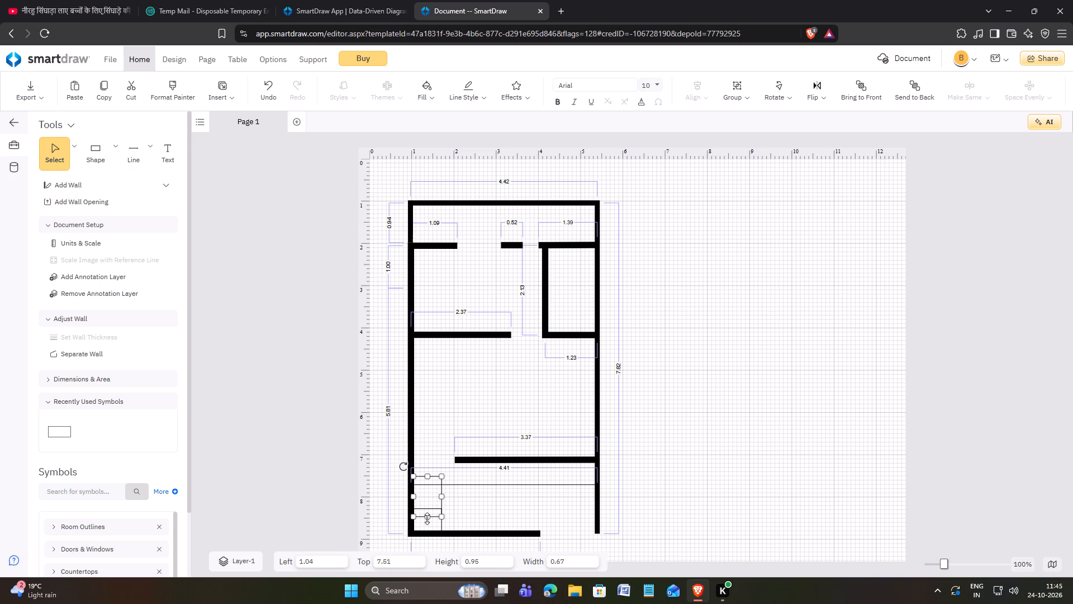
drag(427, 518, 427, 508)
drag(424, 476, 425, 486)
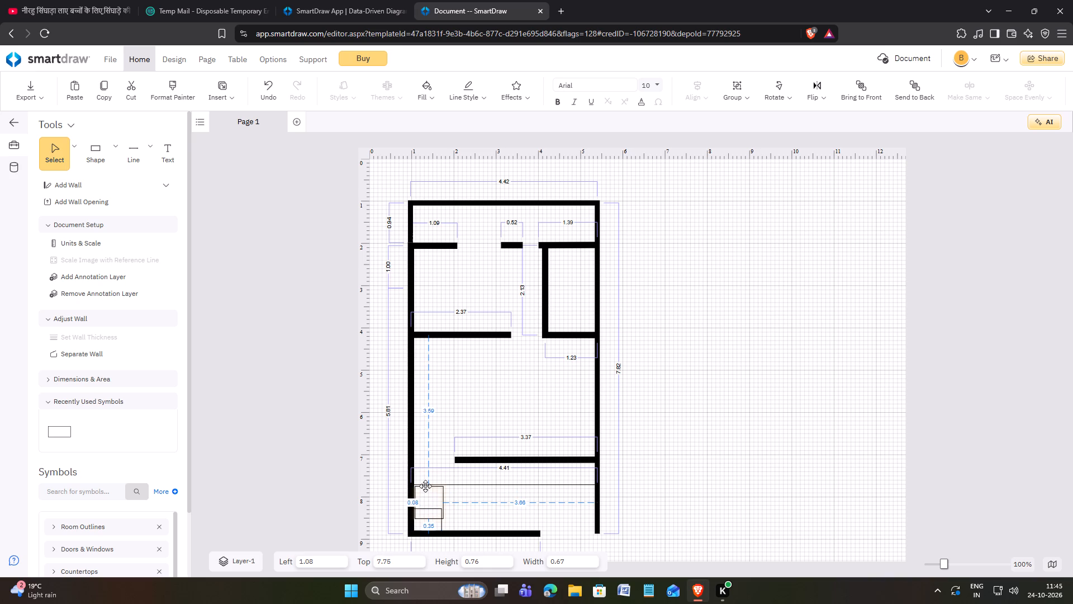
drag(425, 486, 424, 485)
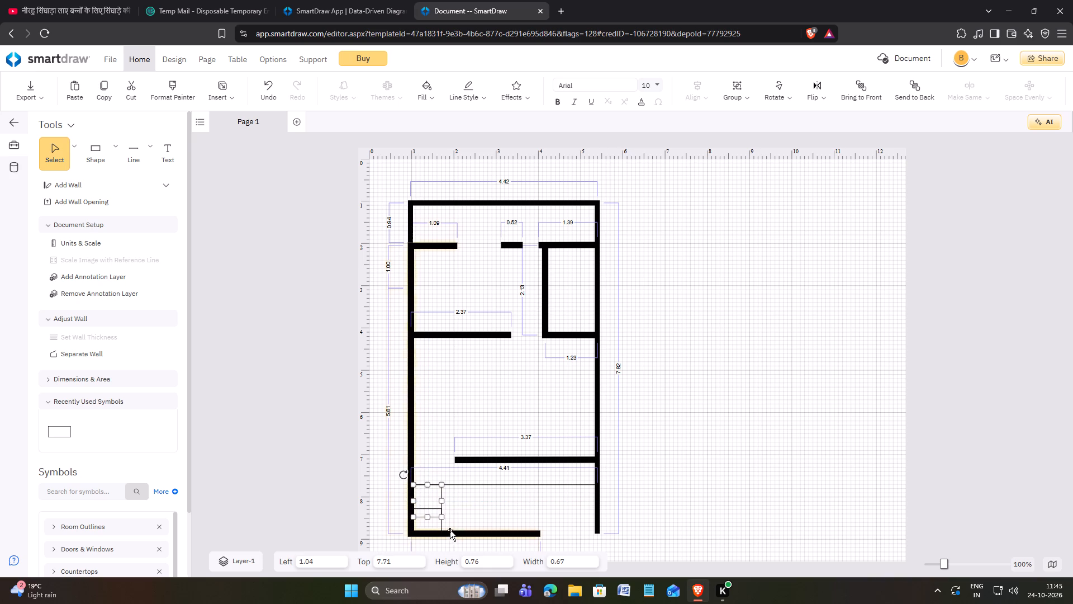
drag(427, 518, 427, 506)
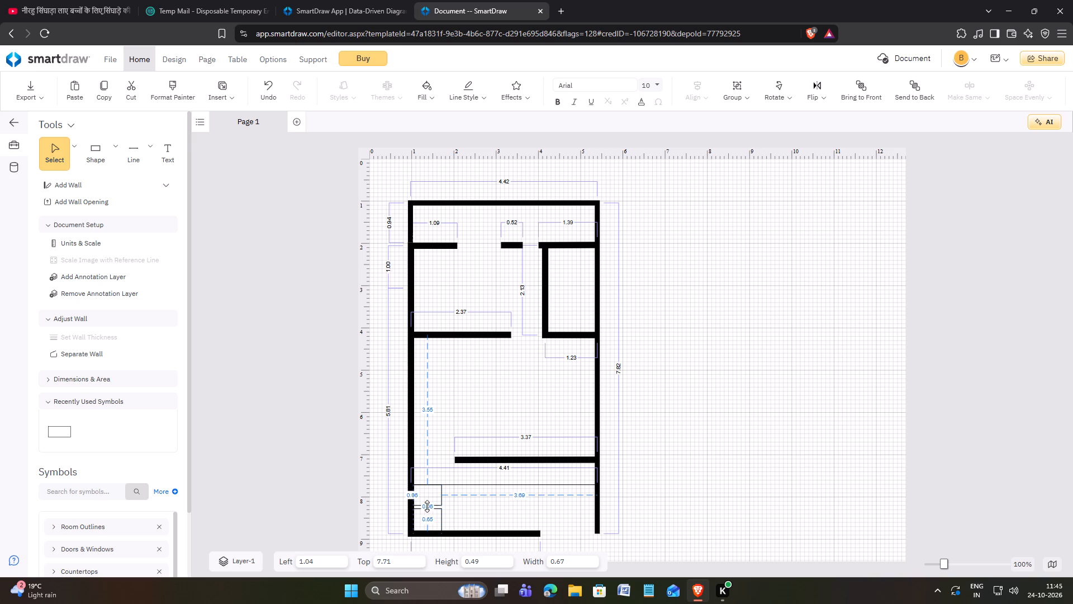
drag(427, 506, 427, 509)
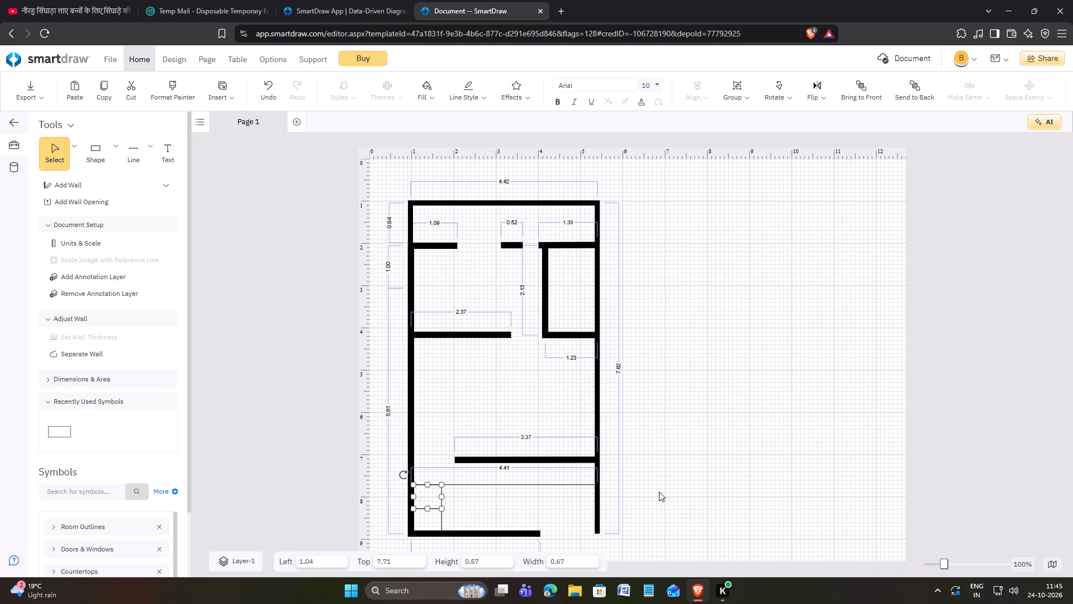
click(676, 484)
Draw two straight horizontal lines across the bottom-left corner rectangle, about 0.75 long at top 8.42 and about 0.71 long at top 8.57.
click(115, 155)
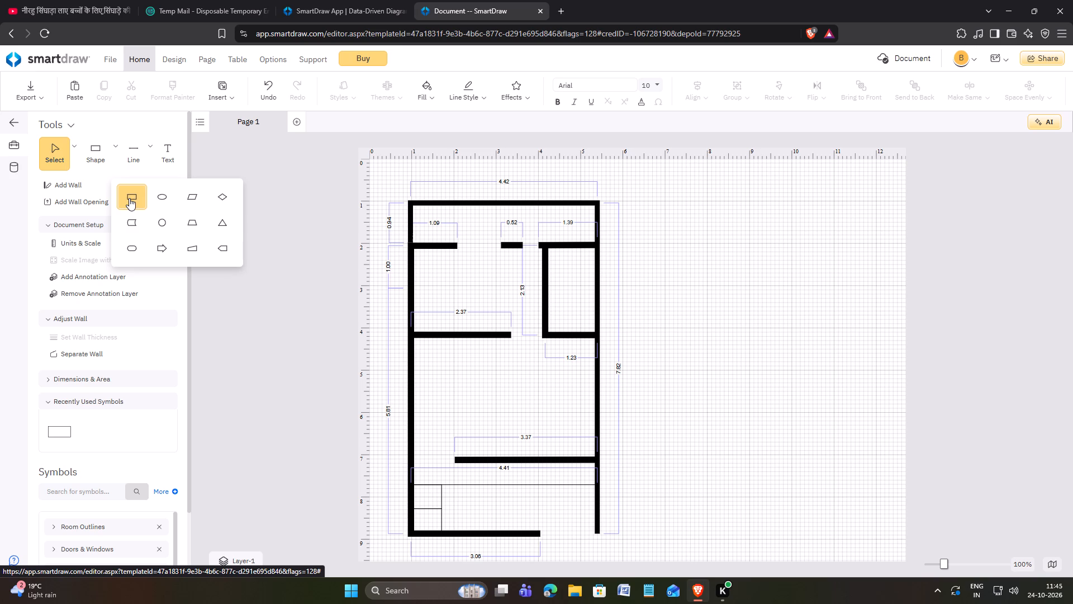
click(149, 149)
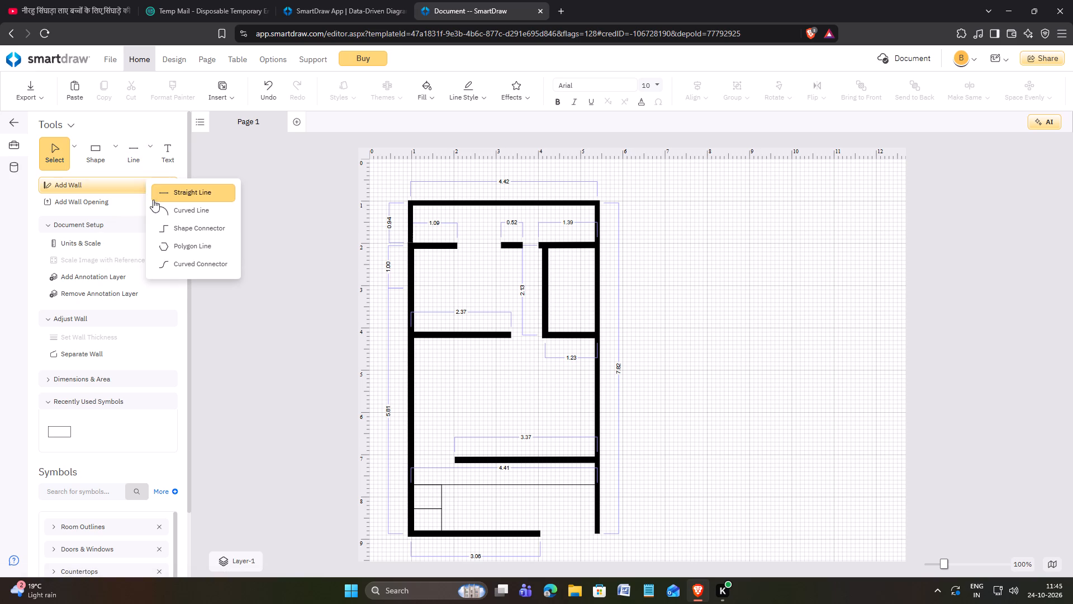
click(160, 196)
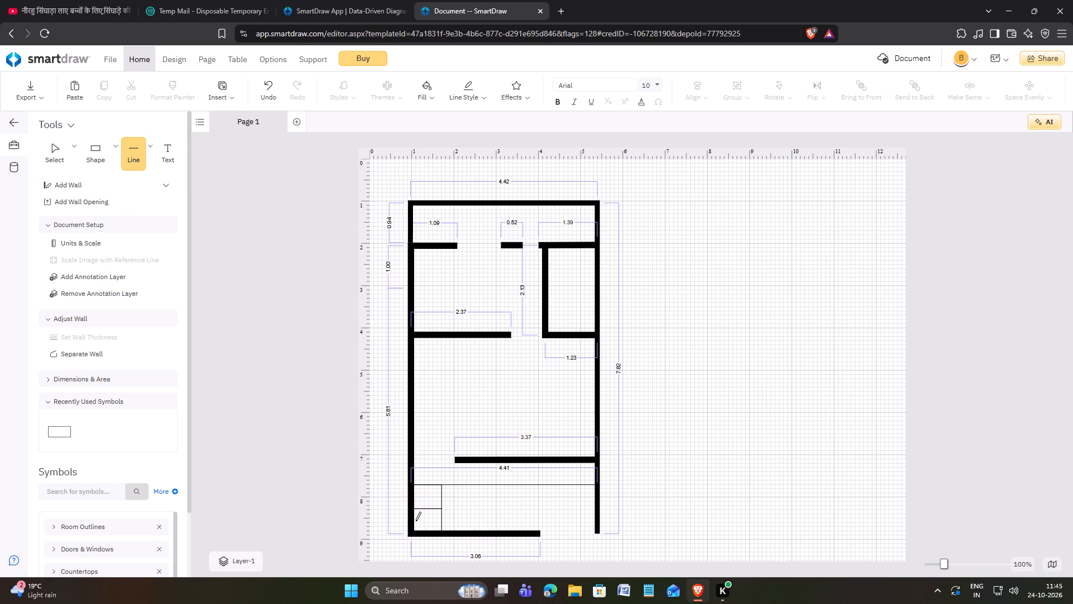
drag(413, 516, 430, 515)
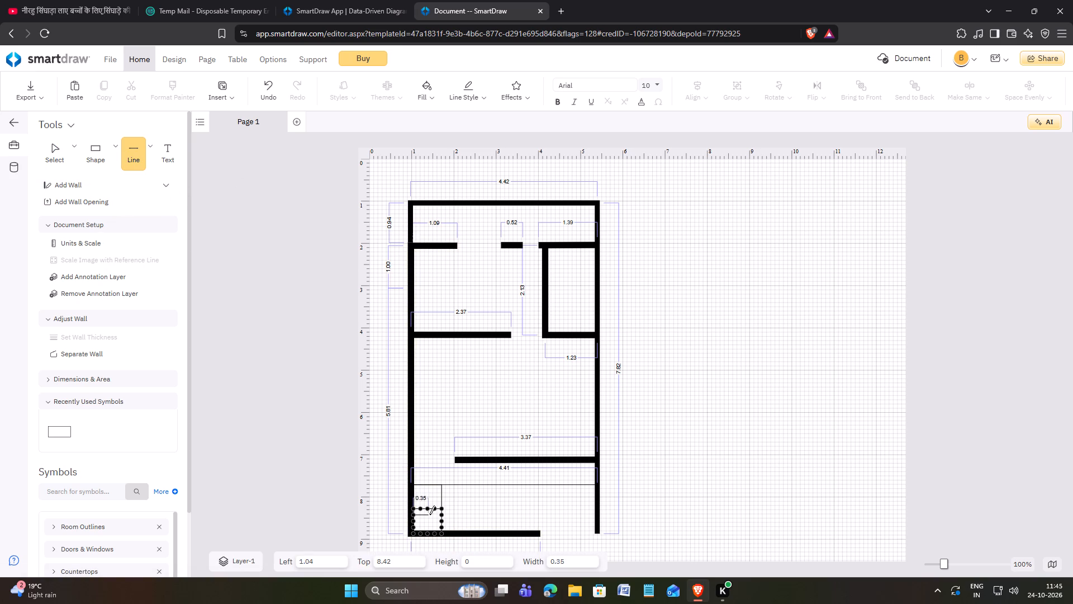
drag(430, 515, 444, 515)
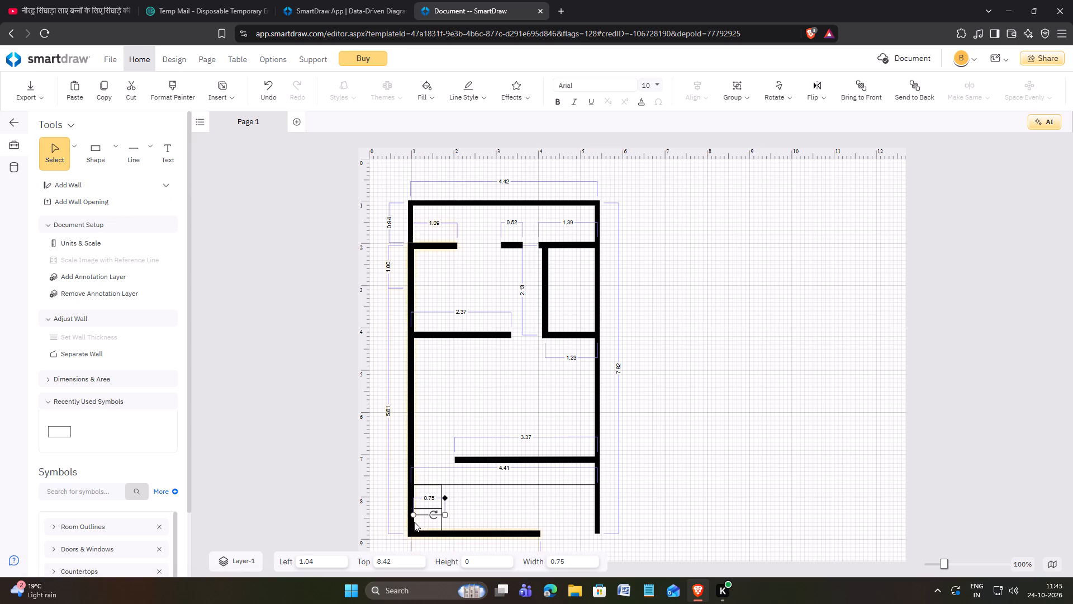
click(134, 150)
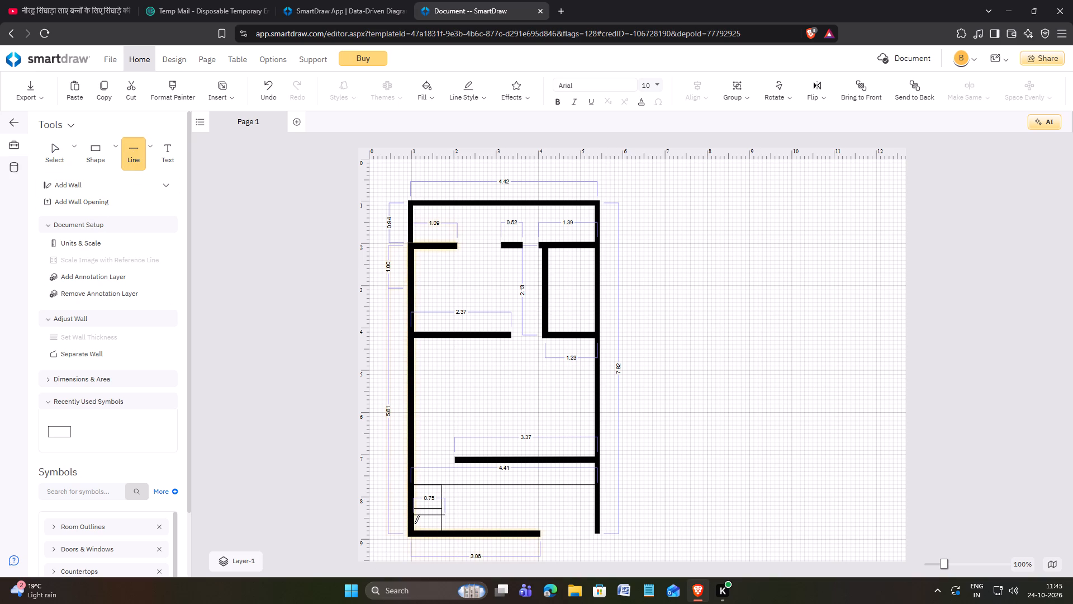
drag(414, 522, 443, 520)
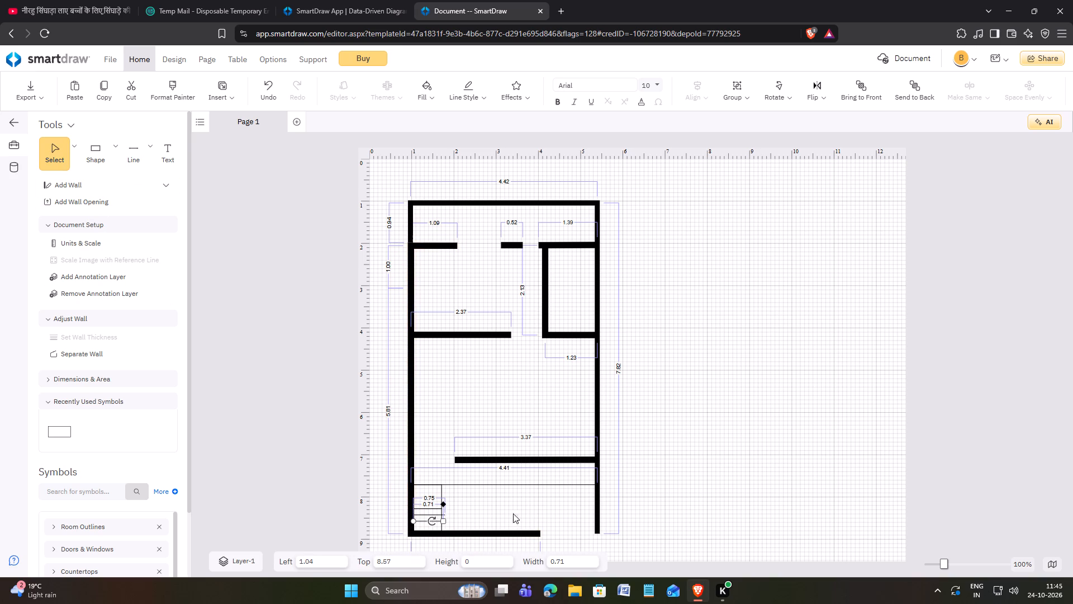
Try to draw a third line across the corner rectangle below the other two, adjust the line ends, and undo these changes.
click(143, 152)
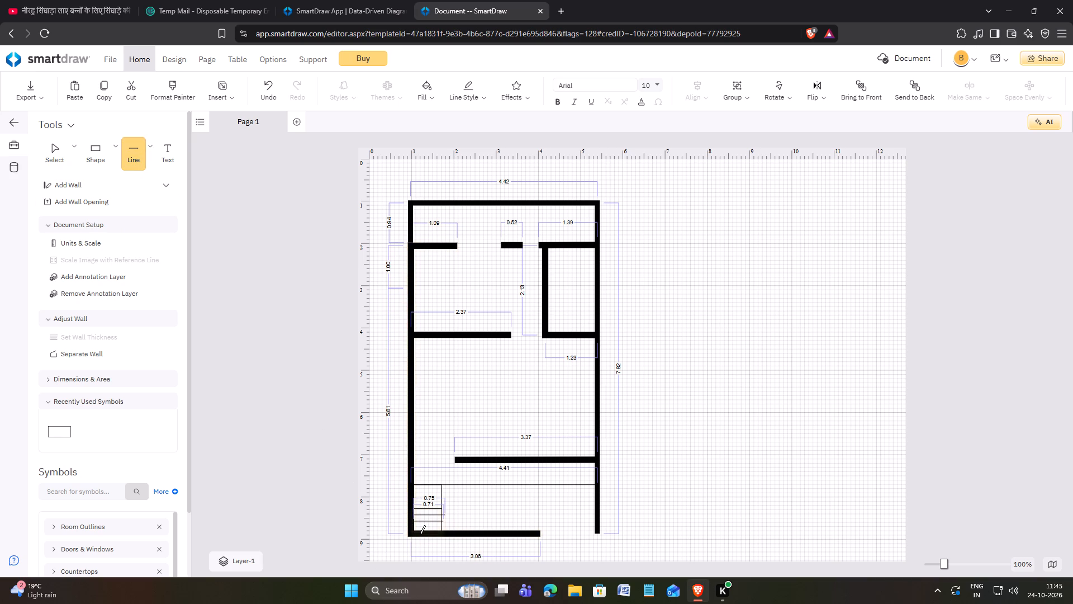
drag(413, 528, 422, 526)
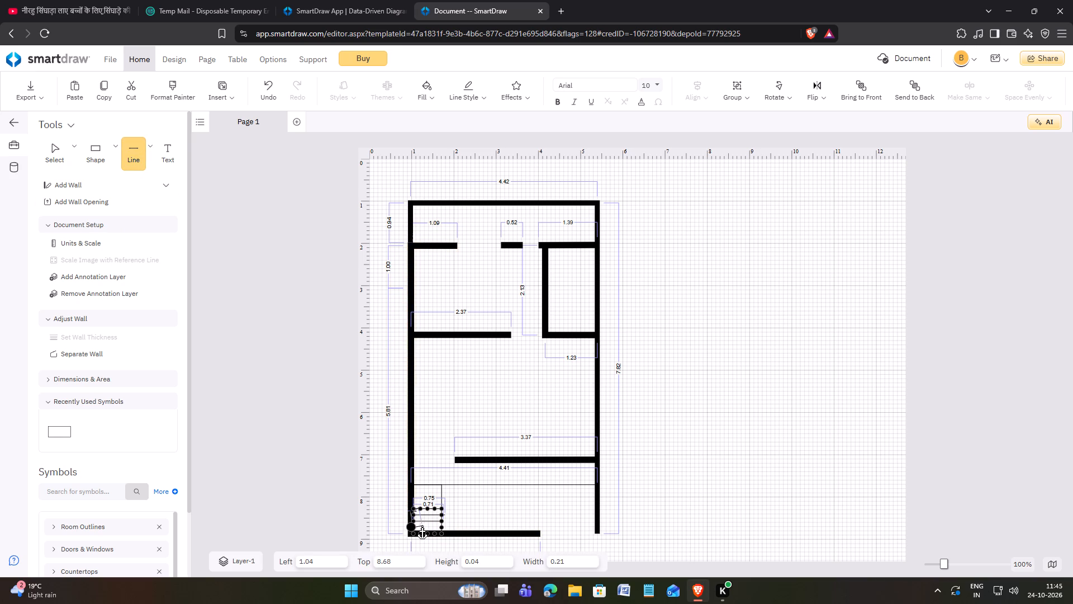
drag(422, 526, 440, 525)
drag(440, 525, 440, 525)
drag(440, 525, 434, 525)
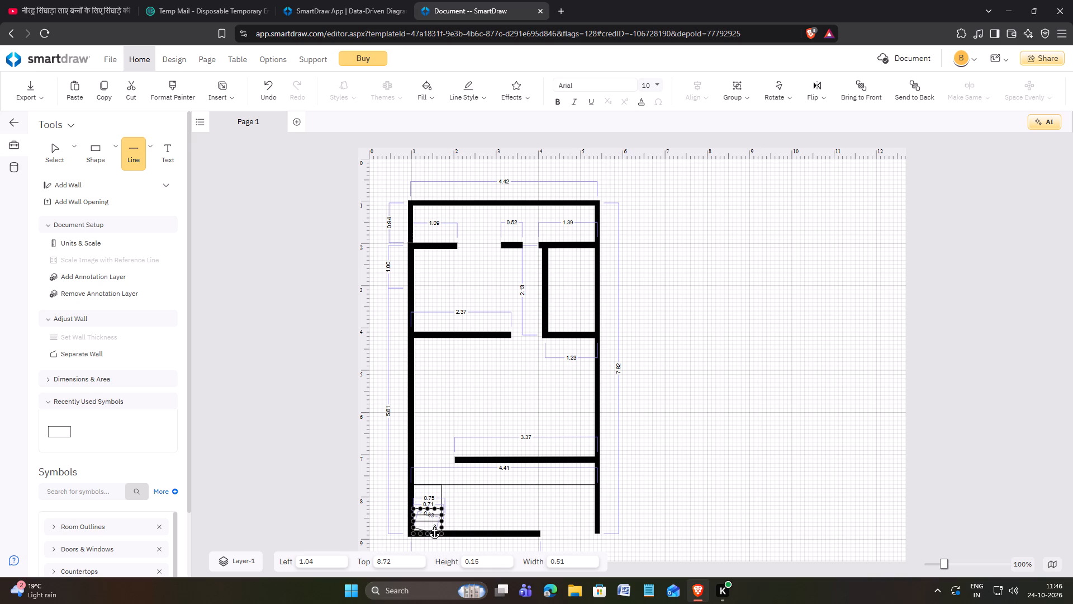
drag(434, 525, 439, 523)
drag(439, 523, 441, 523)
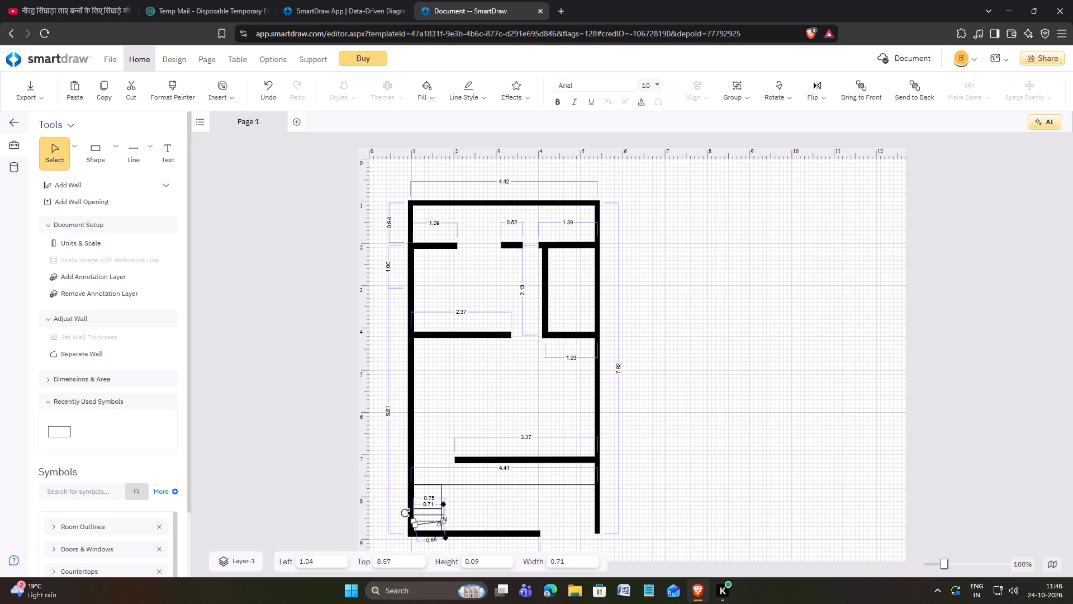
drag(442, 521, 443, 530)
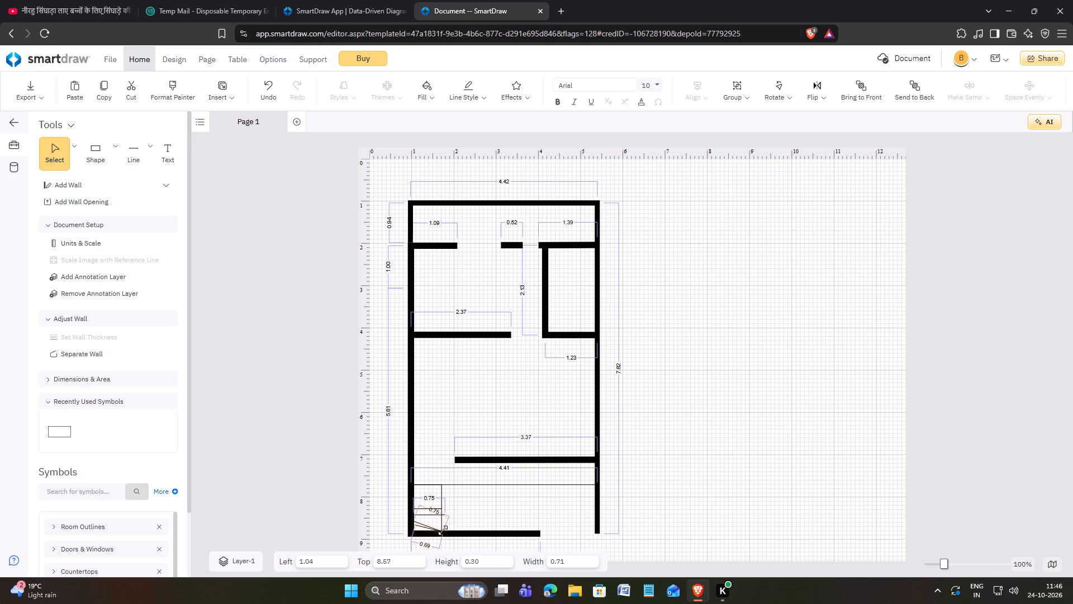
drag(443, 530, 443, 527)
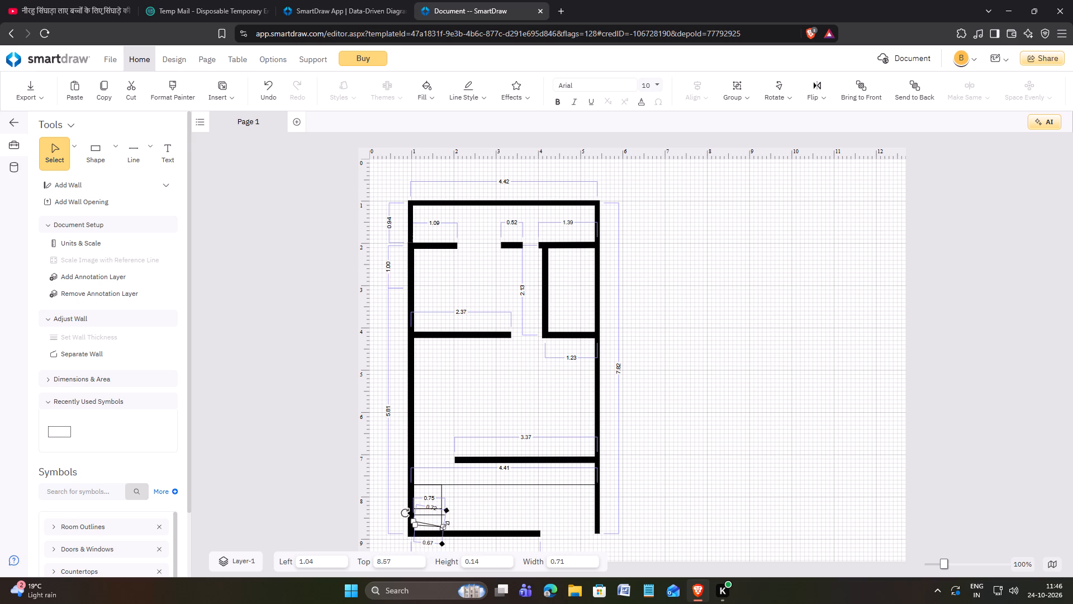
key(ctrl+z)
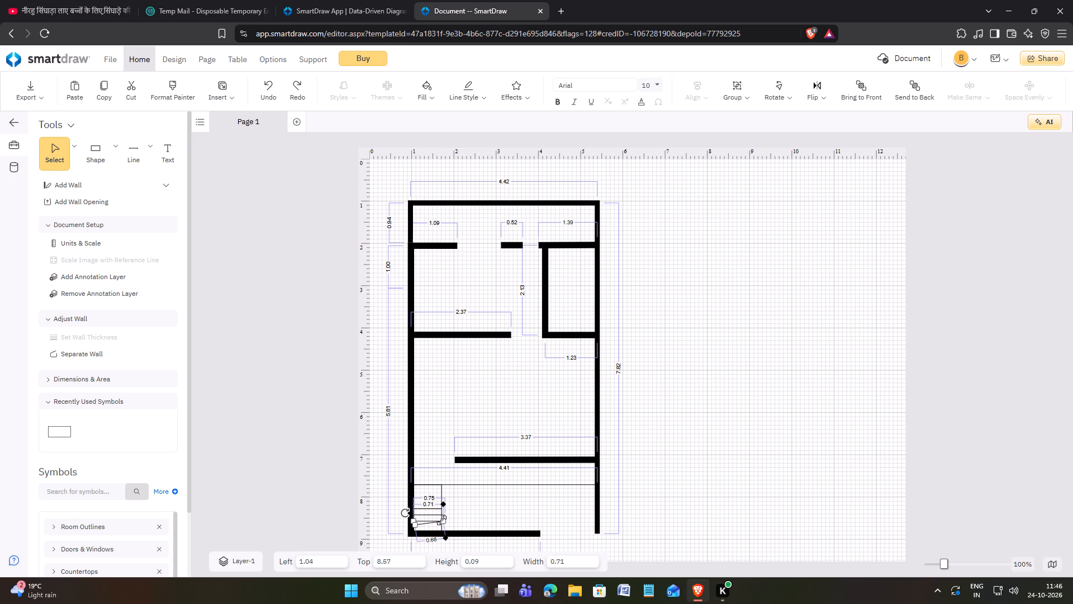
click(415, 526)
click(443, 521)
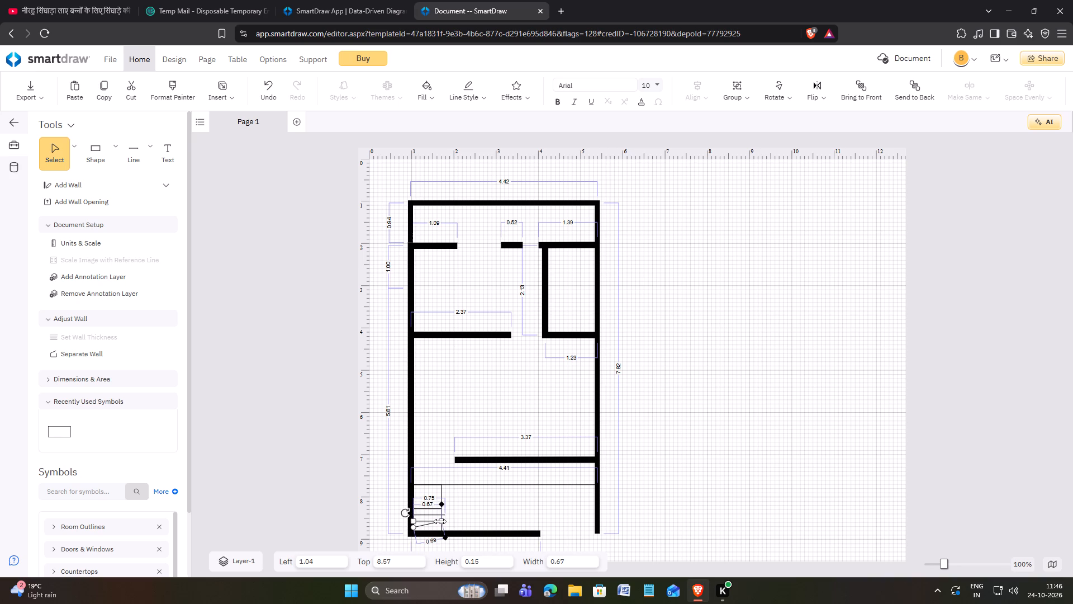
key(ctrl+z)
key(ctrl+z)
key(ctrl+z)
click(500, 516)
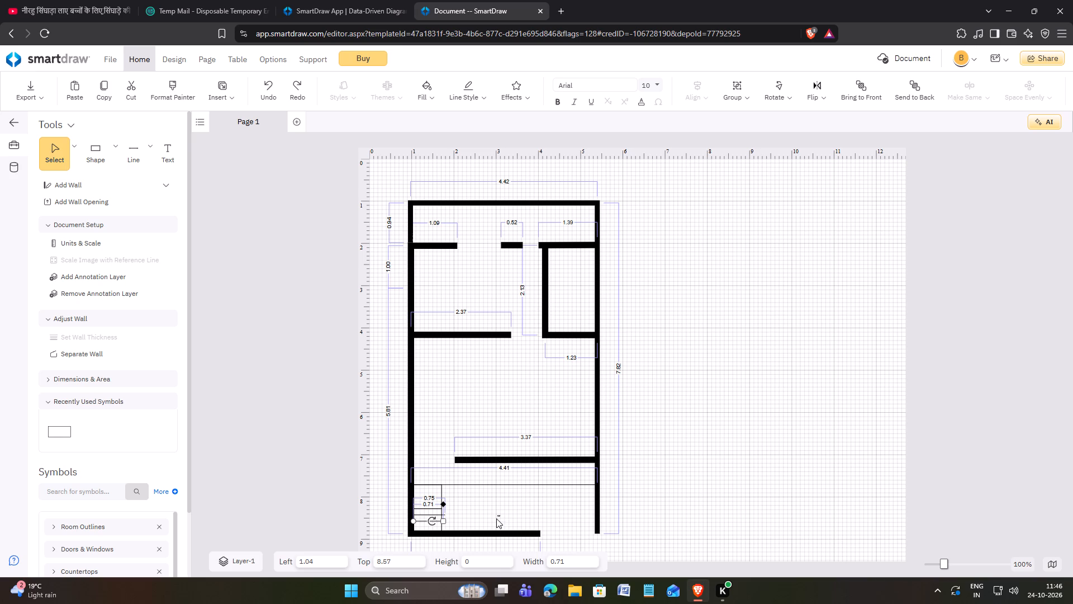
Move the lower of the two lines across the bottom-left corner rectangle down to about top 8.67.
click(430, 526)
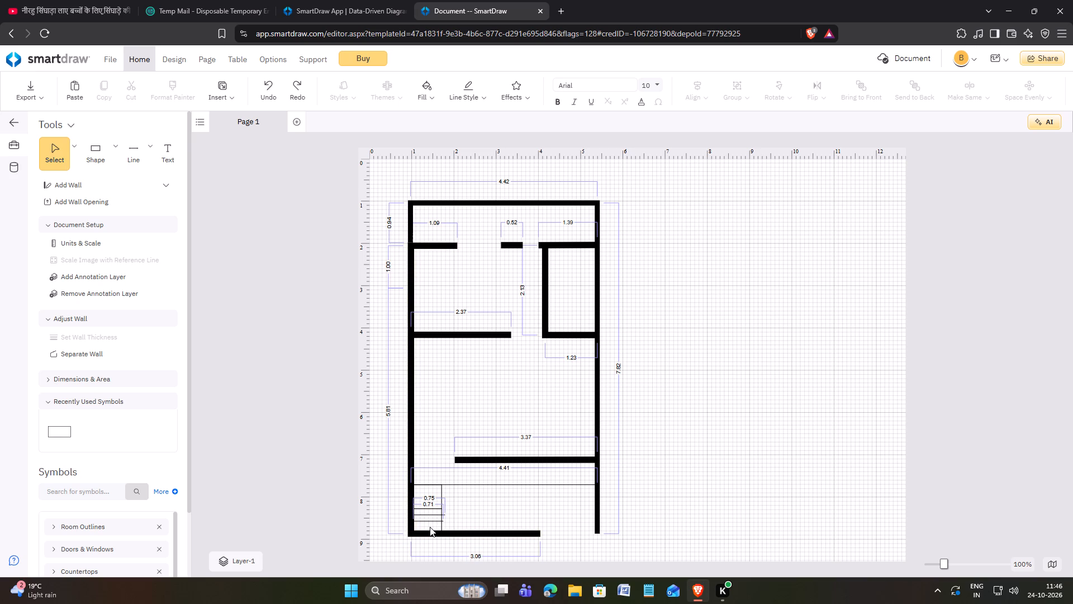
drag(430, 527, 433, 534)
click(441, 528)
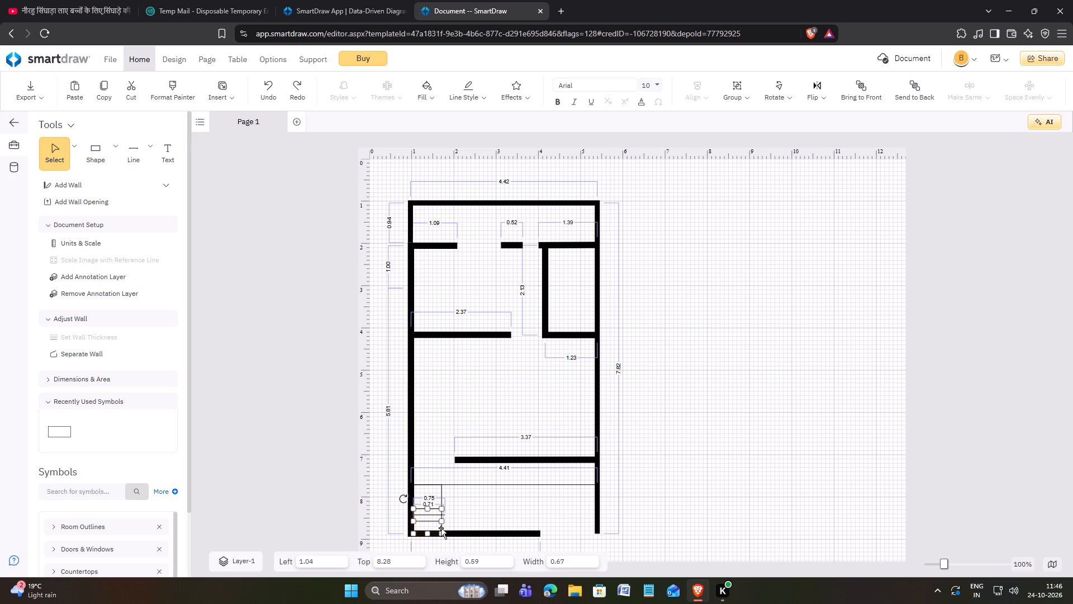
click(433, 522)
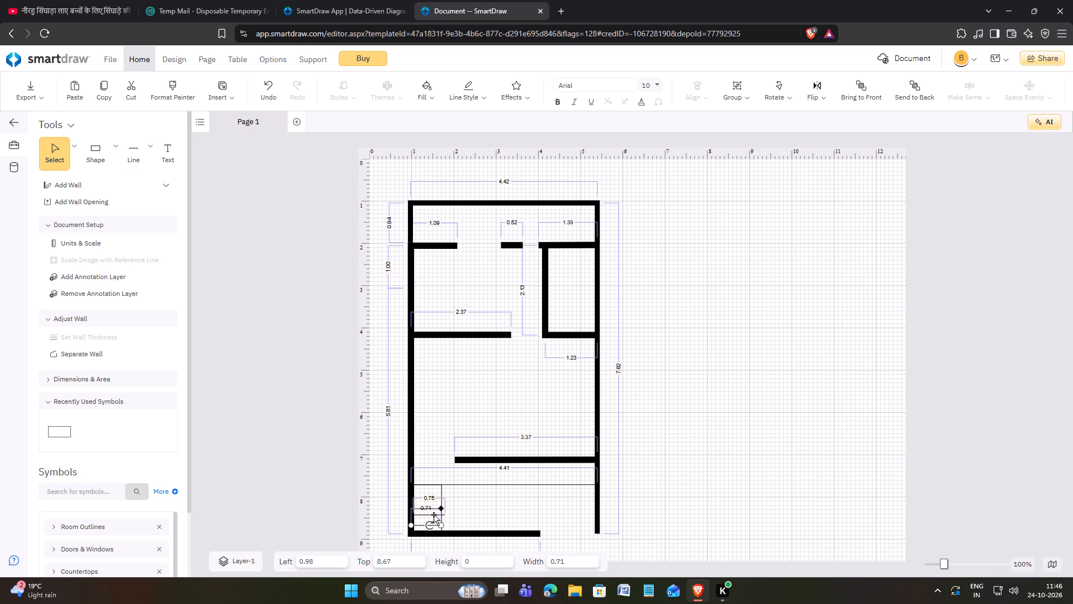
click(433, 514)
click(420, 516)
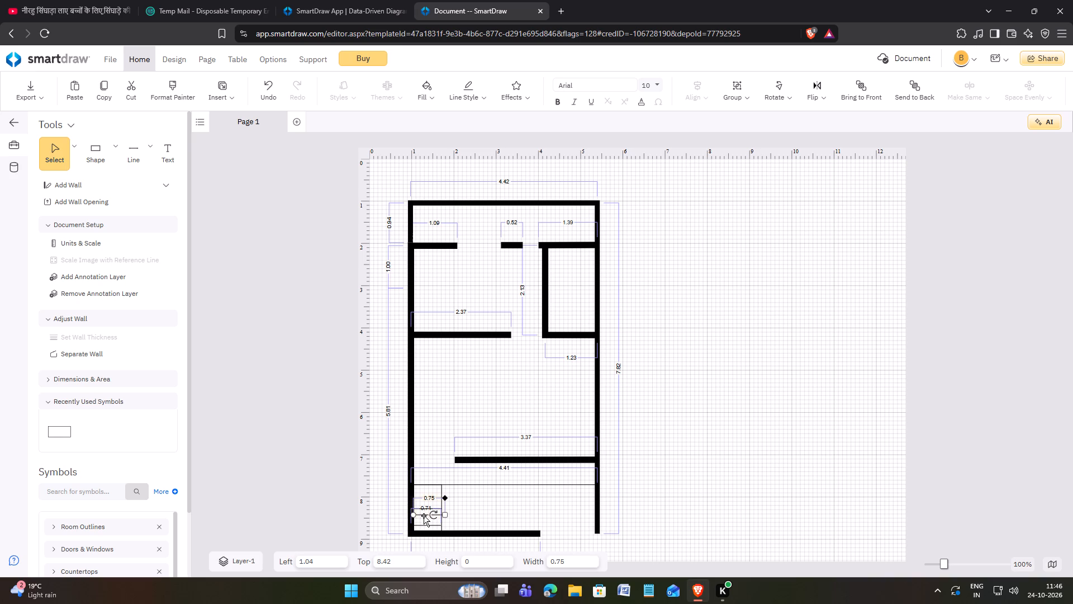
click(424, 516)
click(466, 520)
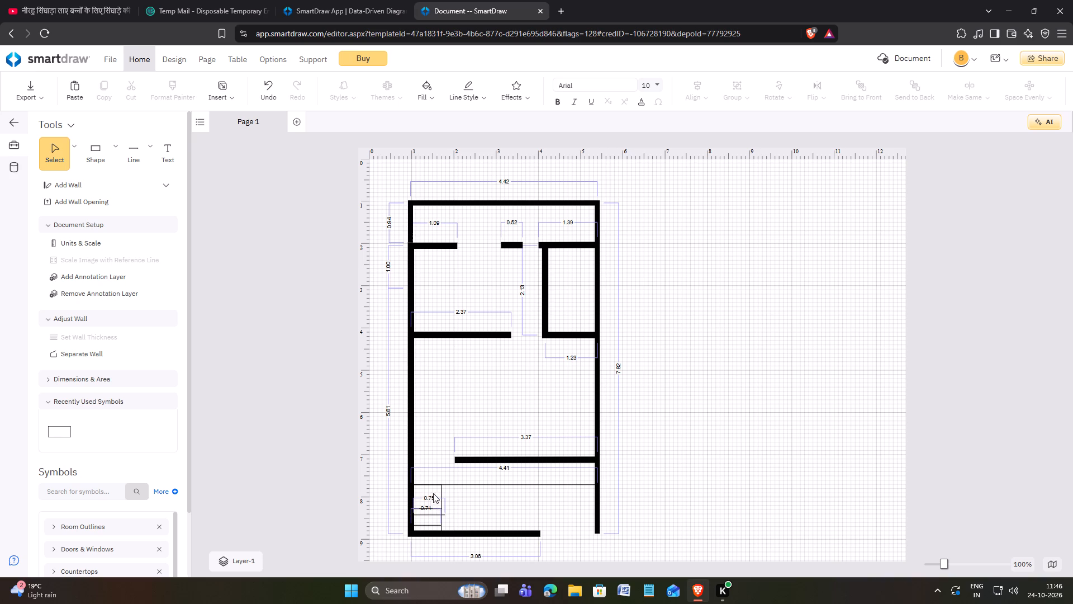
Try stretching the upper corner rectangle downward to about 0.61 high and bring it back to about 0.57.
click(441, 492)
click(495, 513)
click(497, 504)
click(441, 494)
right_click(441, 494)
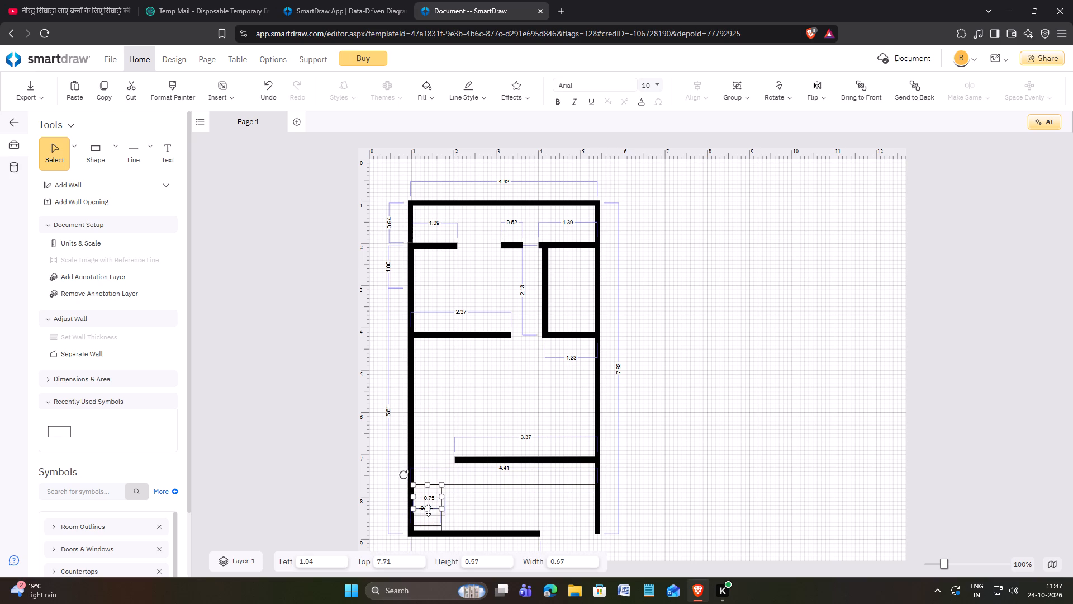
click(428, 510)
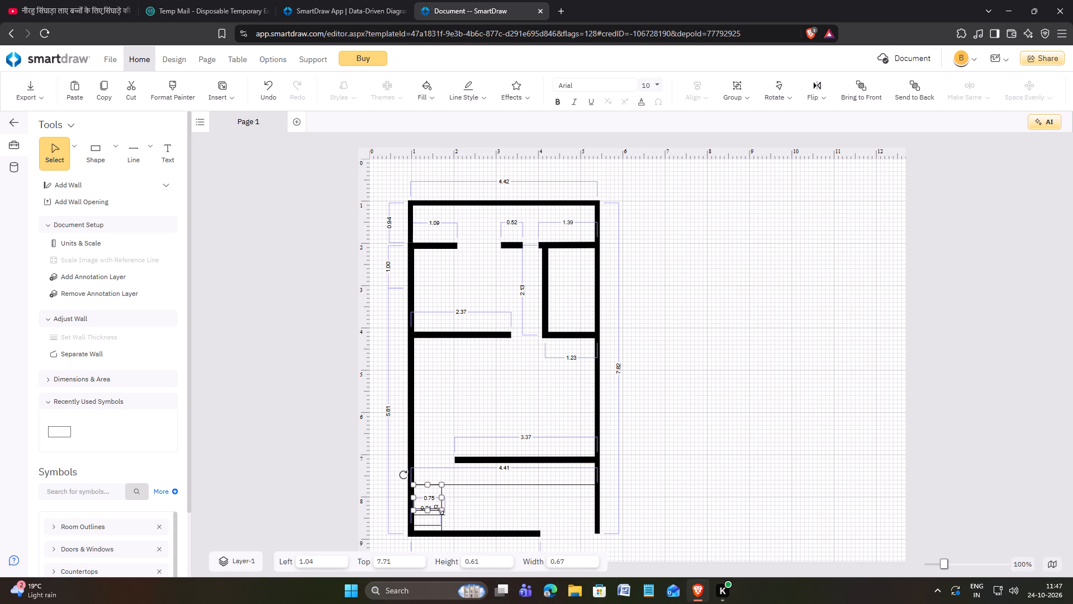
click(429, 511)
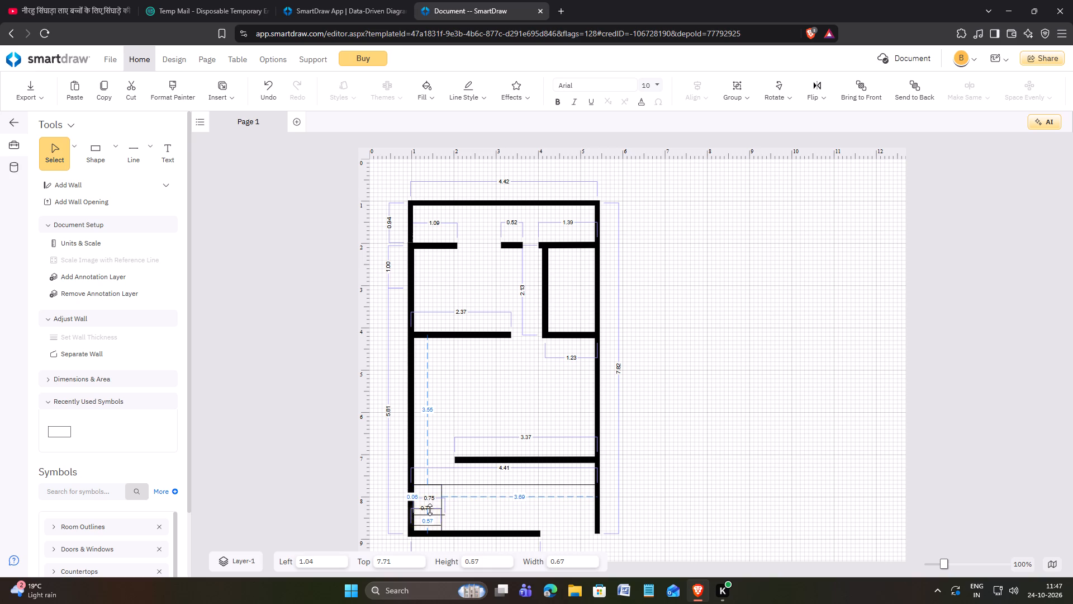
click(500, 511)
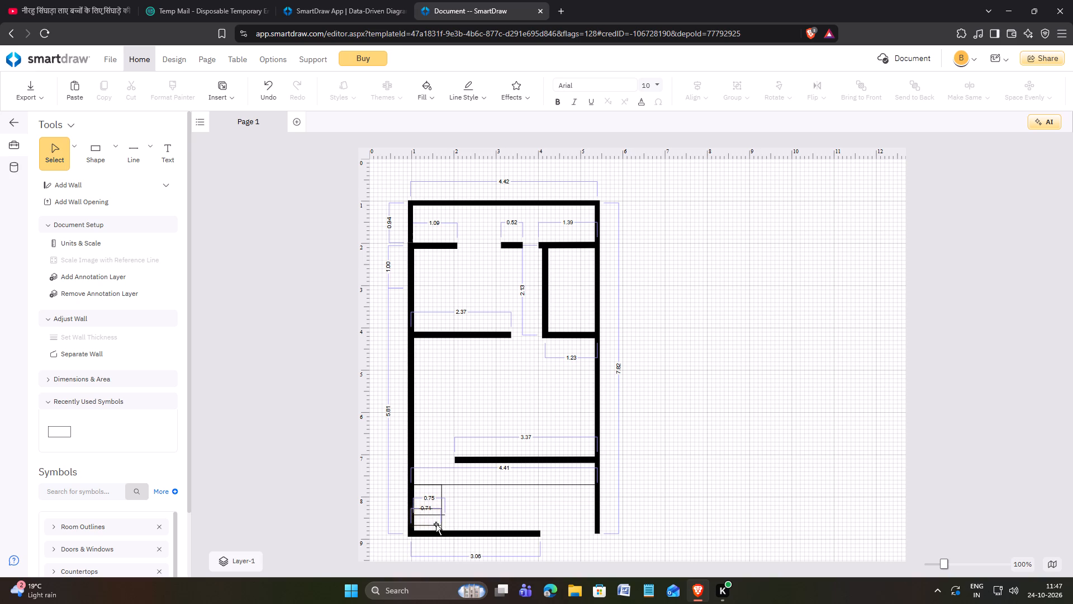
Shorten the upper step line at top 8.42 to about 0.67 so it ends at the corner rectangle's edge.
click(434, 514)
drag(447, 514, 445, 513)
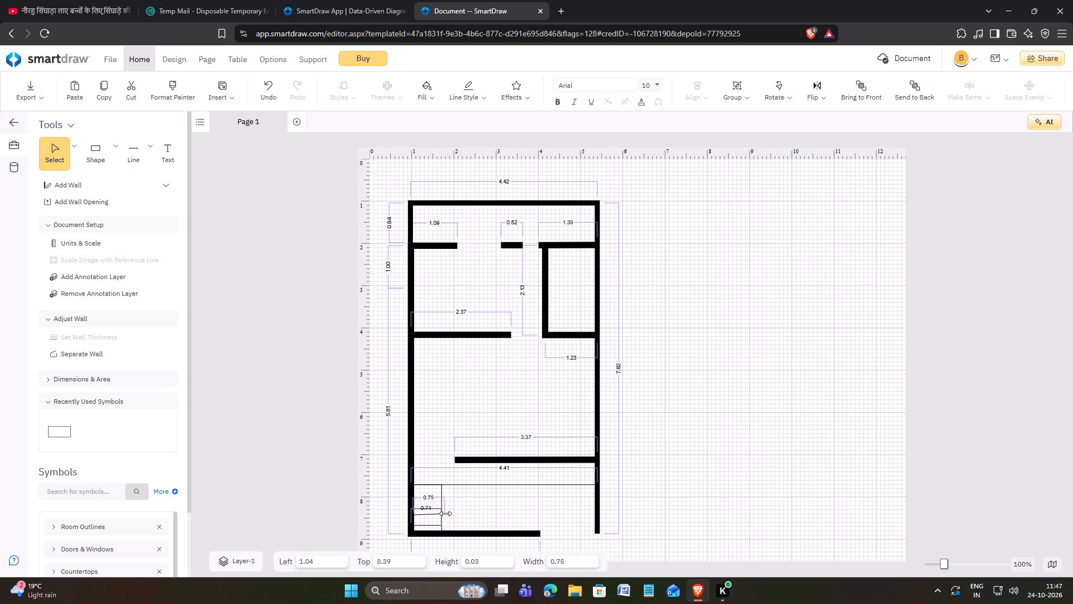
drag(445, 513, 441, 515)
click(474, 512)
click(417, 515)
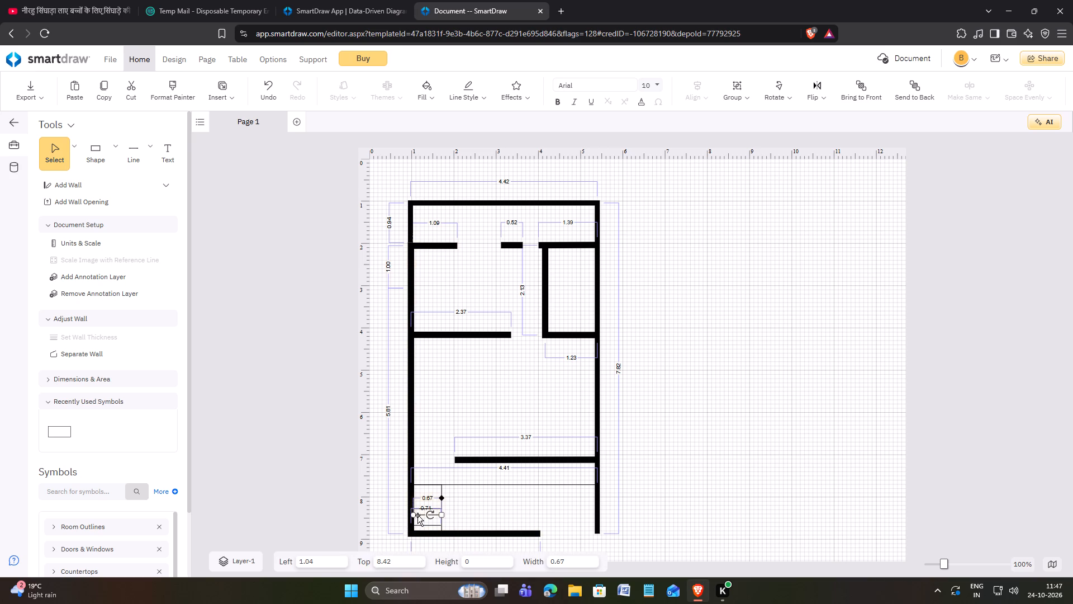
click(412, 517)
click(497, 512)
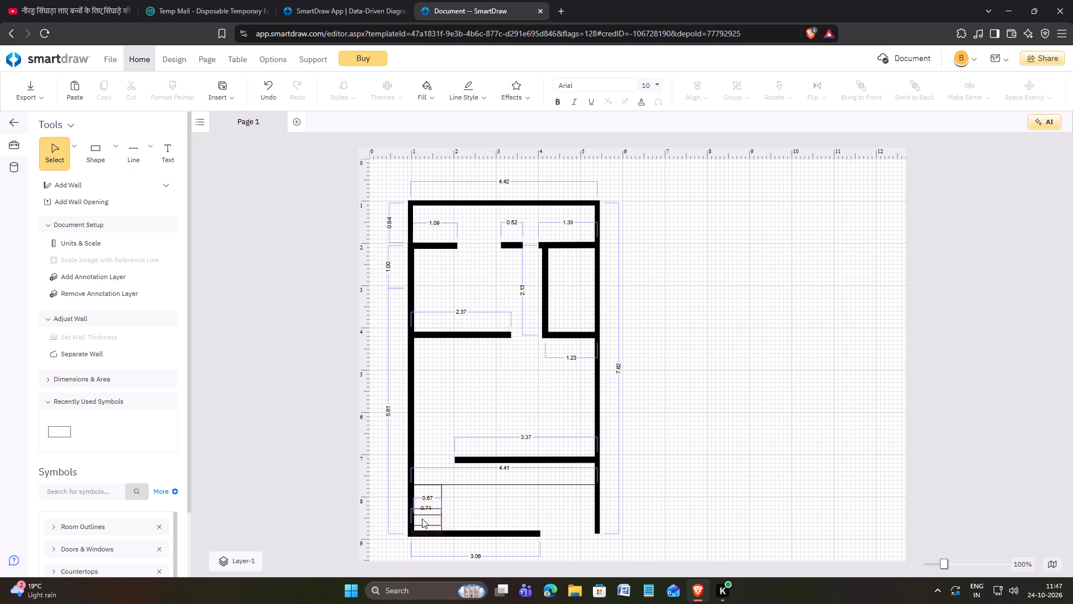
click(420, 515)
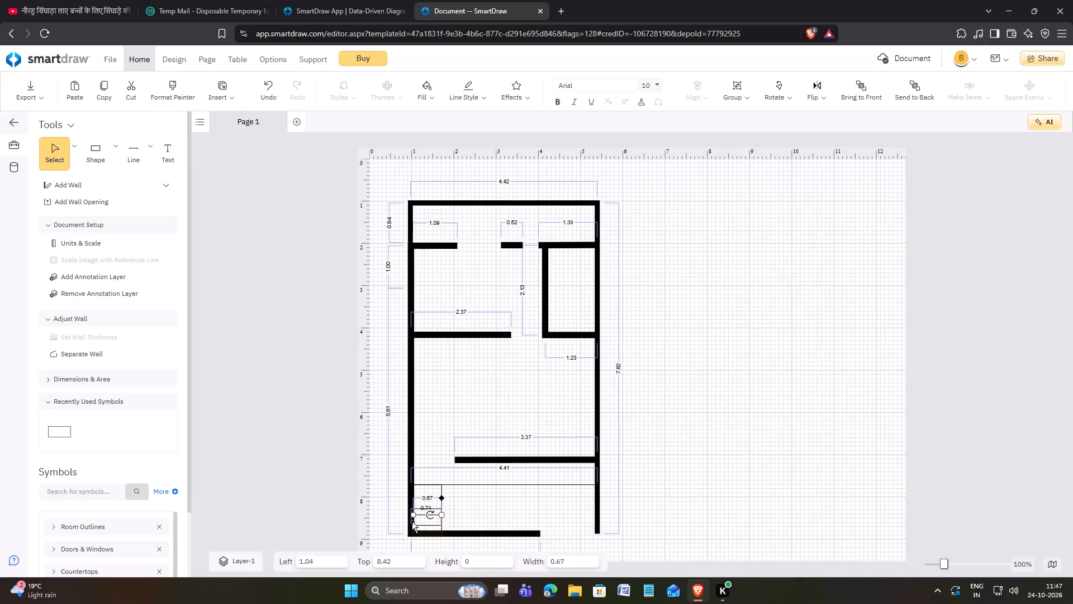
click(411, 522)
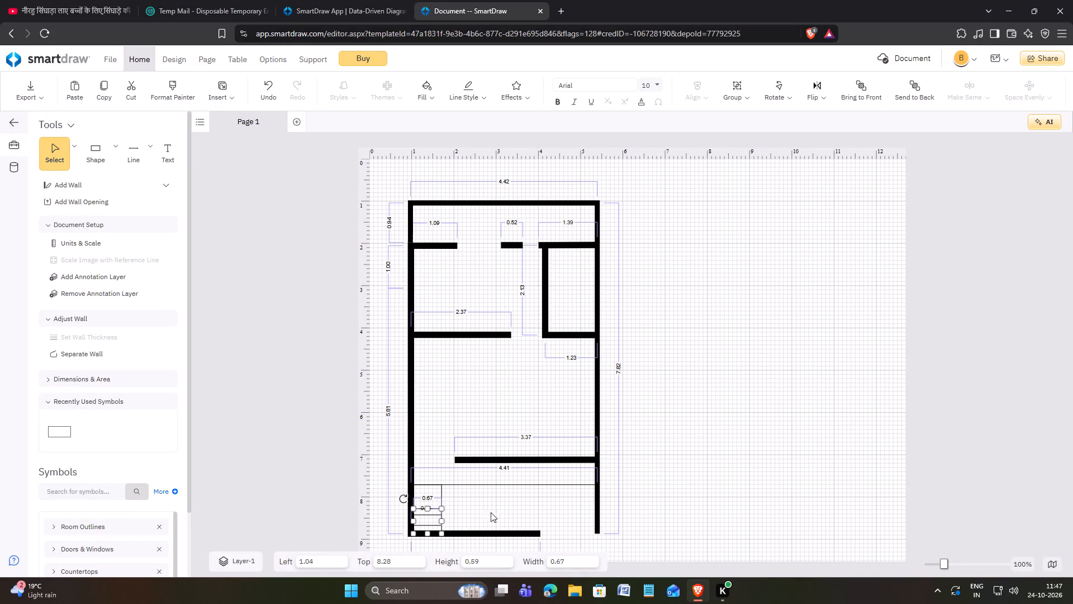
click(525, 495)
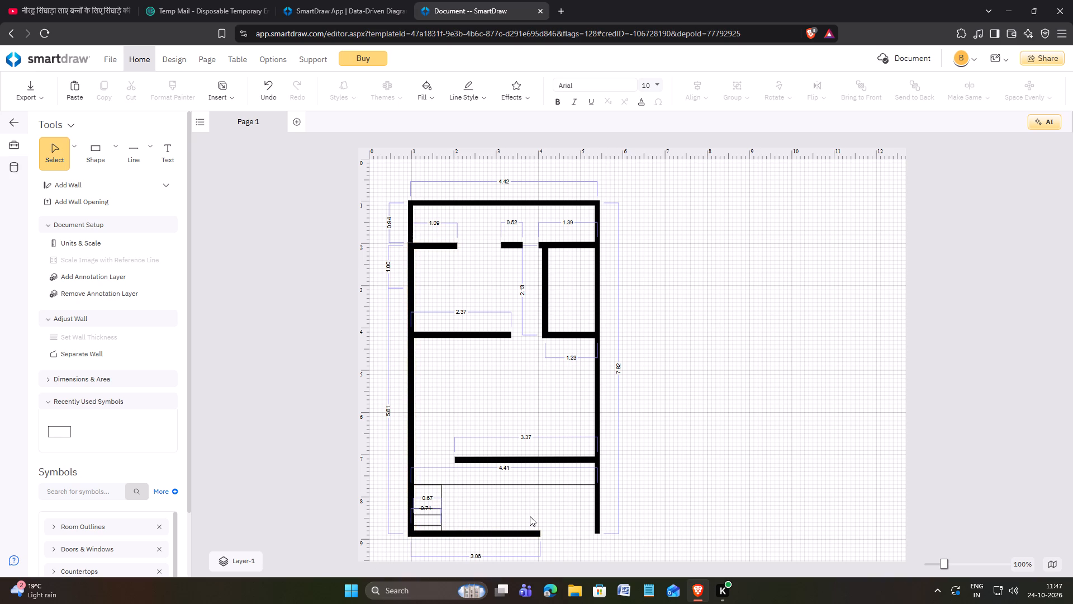
Add a rectangle directly right of the bottom-left corner rectangle, about 1.91 wide and 0.51 high, at left 1.72 and top 8.28.
click(106, 153)
click(117, 143)
click(127, 201)
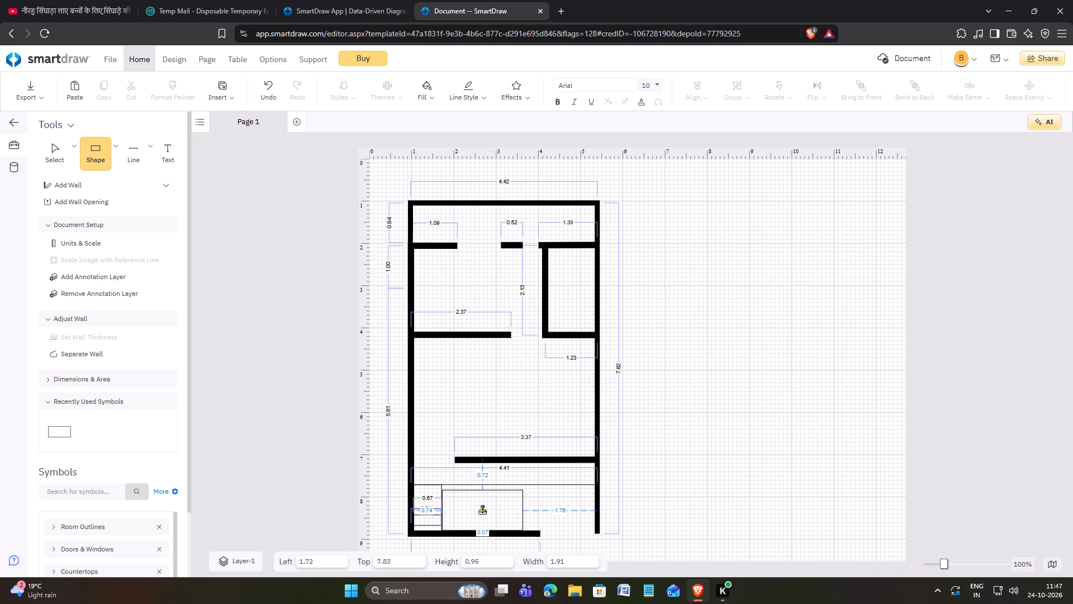
click(482, 511)
drag(482, 492, 482, 514)
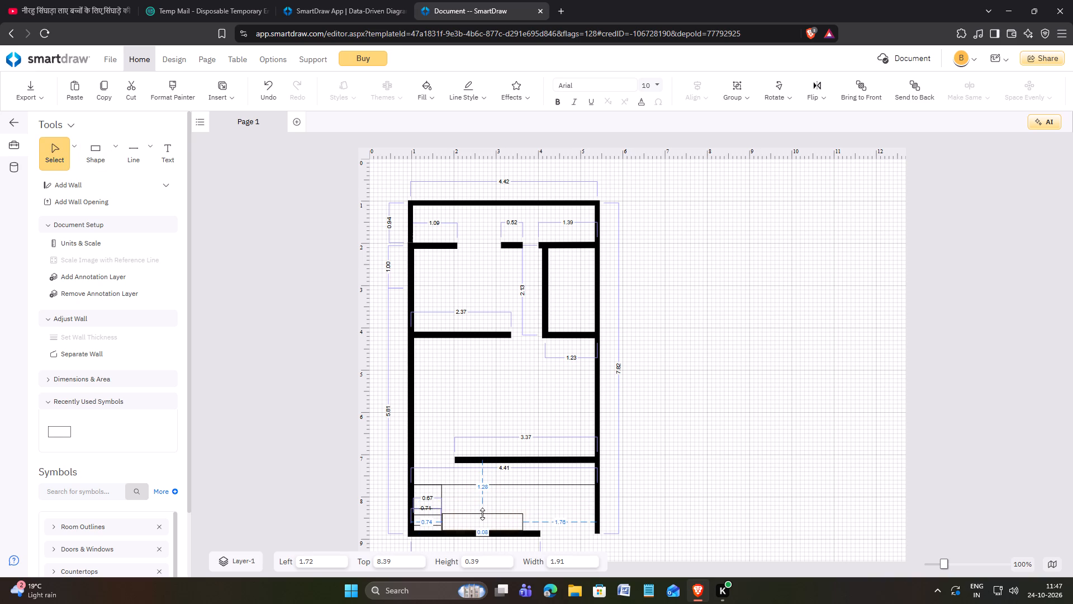
drag(482, 514, 485, 504)
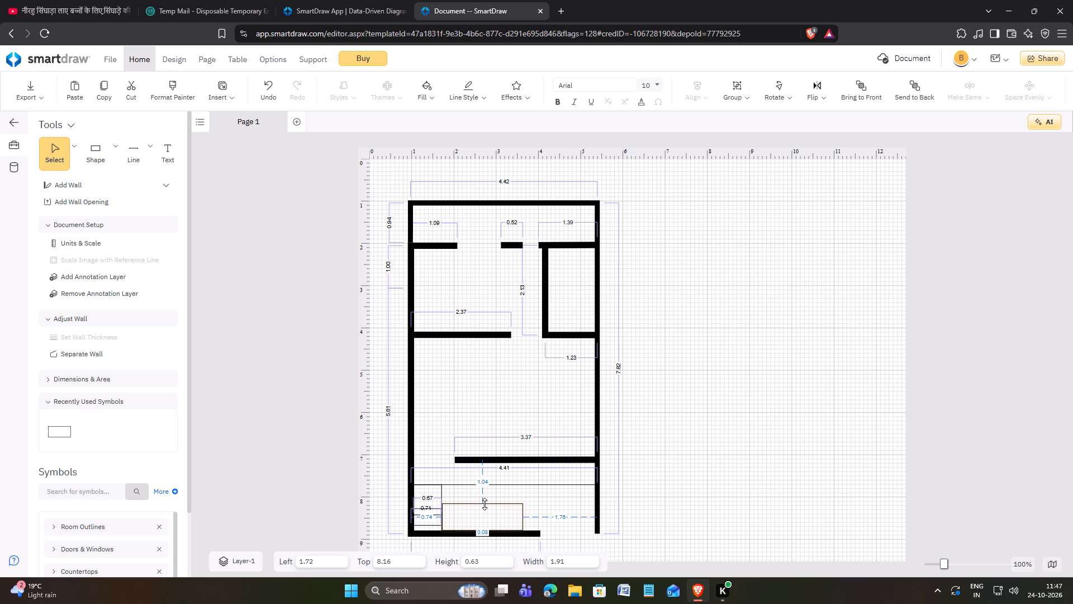
drag(485, 504, 485, 503)
drag(485, 503, 485, 506)
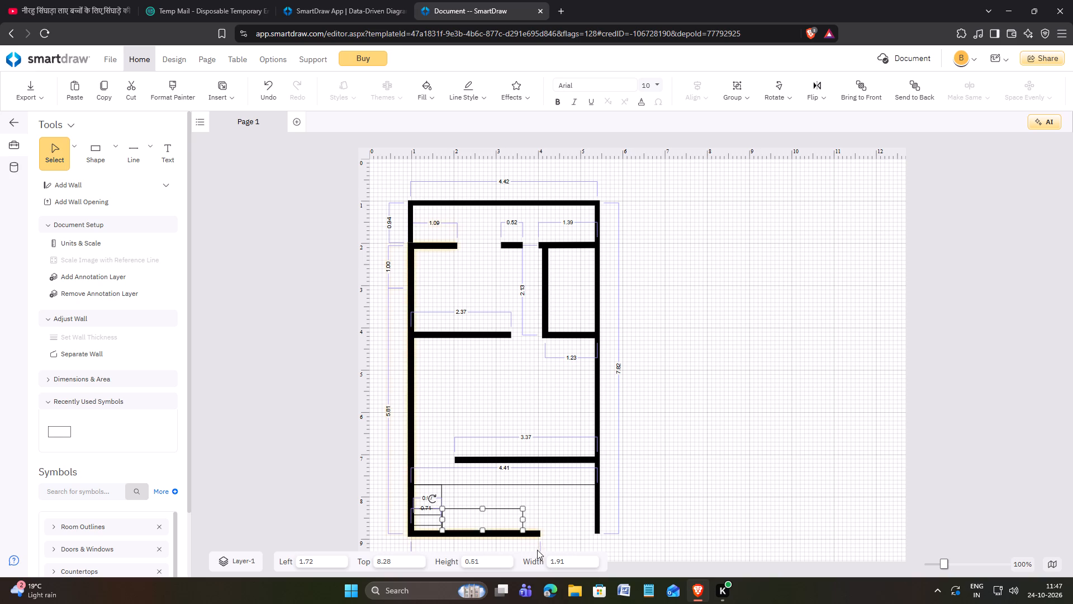
Shorten the bottom outer wall from its open end to about 2.49 long.
click(535, 537)
drag(542, 534, 539, 535)
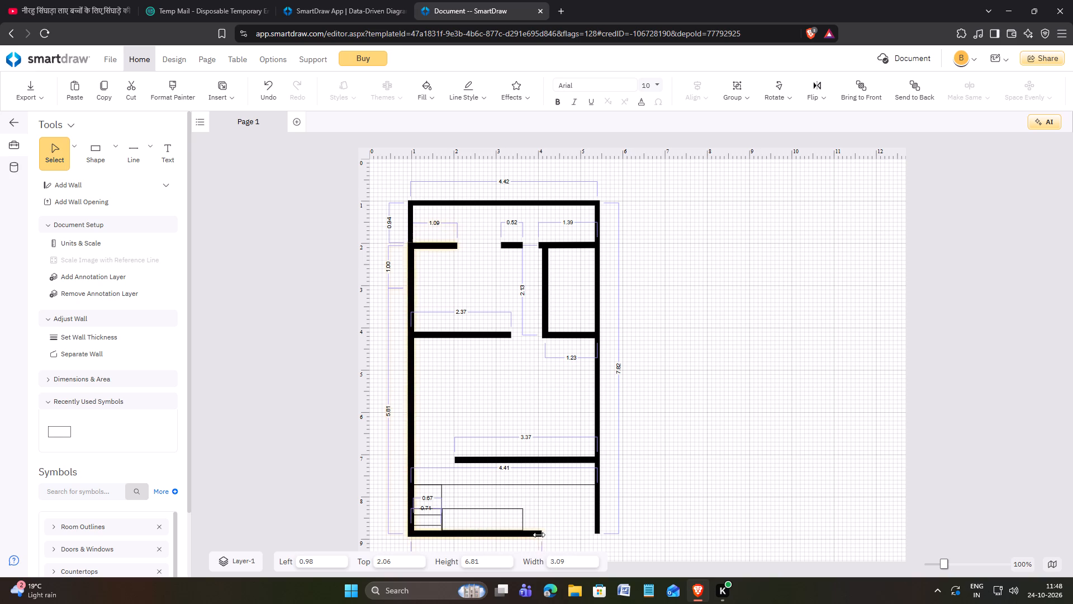
drag(539, 535, 516, 532)
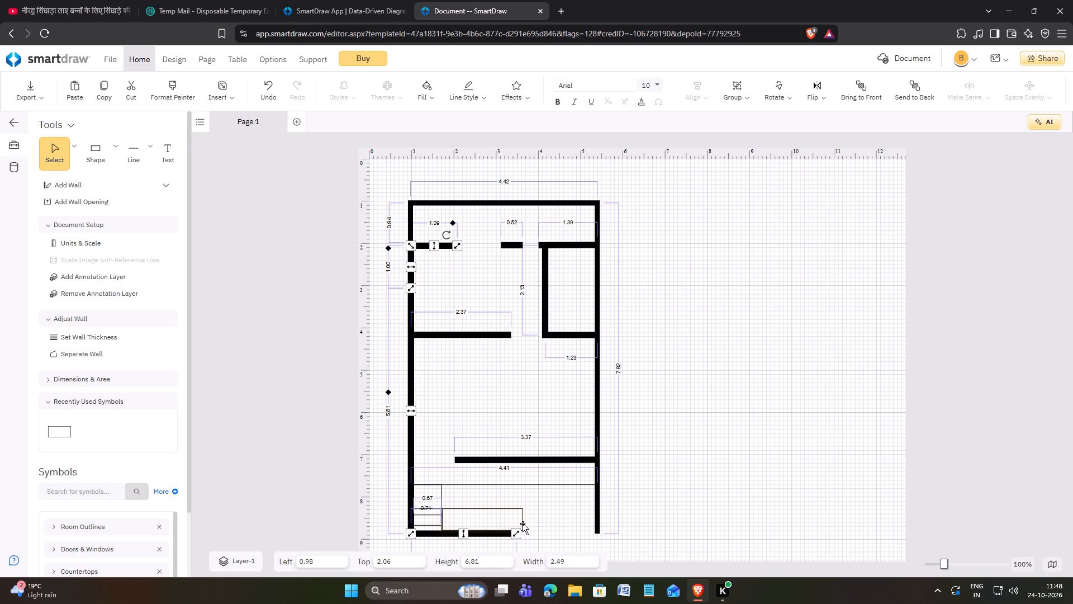
Narrow the new bottom rectangle to about 1.75 wide so it ends level with the bottom wall's open end.
click(523, 523)
drag(523, 520, 516, 522)
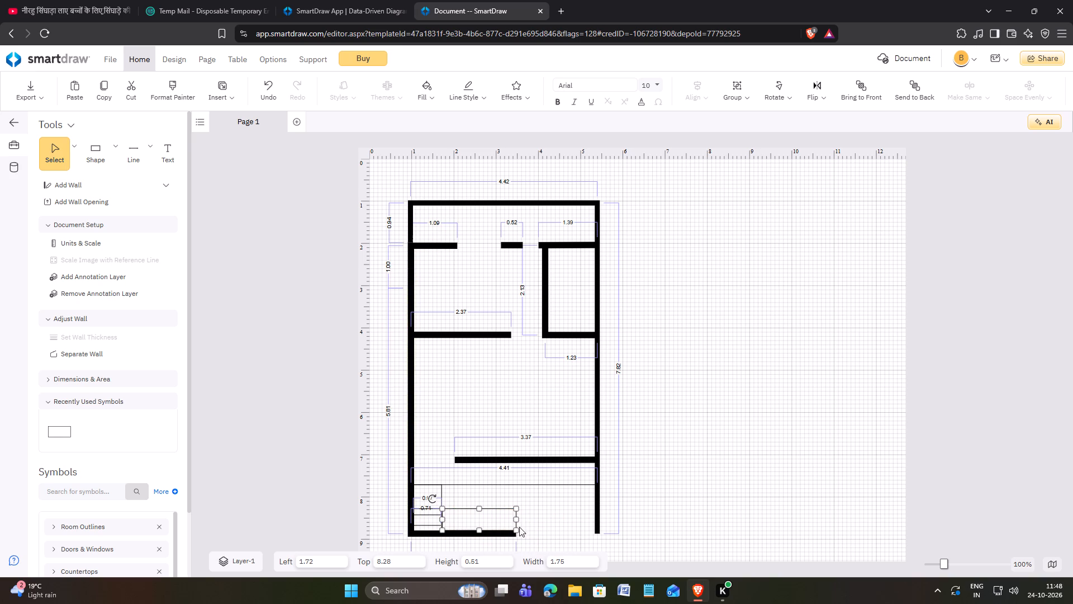
click(535, 521)
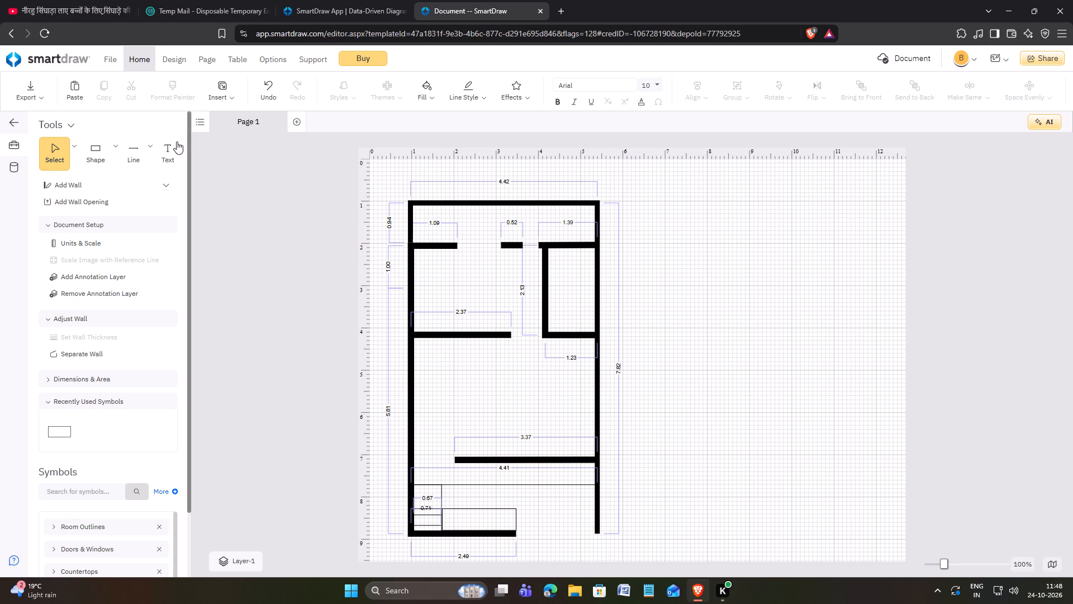
Draw a vertical straight line about 0.59 long across the new bottom rectangle at left 2.16.
click(152, 147)
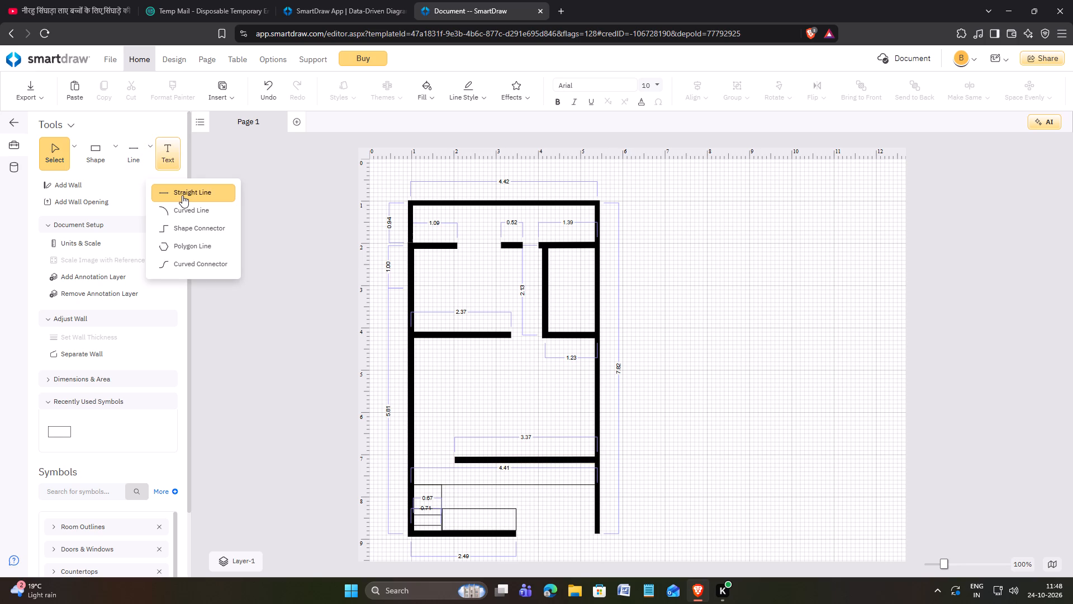
click(182, 195)
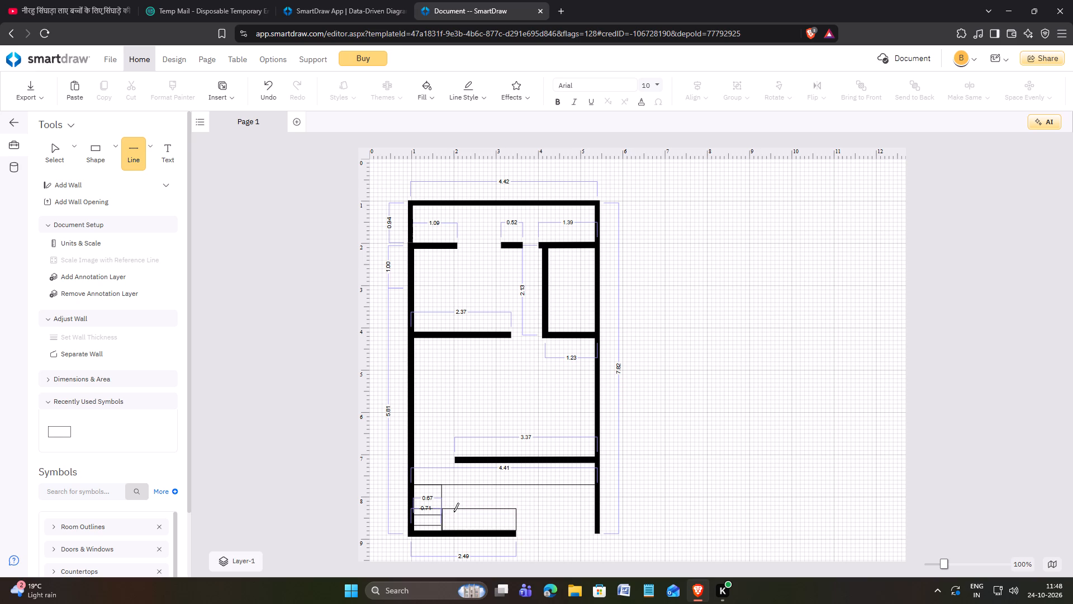
drag(454, 509, 459, 529)
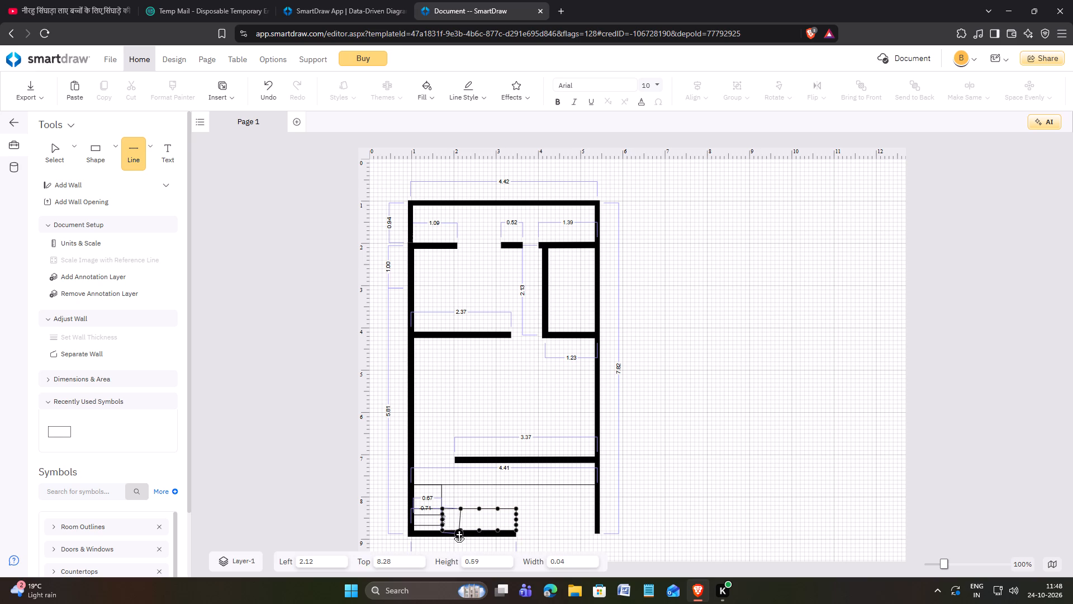
drag(459, 529, 460, 526)
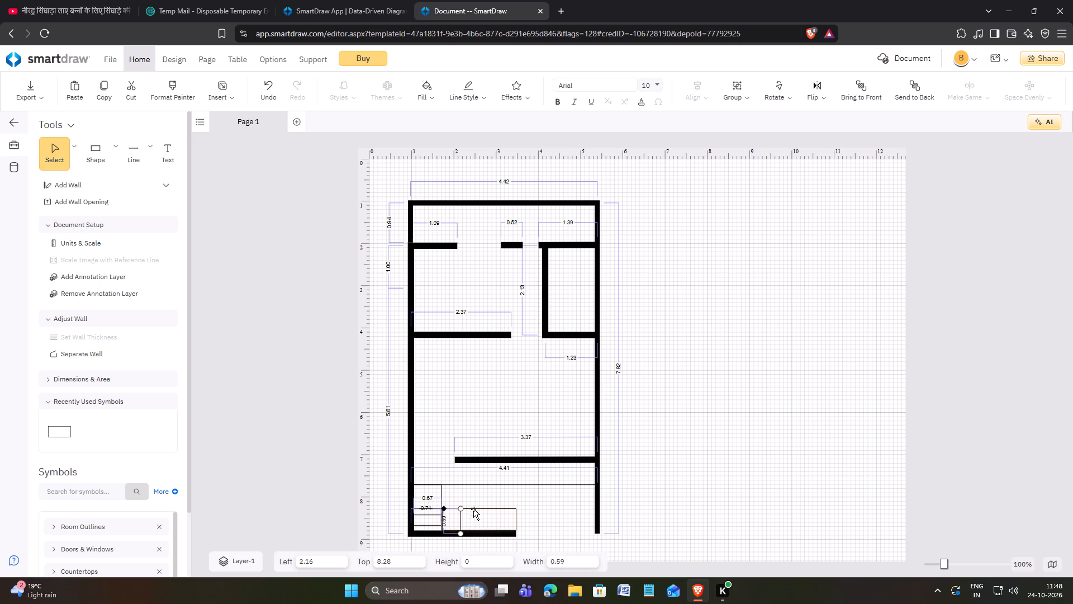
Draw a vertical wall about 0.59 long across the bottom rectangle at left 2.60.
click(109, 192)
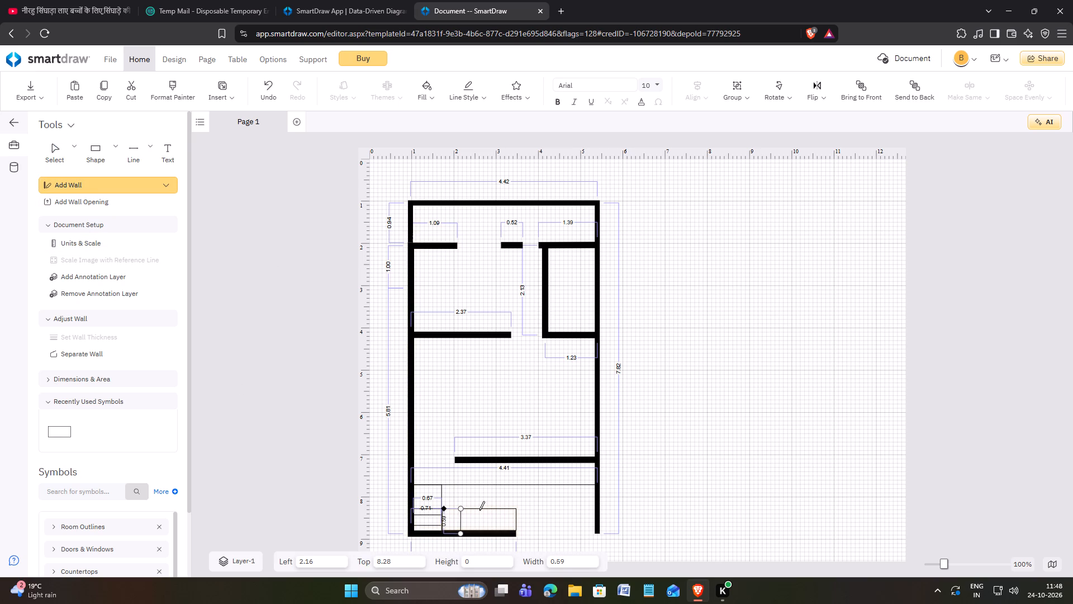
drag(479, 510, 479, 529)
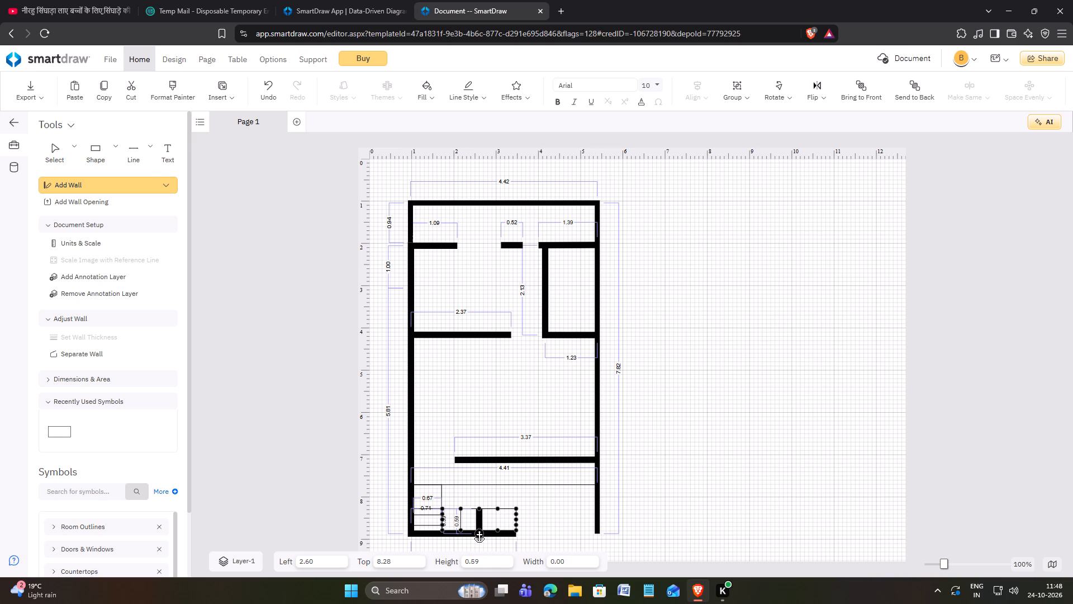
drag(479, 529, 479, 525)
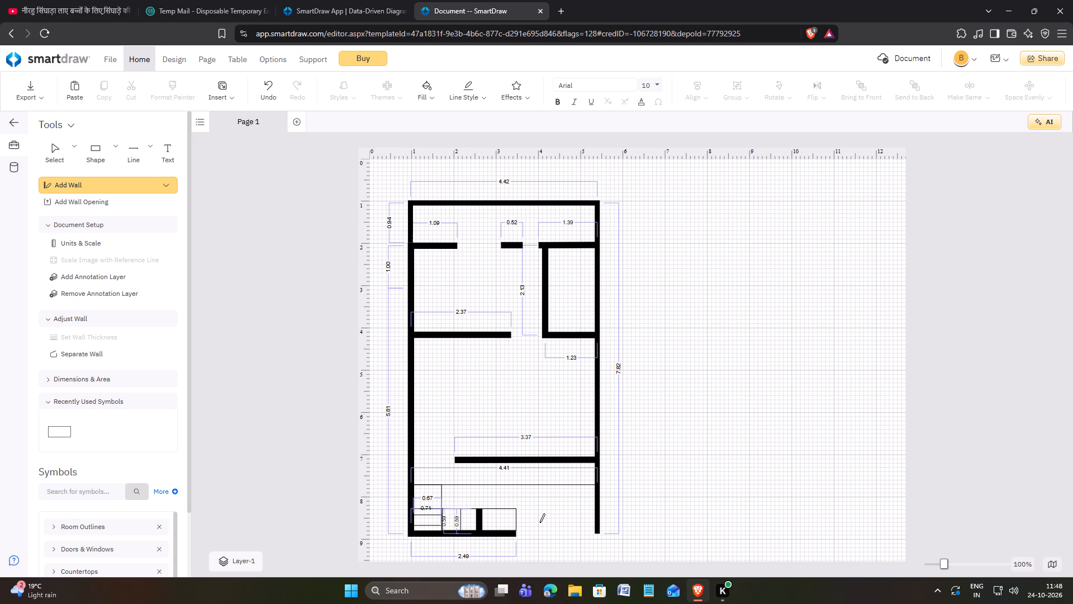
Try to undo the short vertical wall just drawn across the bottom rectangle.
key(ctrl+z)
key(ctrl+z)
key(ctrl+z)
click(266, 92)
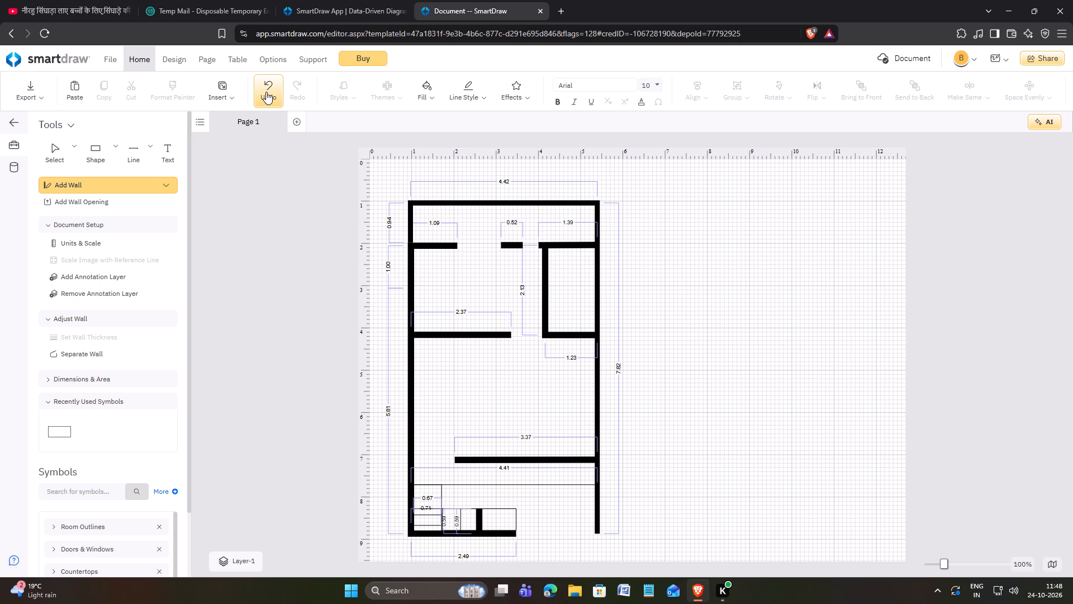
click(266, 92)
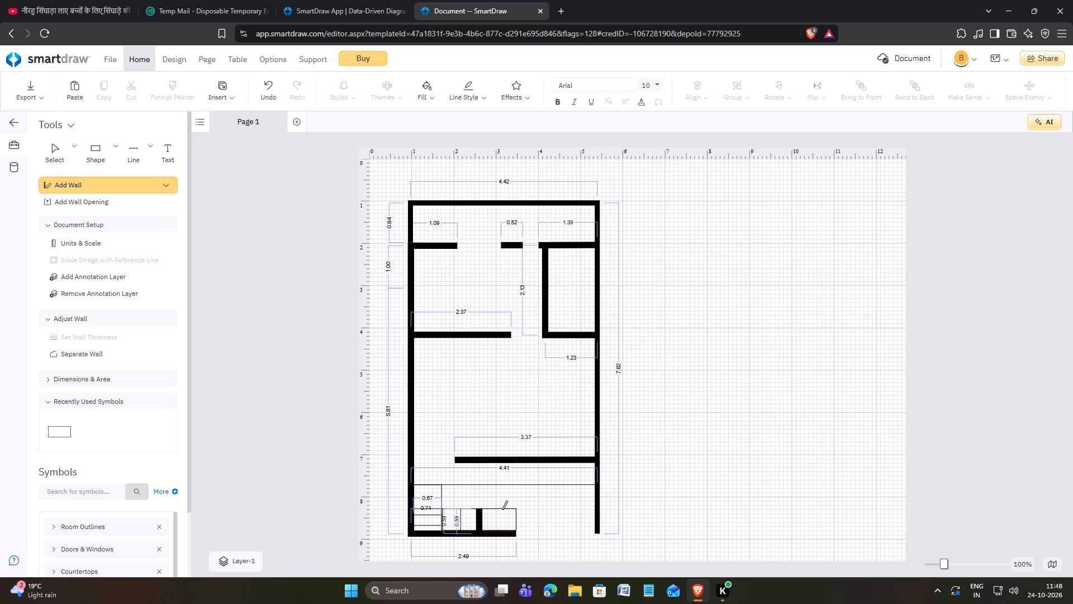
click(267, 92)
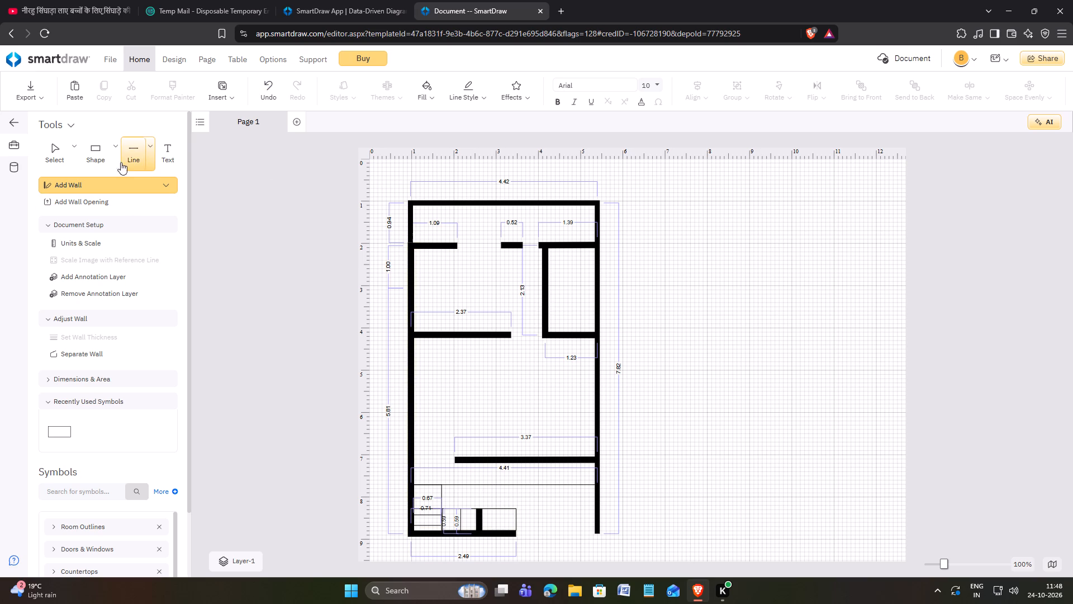
Draw a vertical straight line about 0.59 long across the bottom rectangle at left 3.04.
click(126, 154)
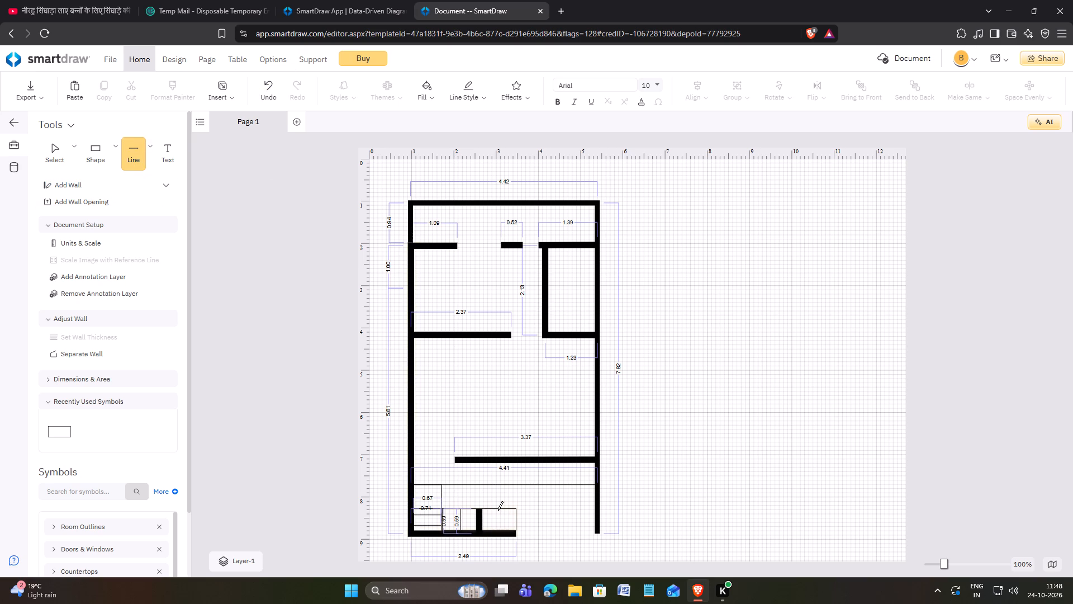
drag(498, 510, 498, 530)
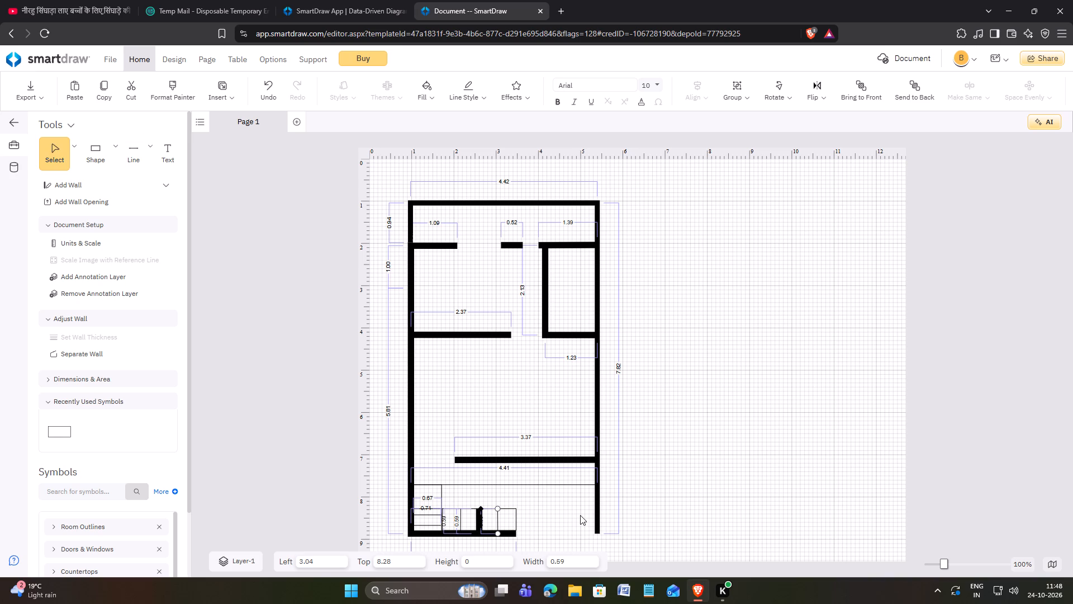
click(580, 515)
Delete the short thick vertical wall at left 2.60 inside the bottom rectangle.
click(481, 517)
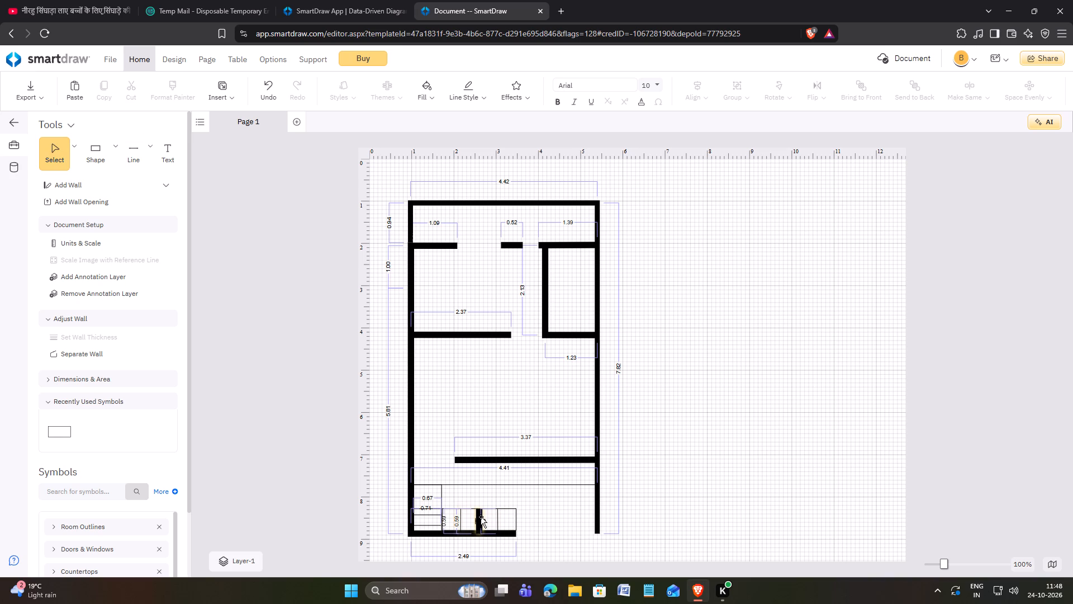
click(480, 517)
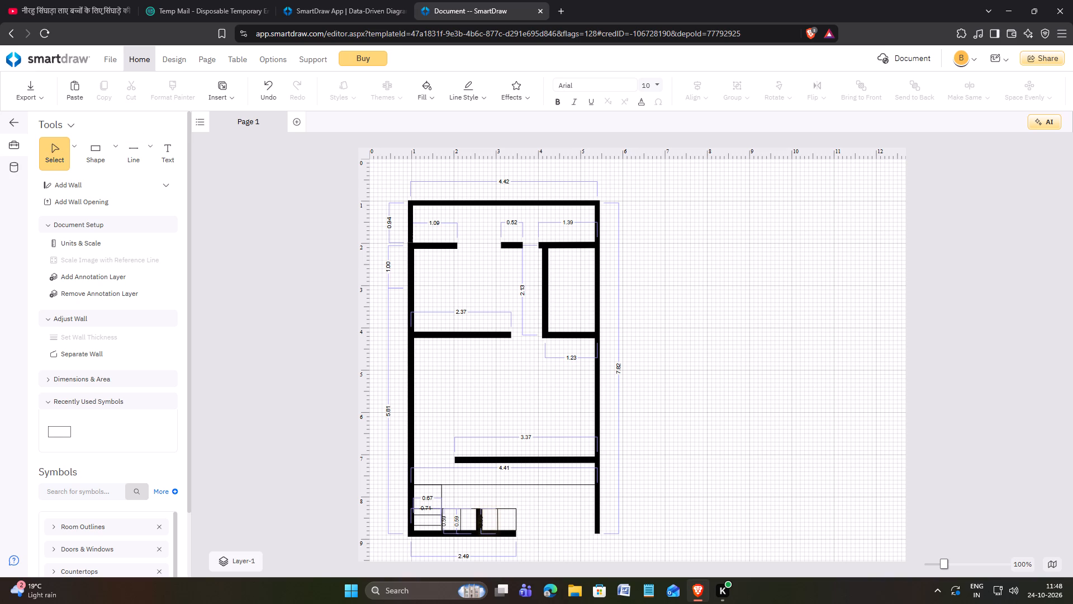
click(477, 519)
key(Delete)
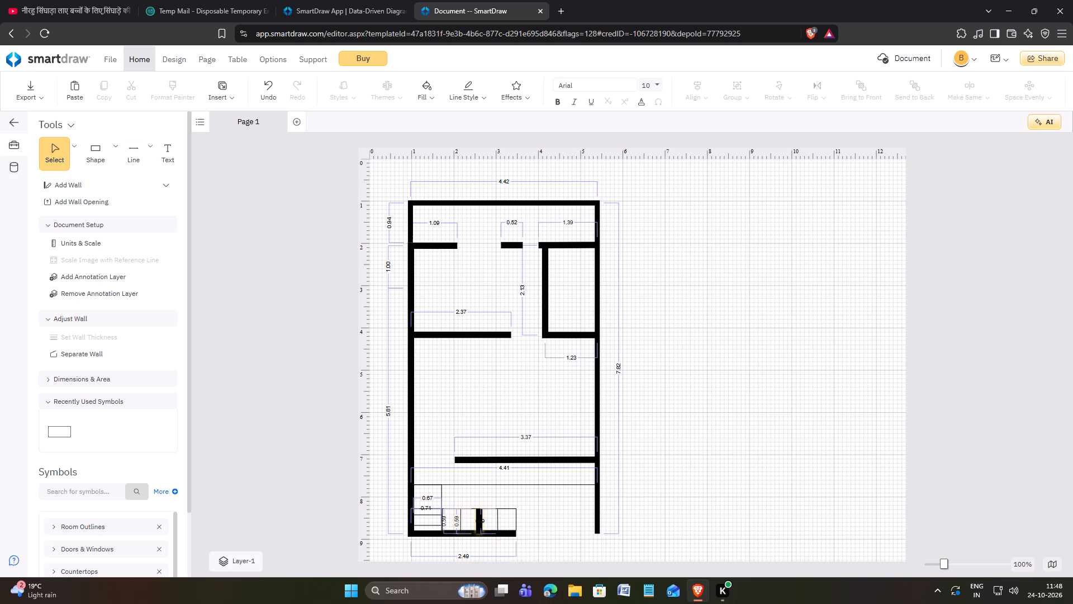
click(479, 515)
click(478, 515)
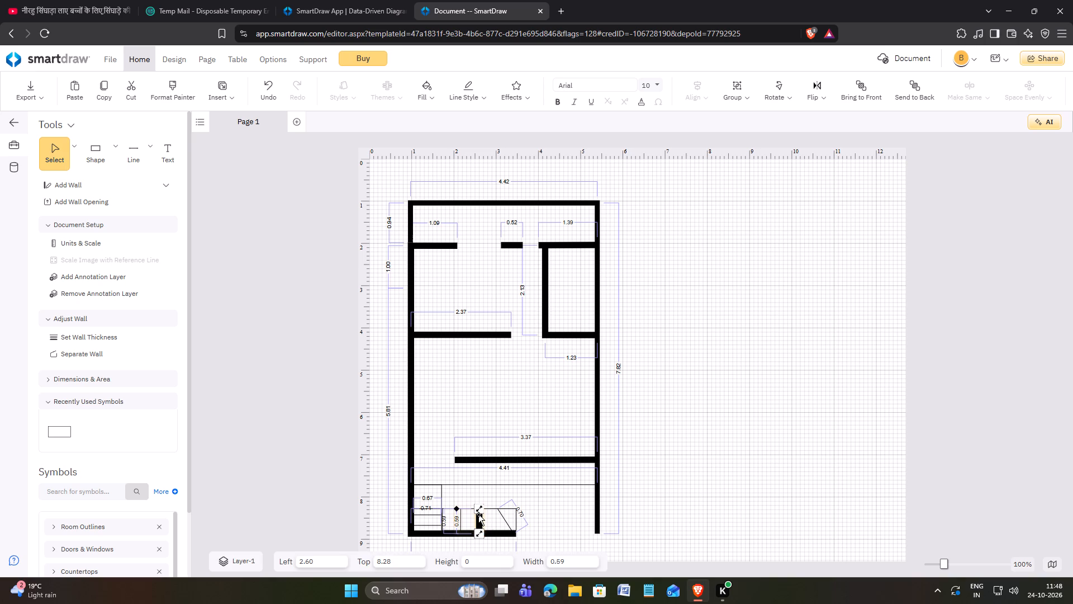
key(Delete)
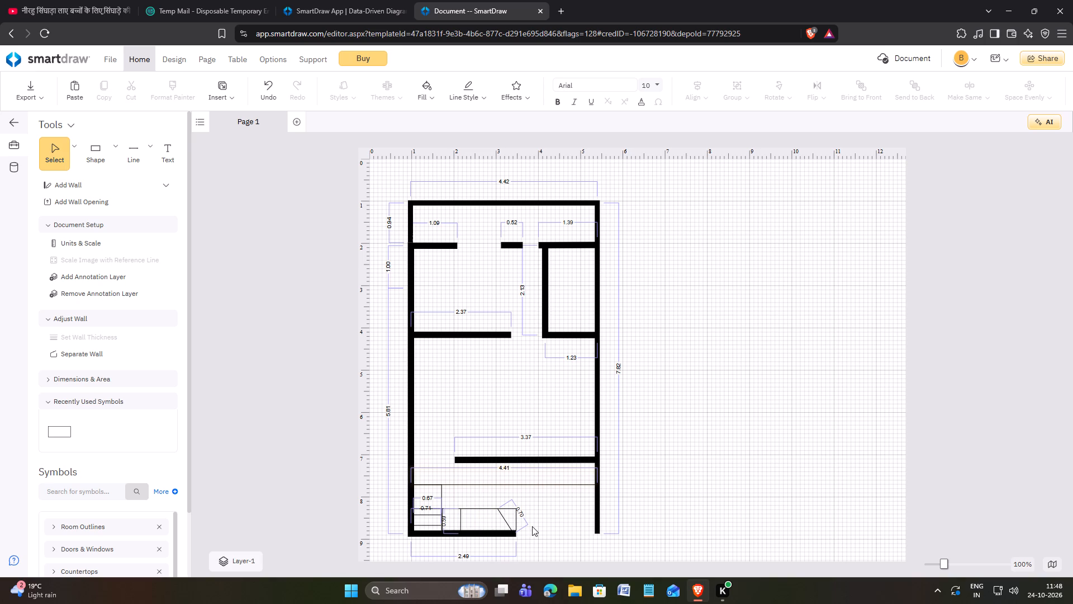
Straighten the slanted line starting at left 3.04 so it stands vertical across the bottom rectangle, about 0.59 long.
click(511, 530)
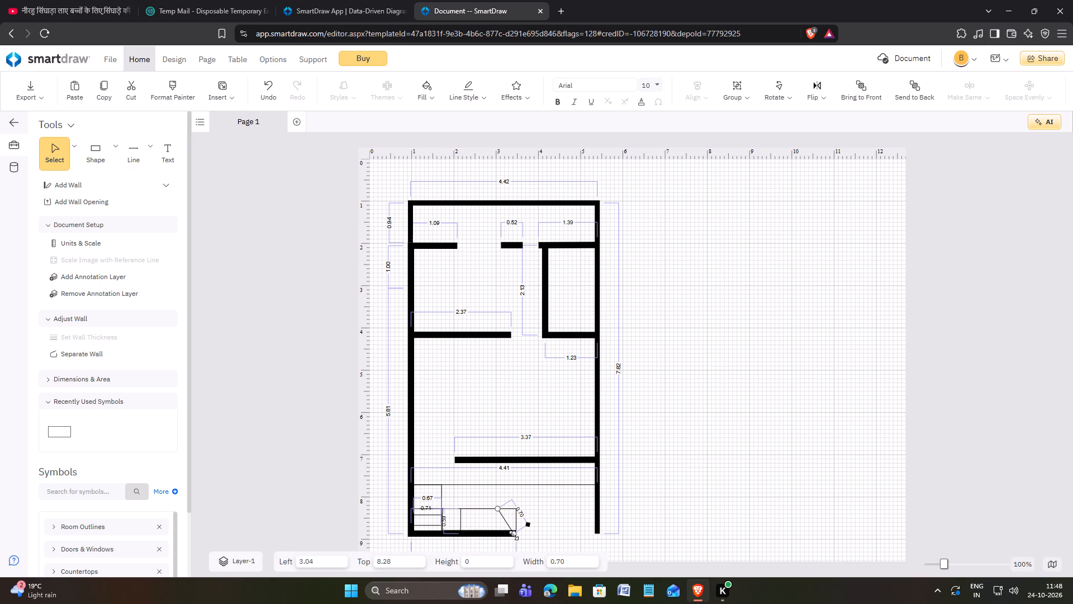
drag(514, 535, 498, 540)
drag(498, 540, 497, 542)
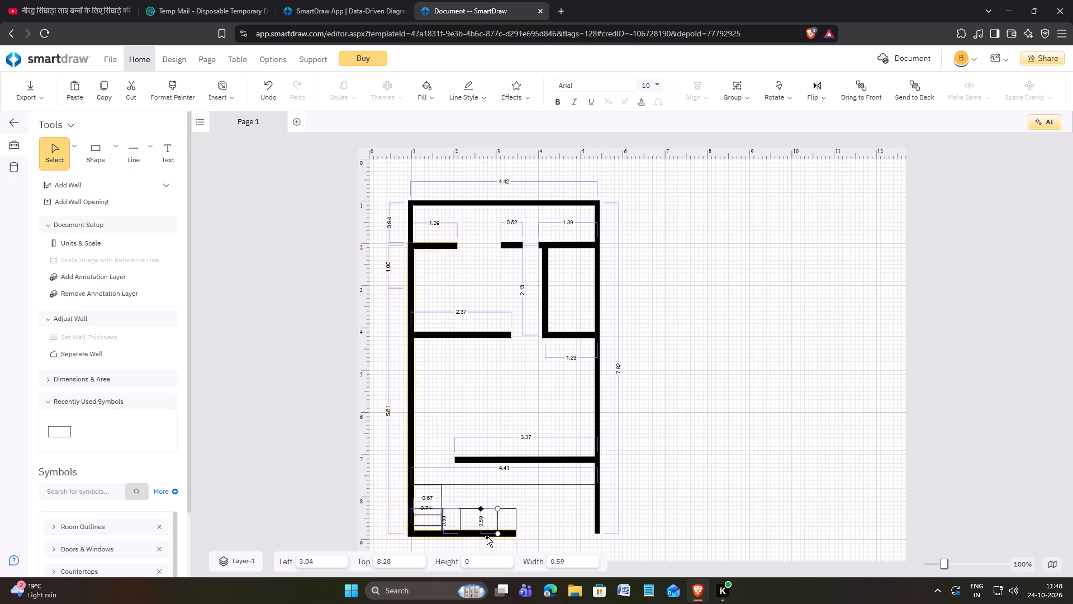
Draw a vertical straight line about 0.59 long across the bottom rectangle at left 2.59, between the two existing step lines.
click(132, 151)
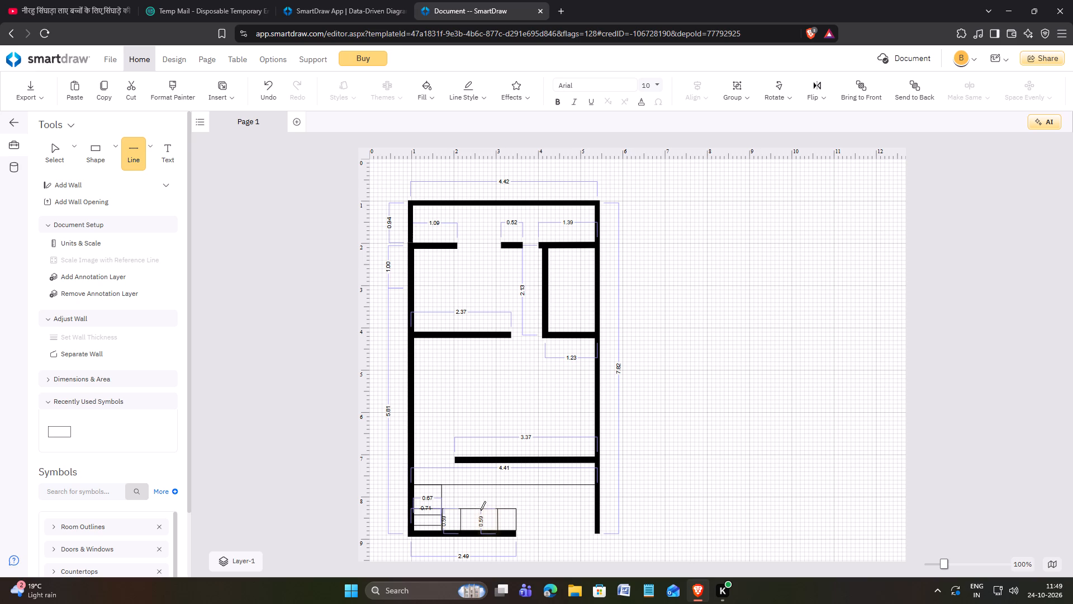
drag(480, 509, 479, 530)
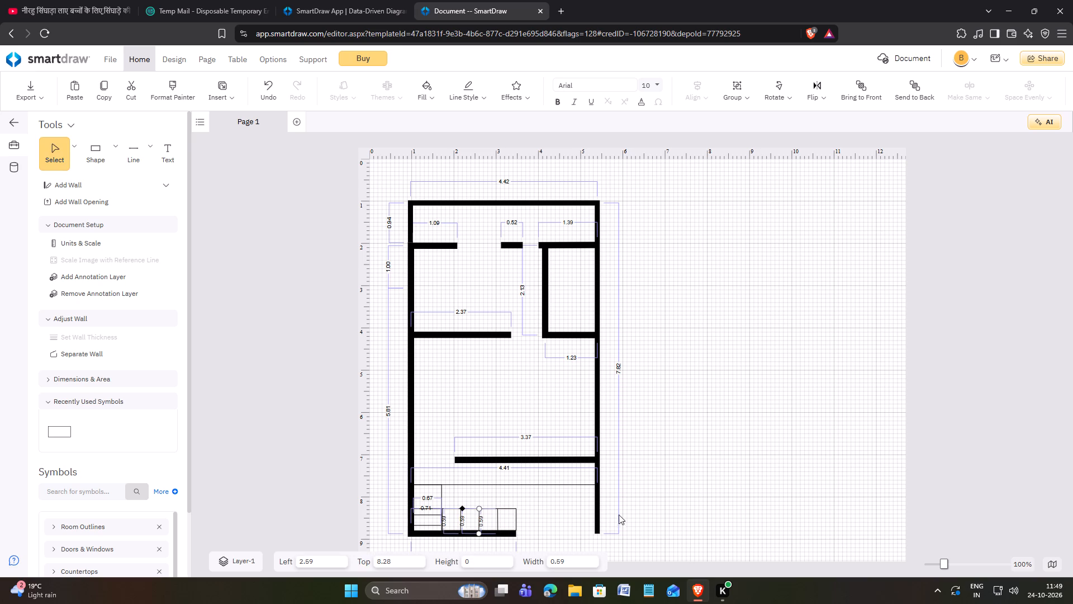
click(674, 507)
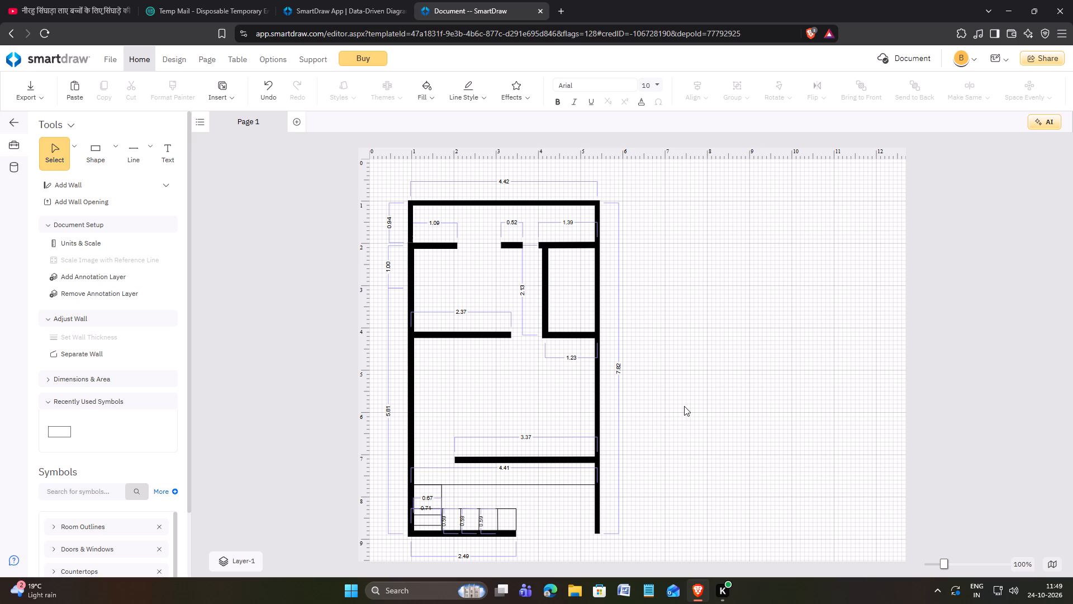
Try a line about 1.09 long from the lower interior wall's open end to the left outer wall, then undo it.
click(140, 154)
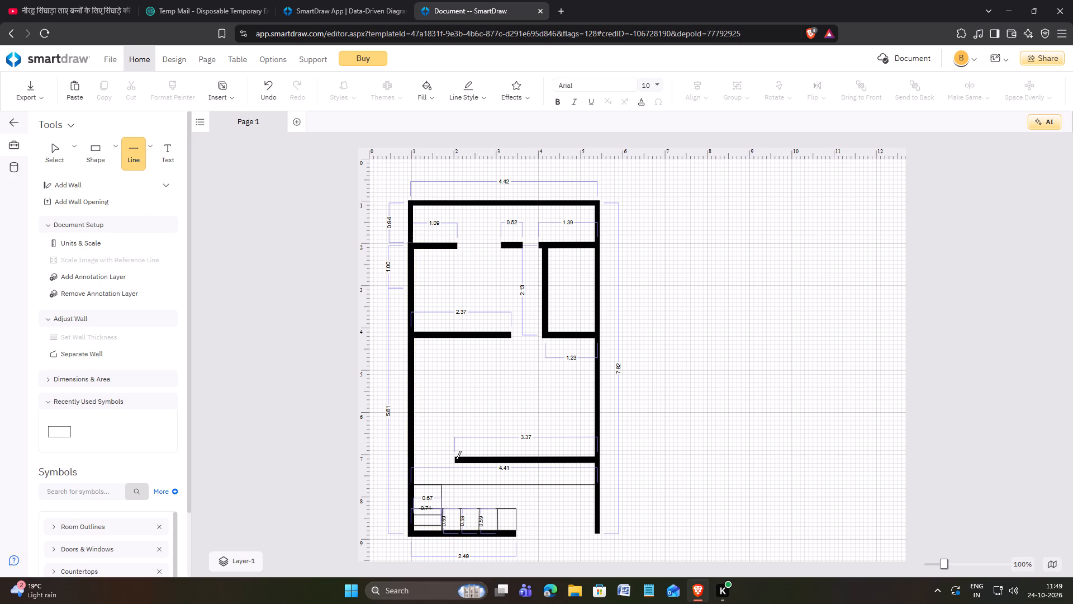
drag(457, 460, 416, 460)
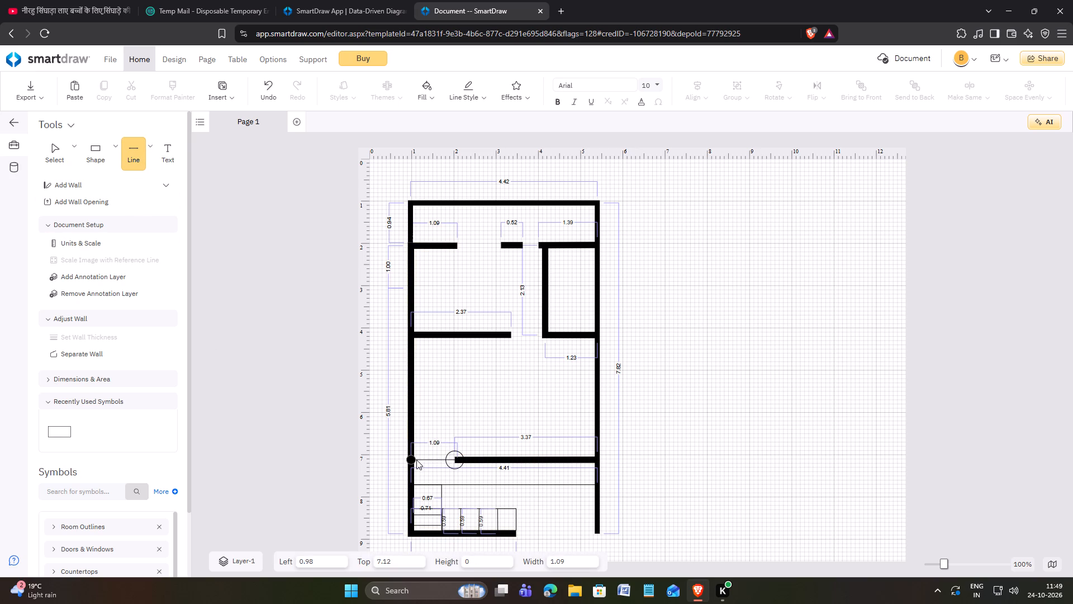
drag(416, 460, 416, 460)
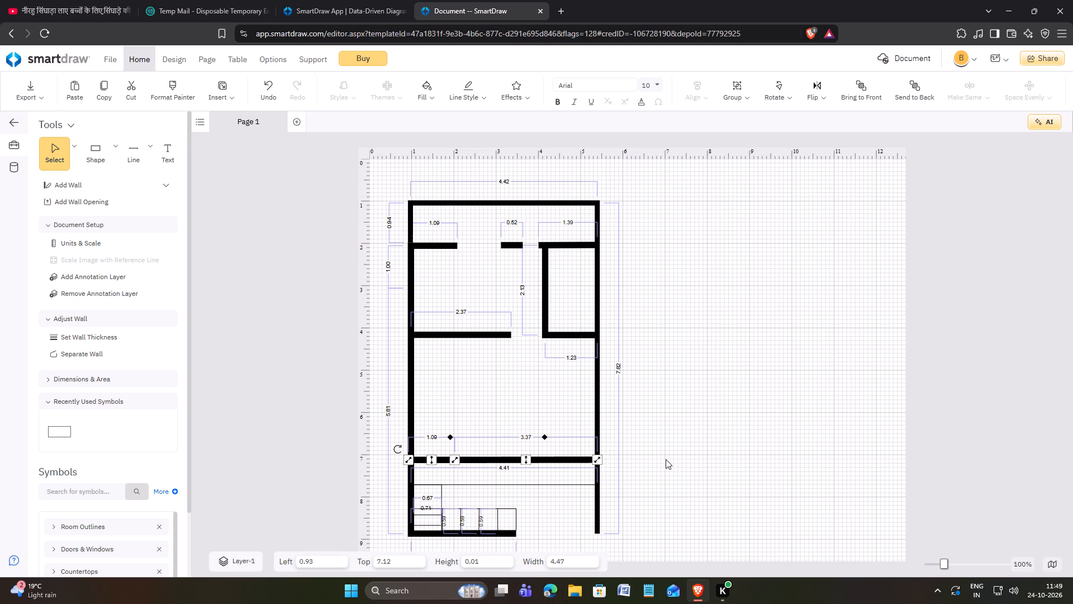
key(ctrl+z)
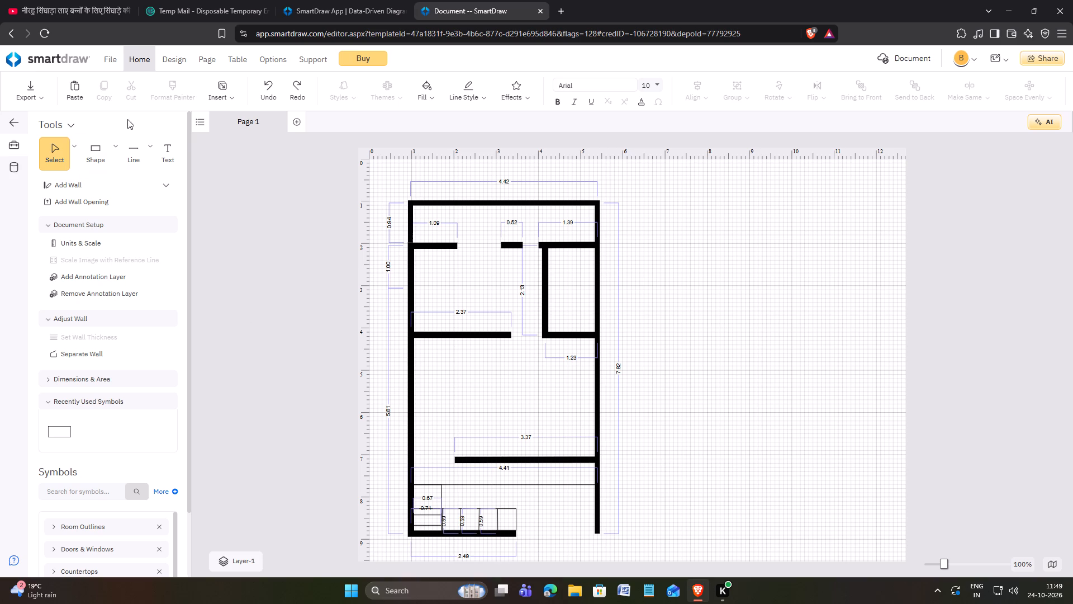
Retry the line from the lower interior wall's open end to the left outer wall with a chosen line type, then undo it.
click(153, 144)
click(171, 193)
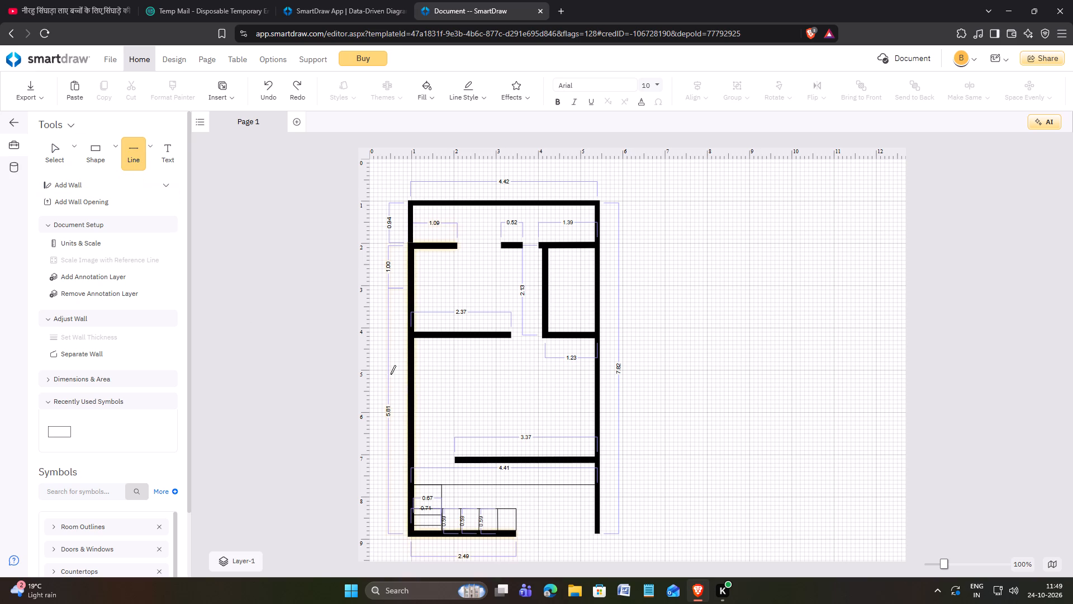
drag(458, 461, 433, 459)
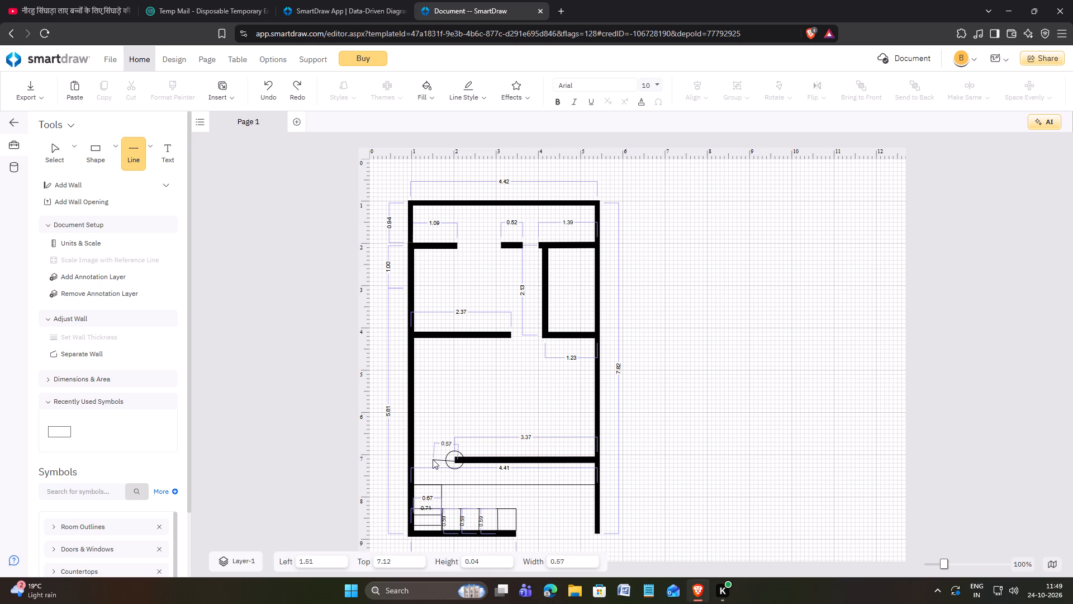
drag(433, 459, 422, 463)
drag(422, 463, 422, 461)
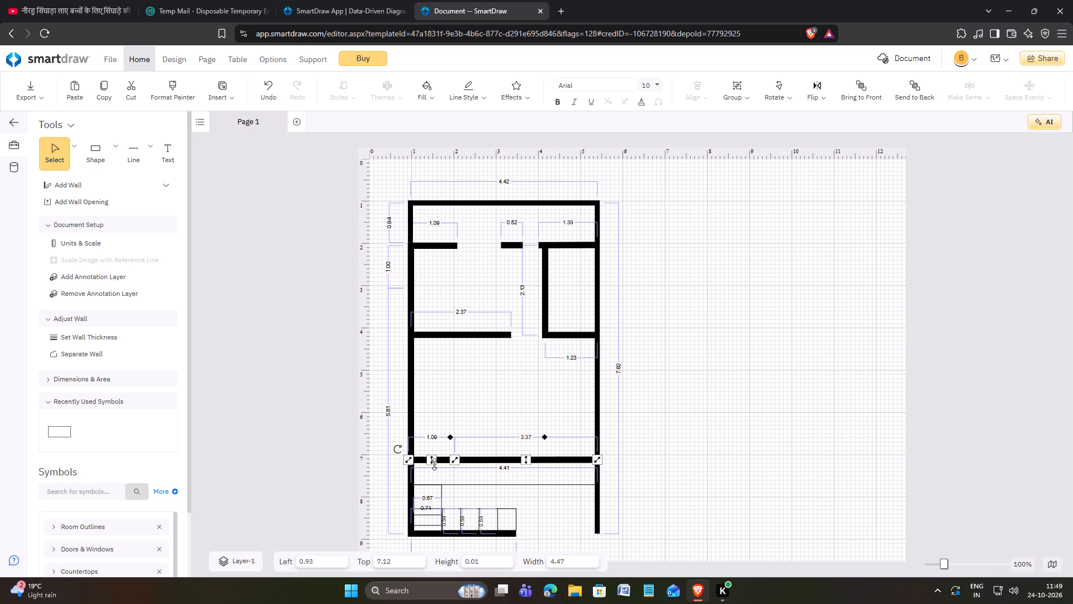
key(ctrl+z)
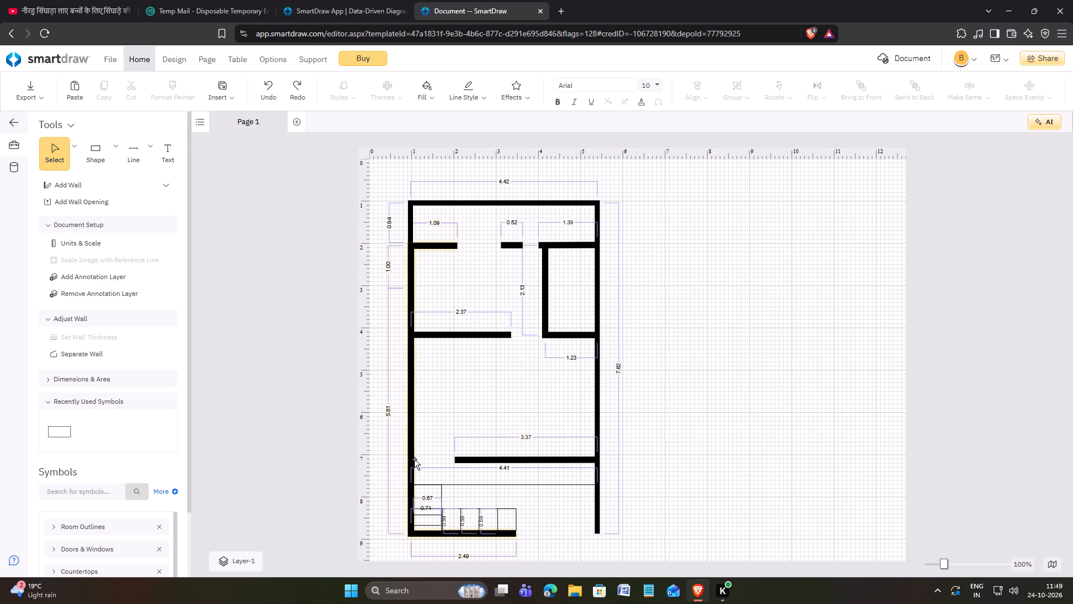
Draw a thin horizontal line about 1.17 long from the left outer wall to the lower interior wall's open end.
click(125, 147)
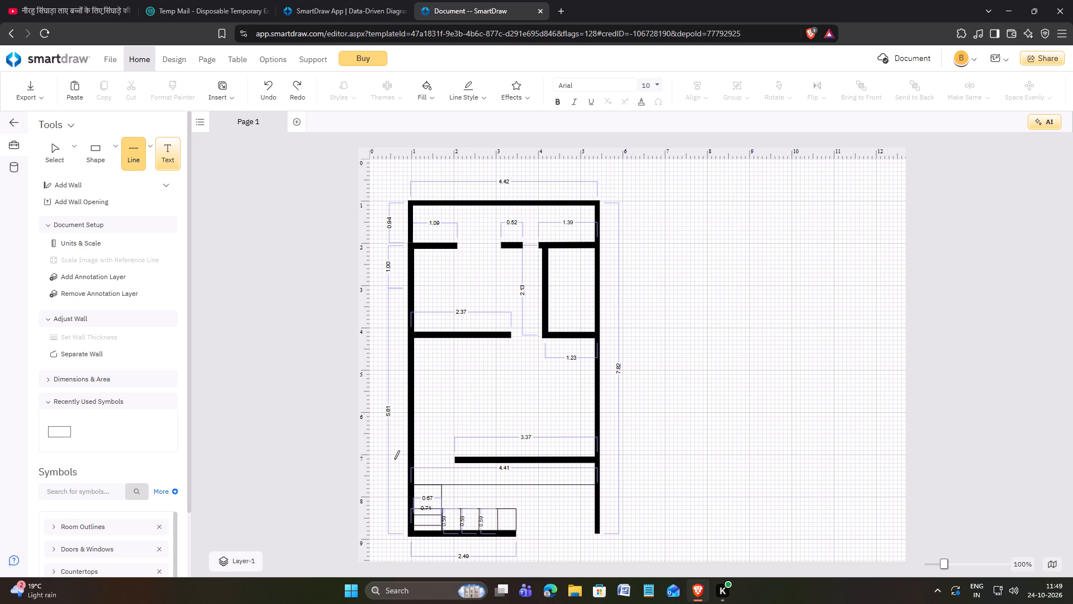
drag(413, 459, 460, 457)
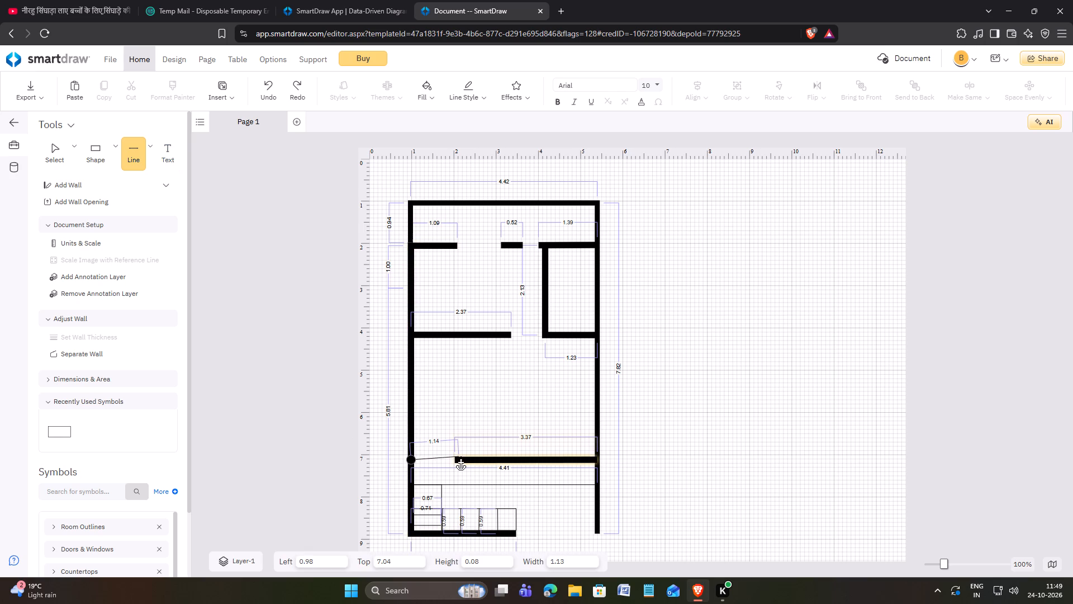
drag(460, 457, 461, 457)
click(716, 442)
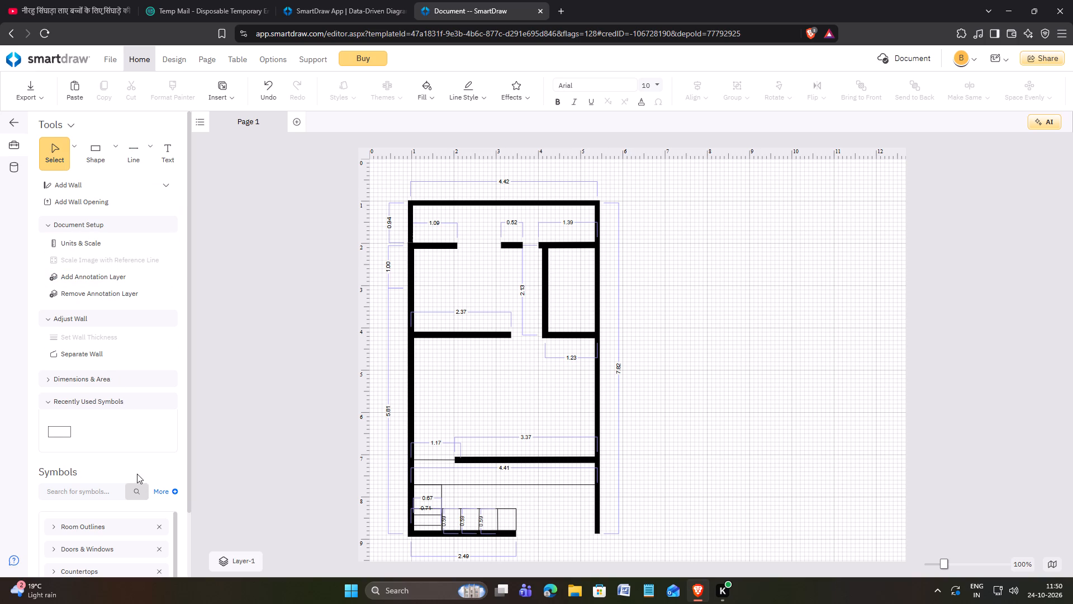
Find the Window (36") symbol among the Doors & Windows symbols and place it in the lower interior wall at about left 3.49.
scroll(137, 474, down, 3)
click(53, 477)
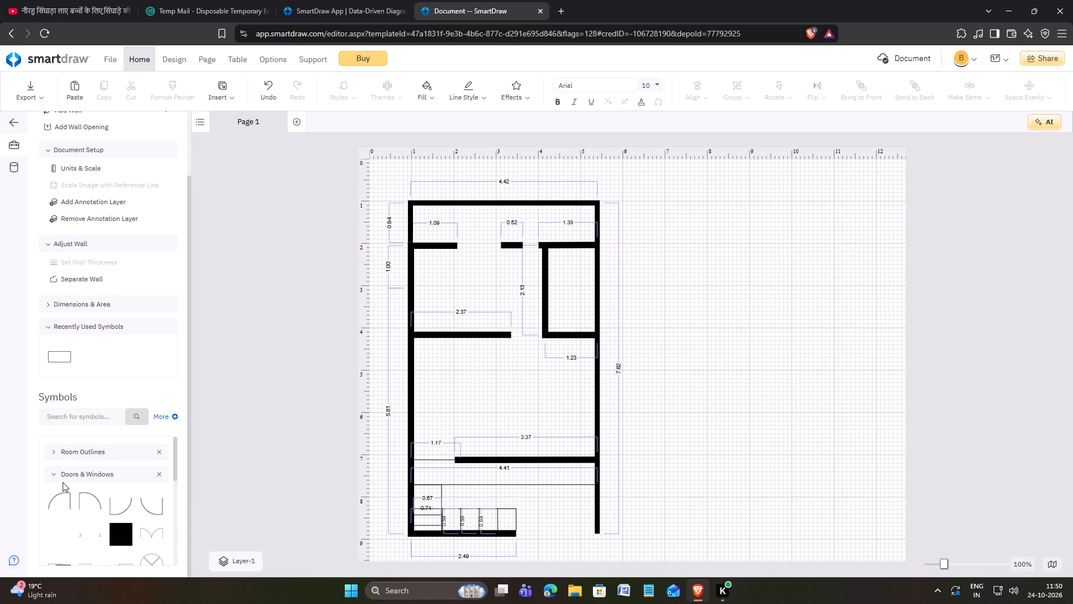
click(55, 451)
scroll(115, 503, down, 4)
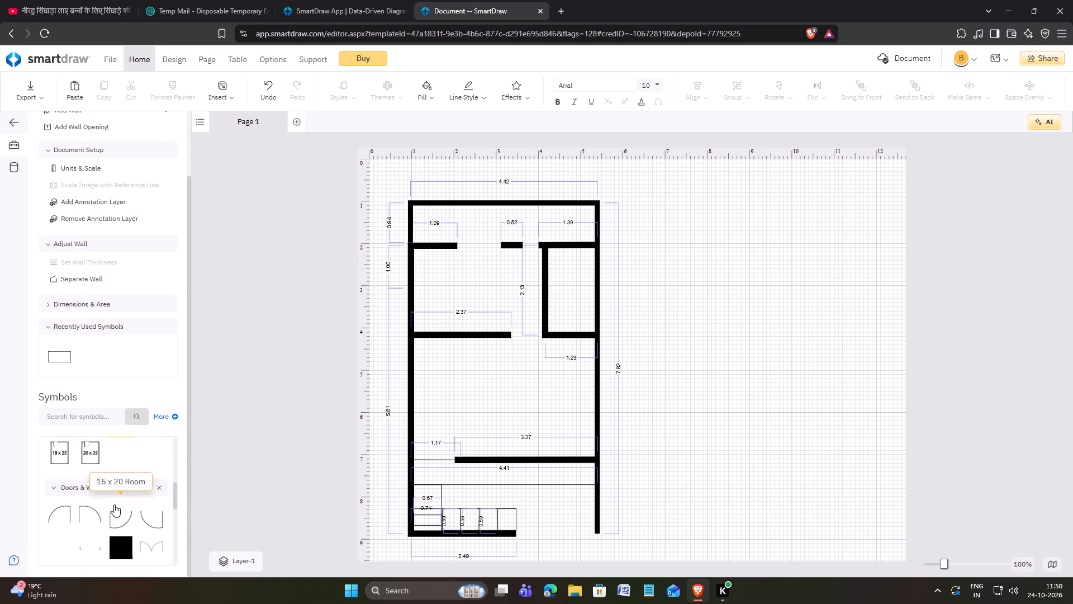
scroll(112, 512, down, 2)
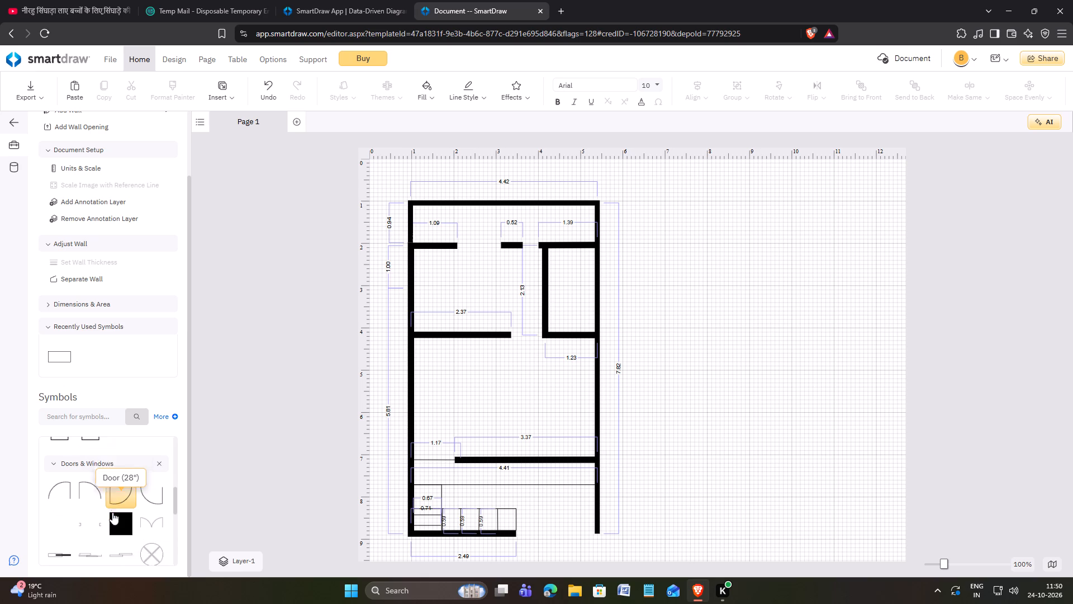
scroll(112, 512, down, 1)
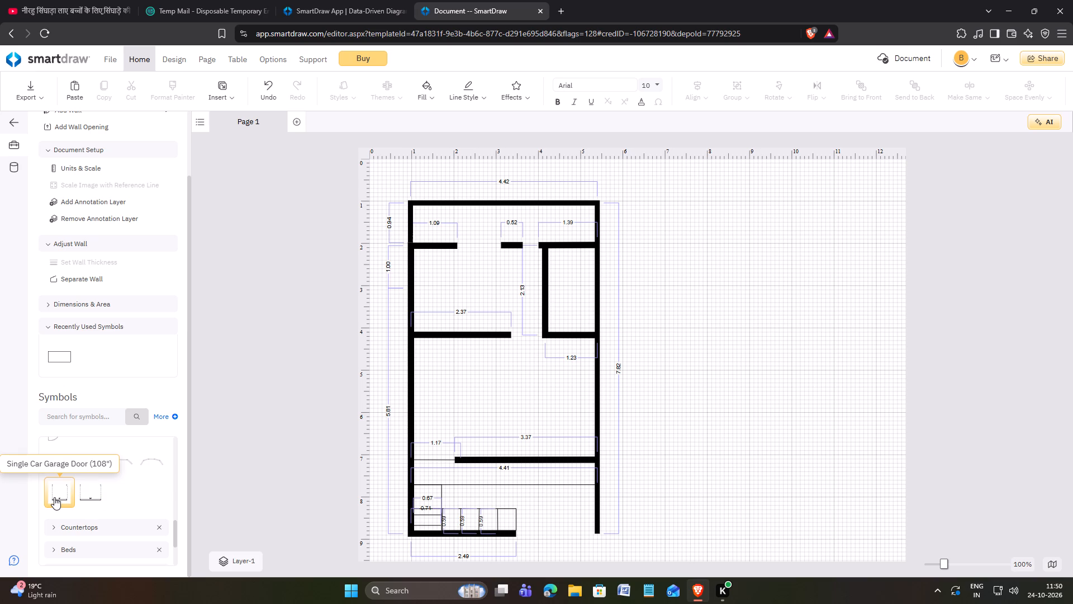
scroll(85, 503, down, 2)
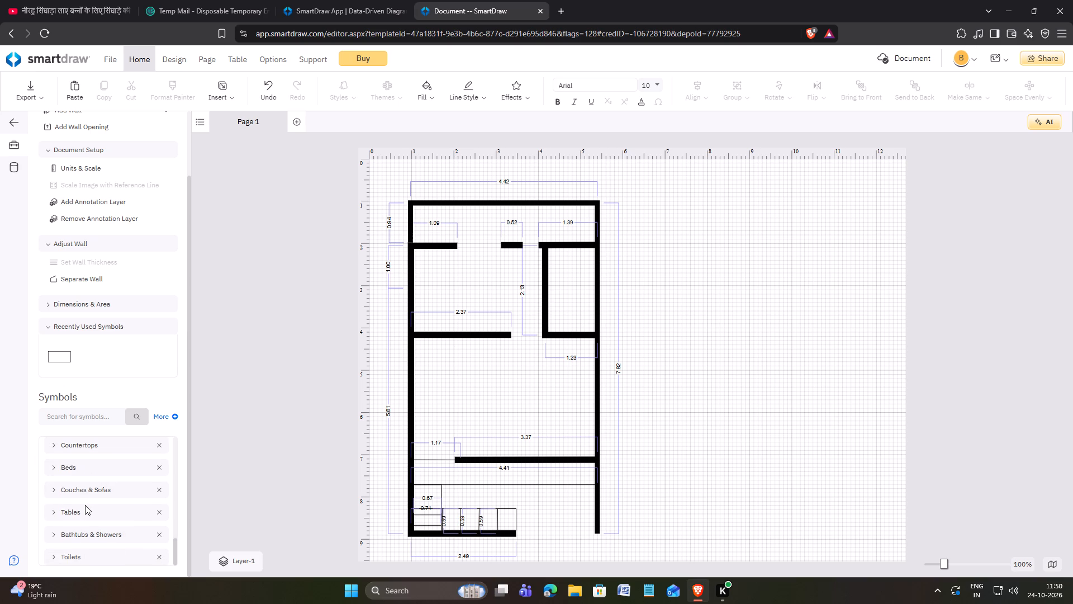
scroll(85, 505, down, 2)
scroll(85, 506, up, 2)
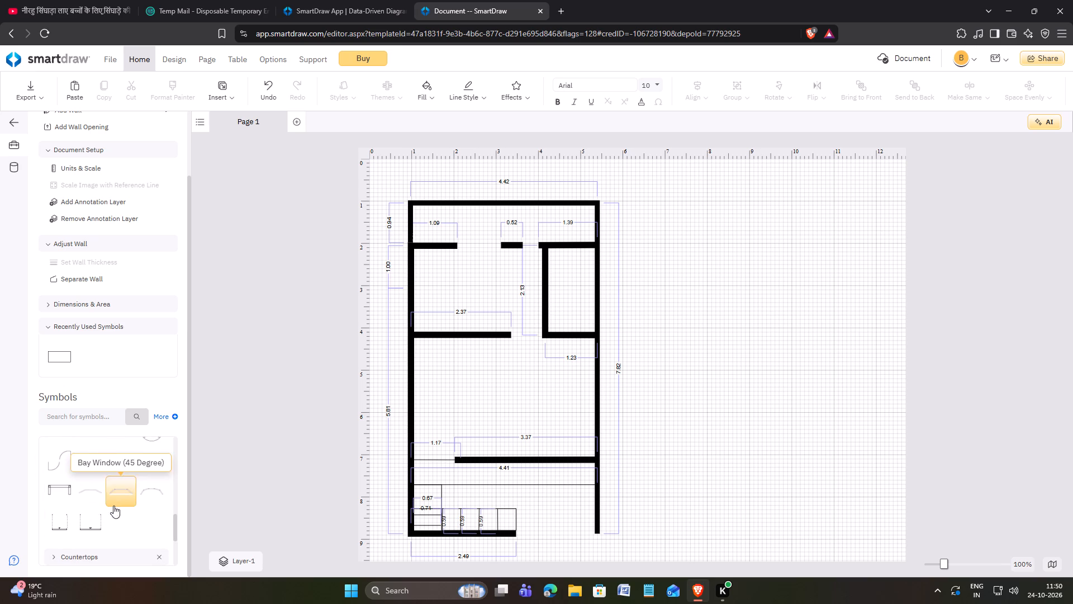
scroll(112, 516, up, 1)
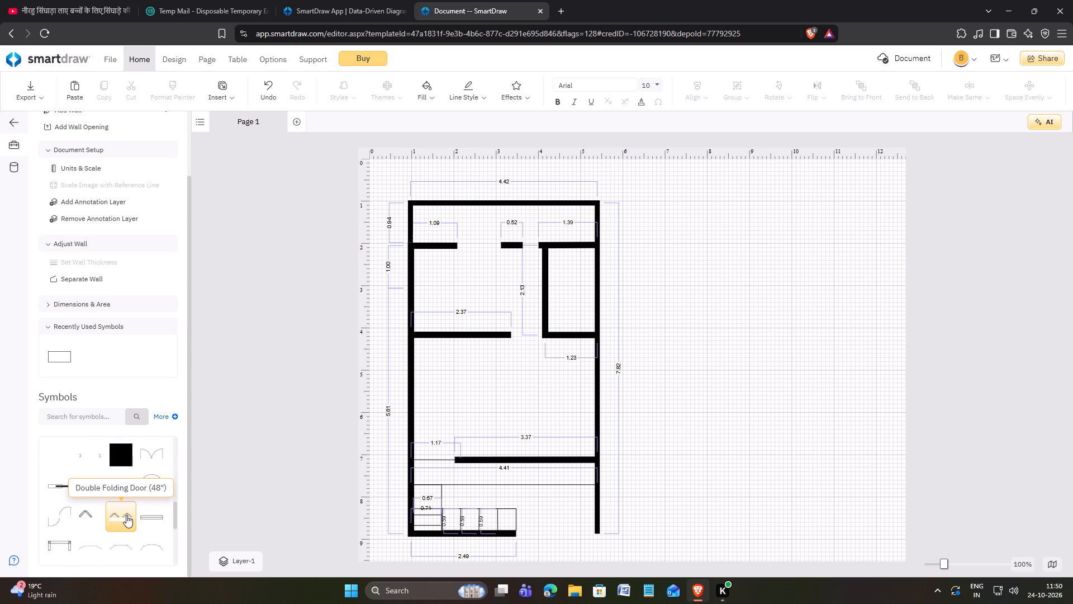
click(153, 520)
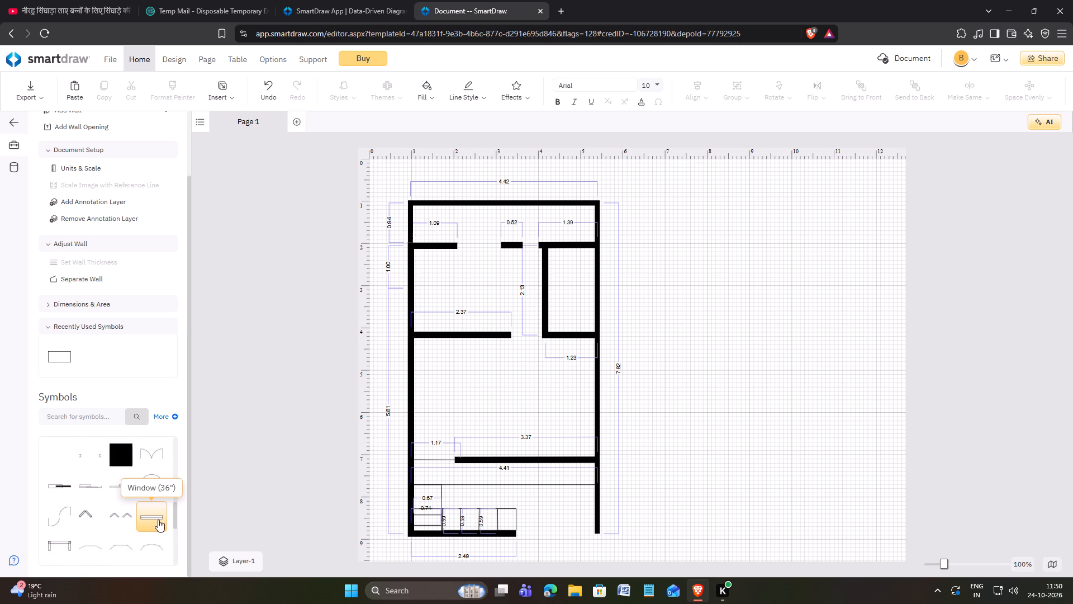
drag(154, 518, 355, 487)
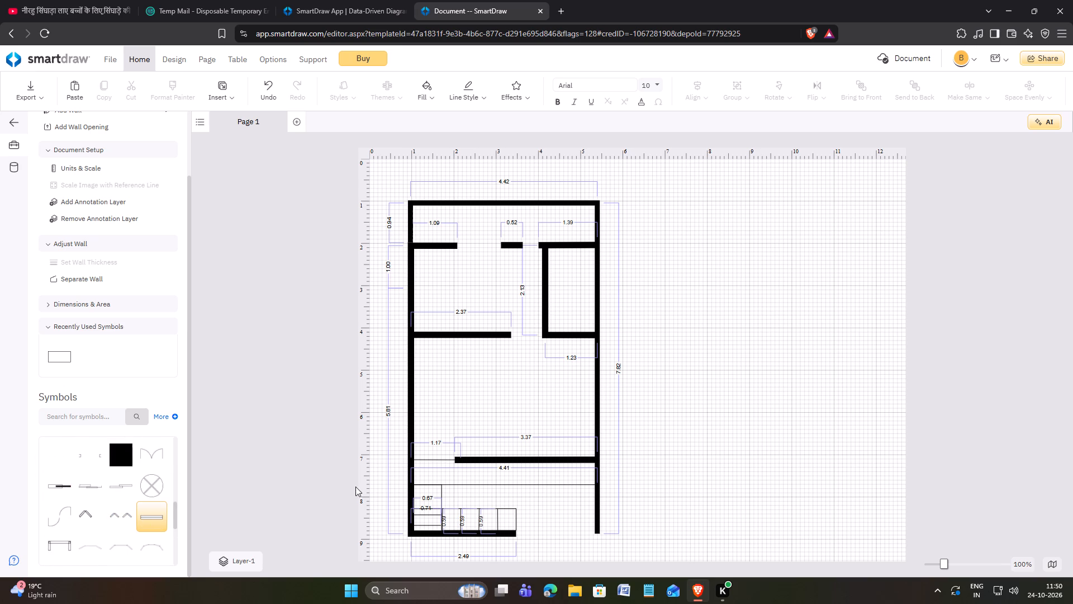
drag(355, 487, 542, 459)
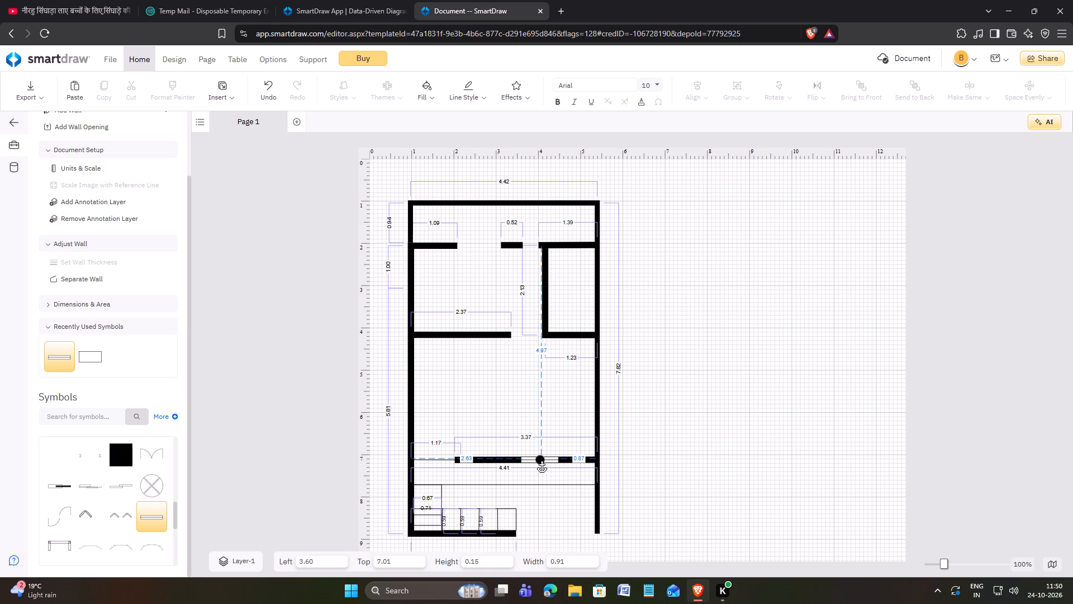
drag(542, 459, 536, 460)
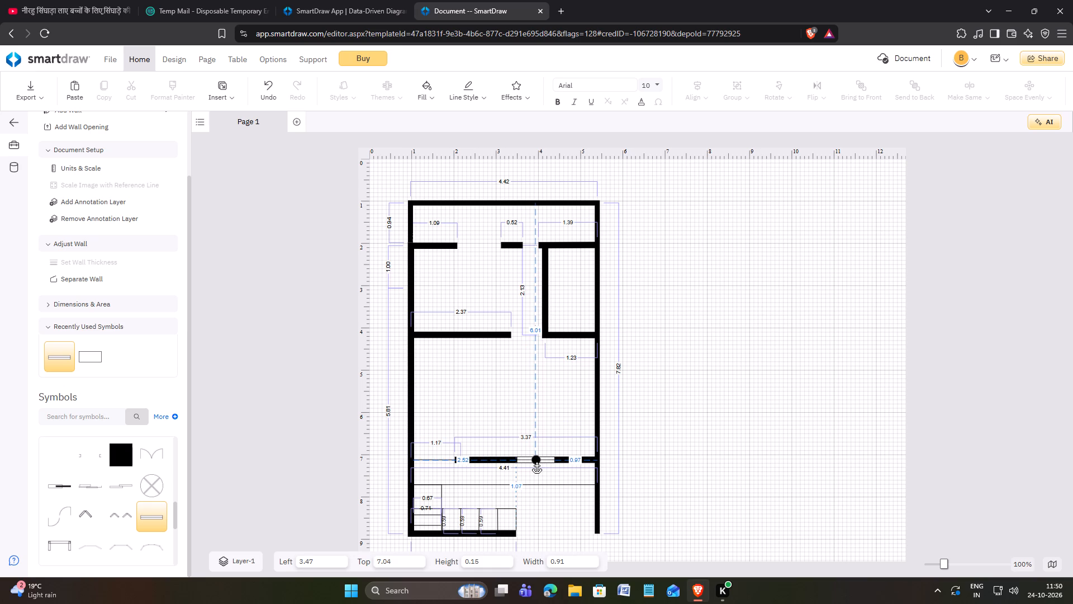
drag(536, 460, 538, 460)
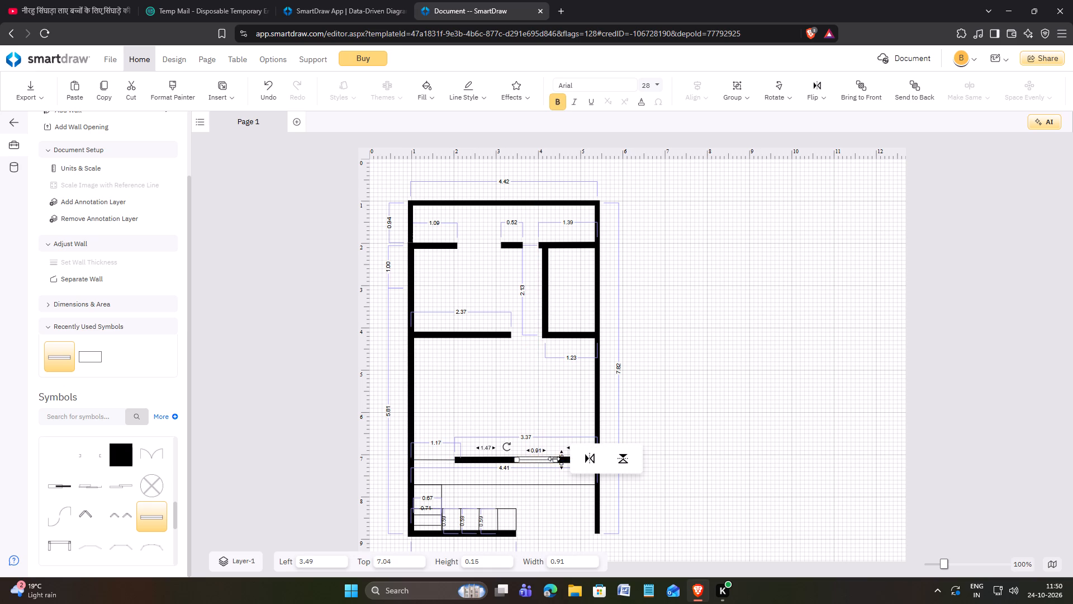
click(649, 422)
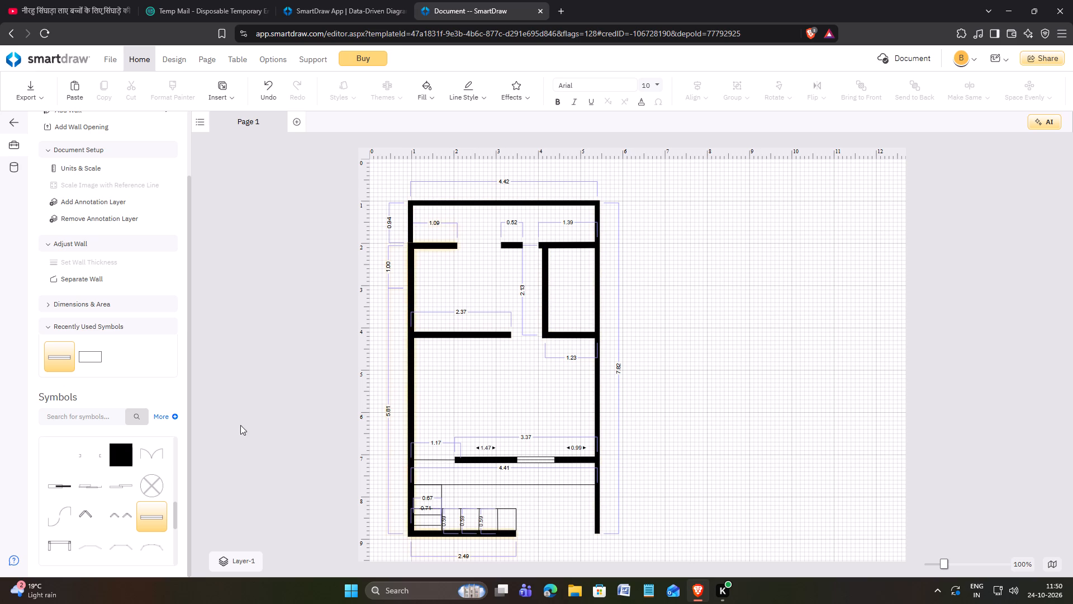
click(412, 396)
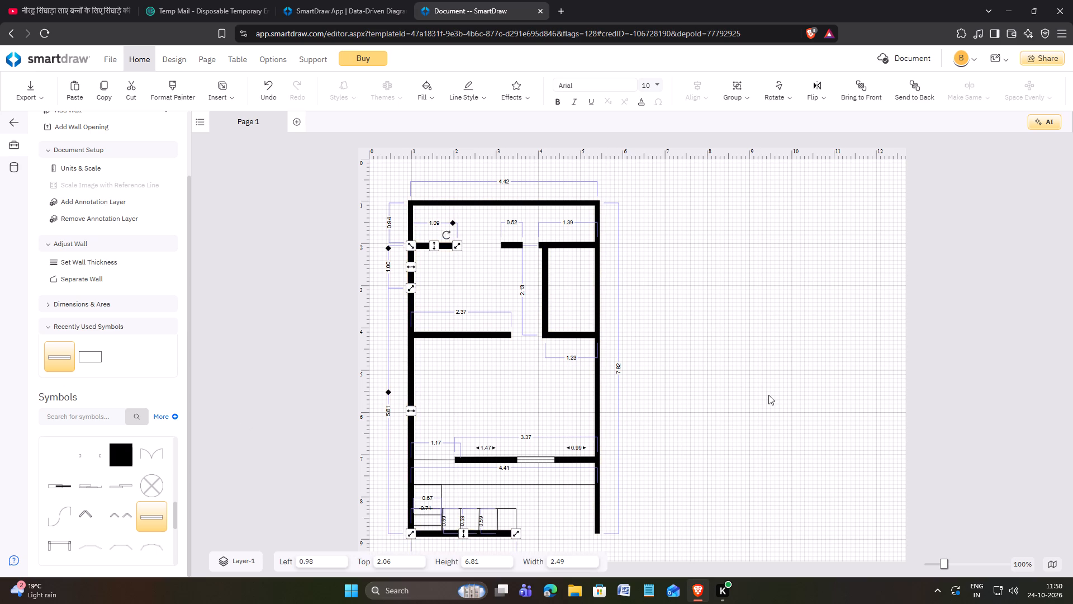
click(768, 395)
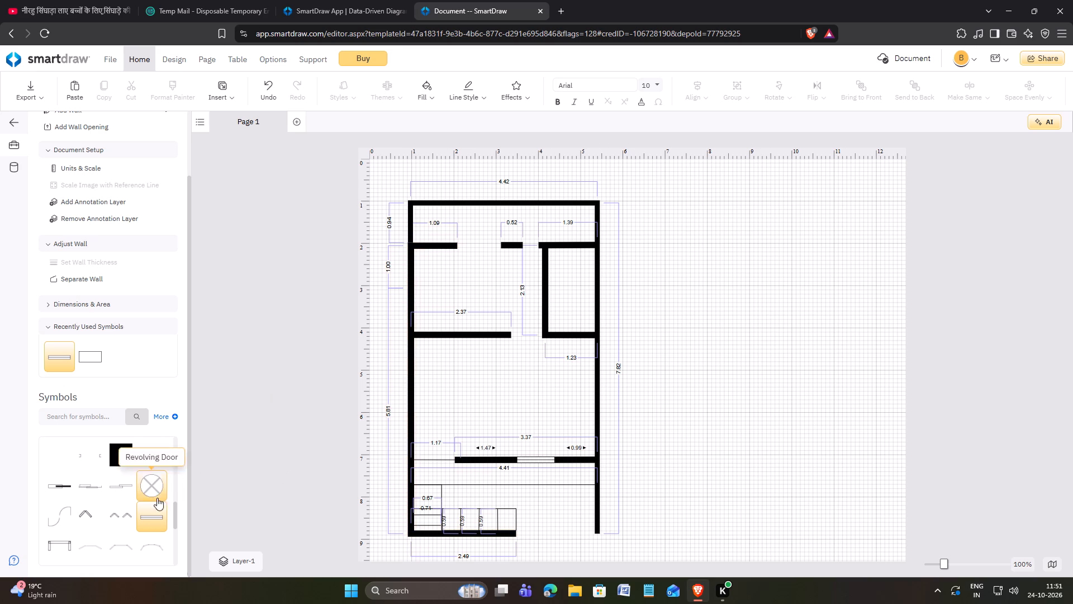
Add another Window (36") symbol, rotate it vertical, and fit it into the left outer wall above the lower interior wall.
click(148, 522)
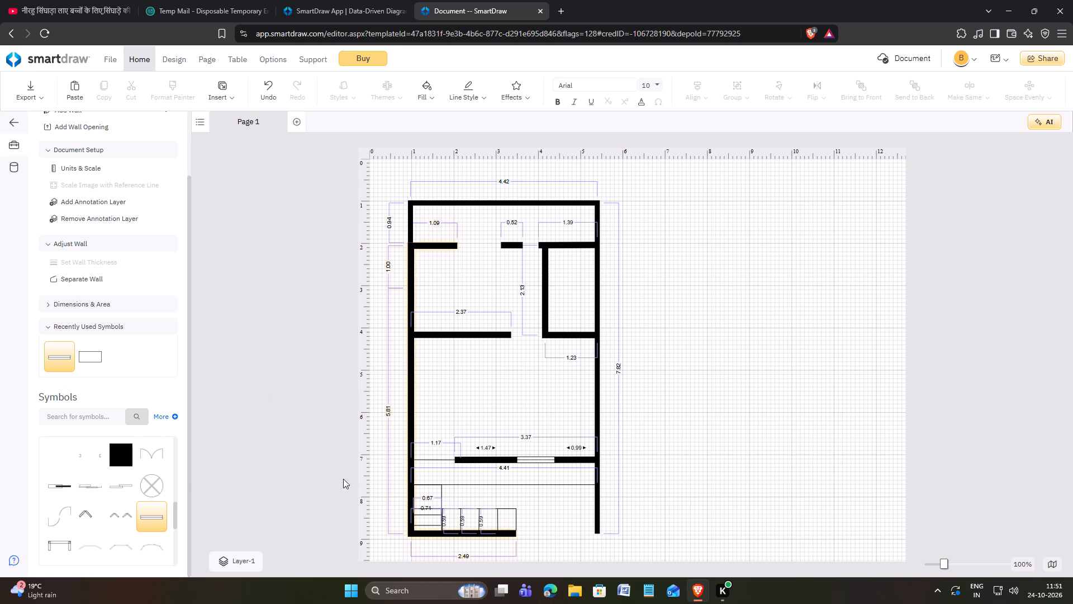
drag(161, 516, 458, 435)
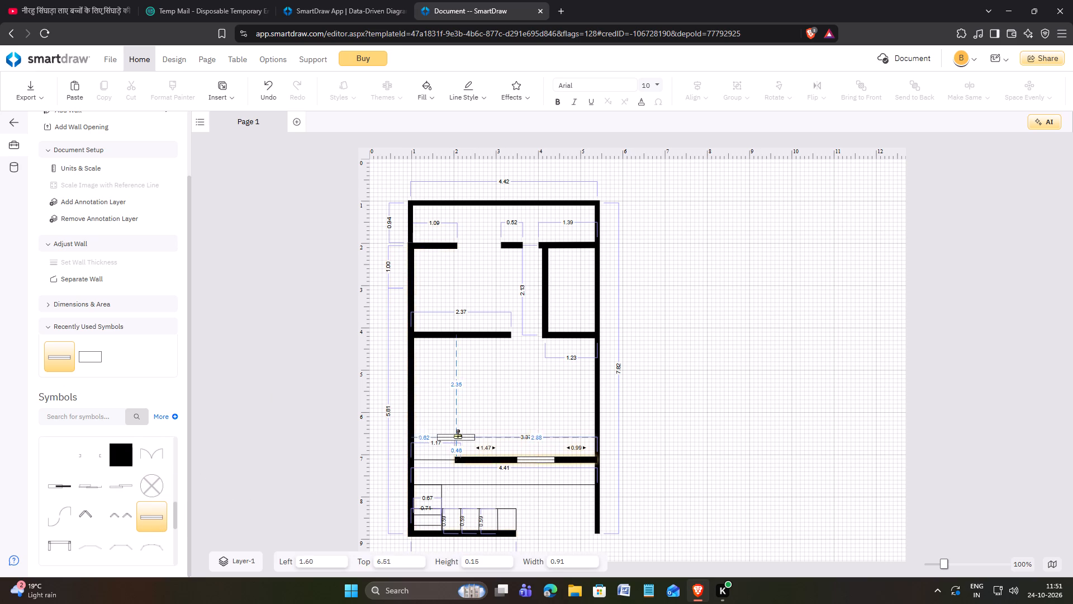
drag(458, 435, 427, 396)
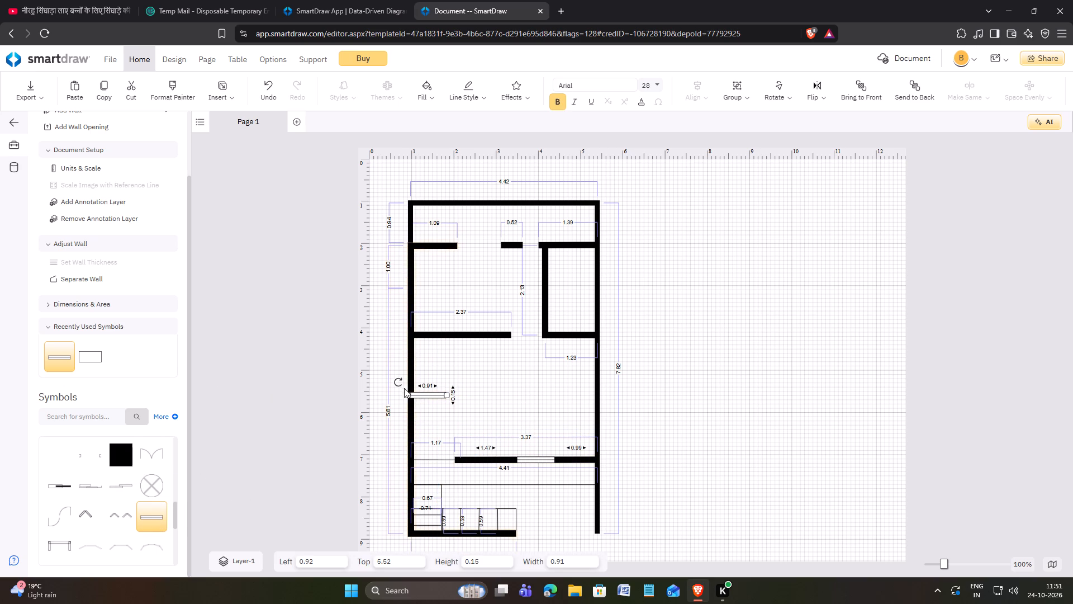
drag(399, 384, 461, 325)
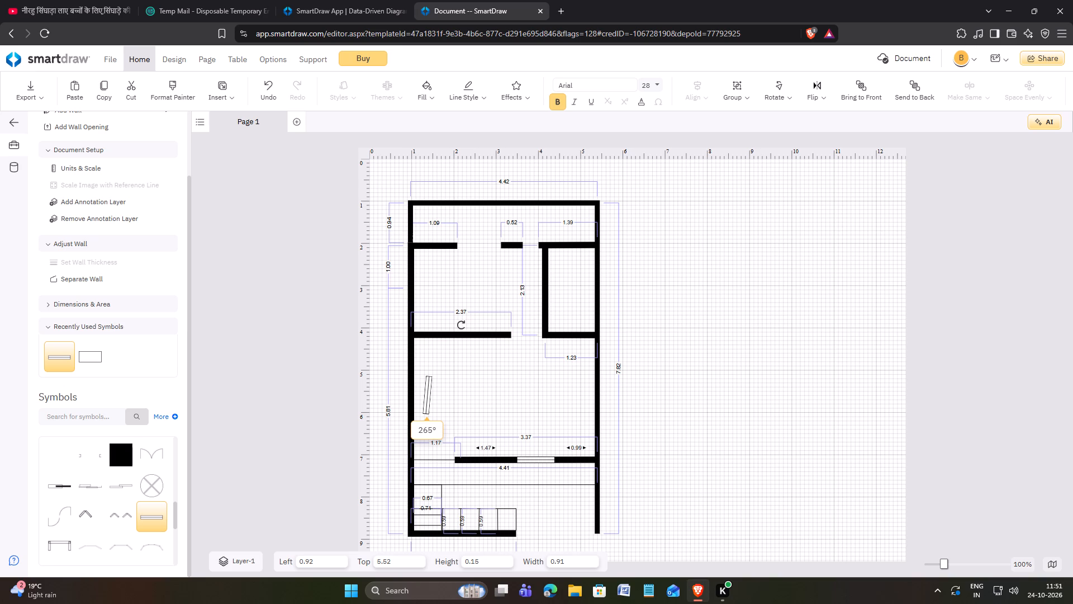
drag(461, 325, 455, 325)
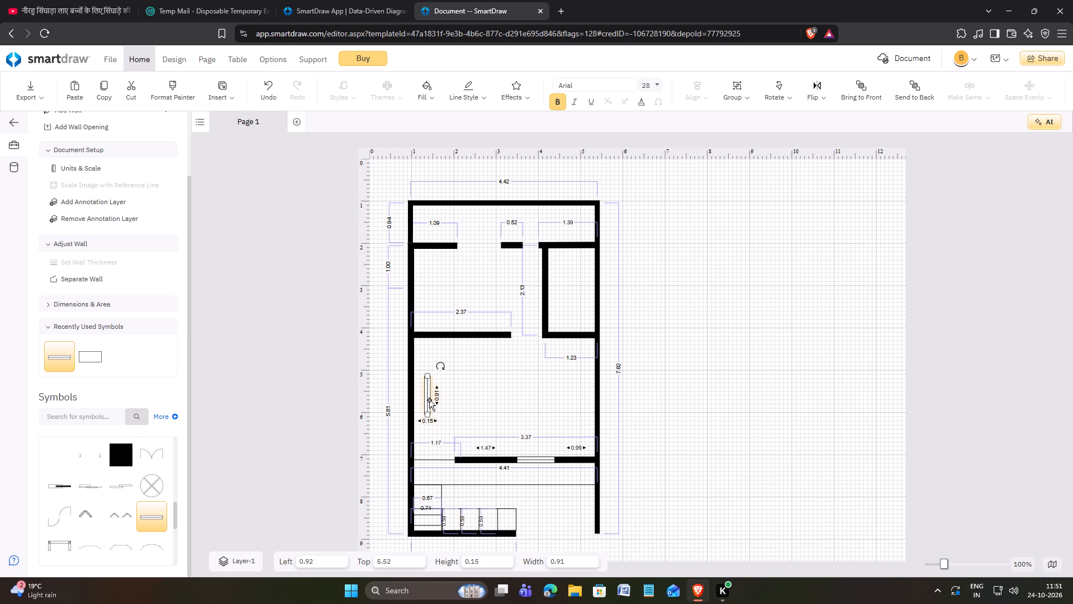
drag(429, 400, 414, 424)
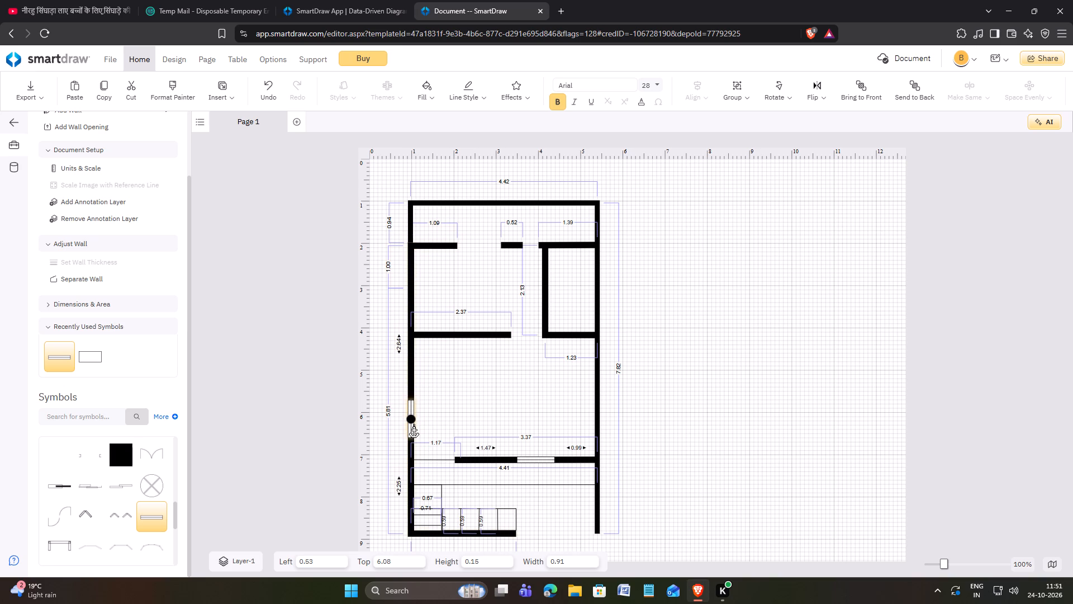
drag(414, 424, 414, 416)
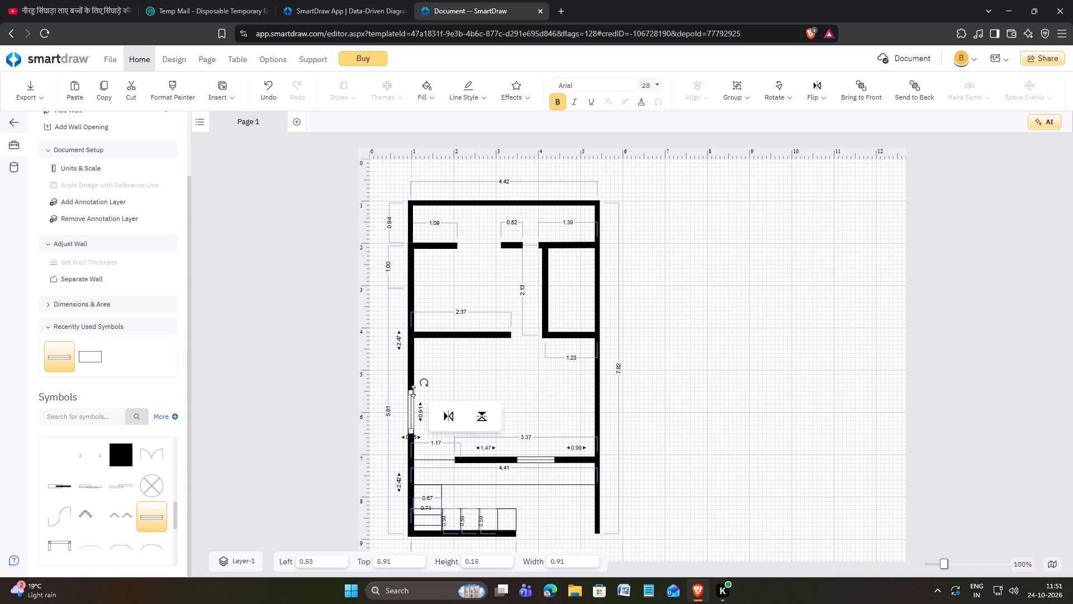
Shorten the left outer wall's window to about 0.65 wide and shift it along the wall to about top 5.92.
drag(412, 391, 412, 404)
drag(412, 417, 412, 409)
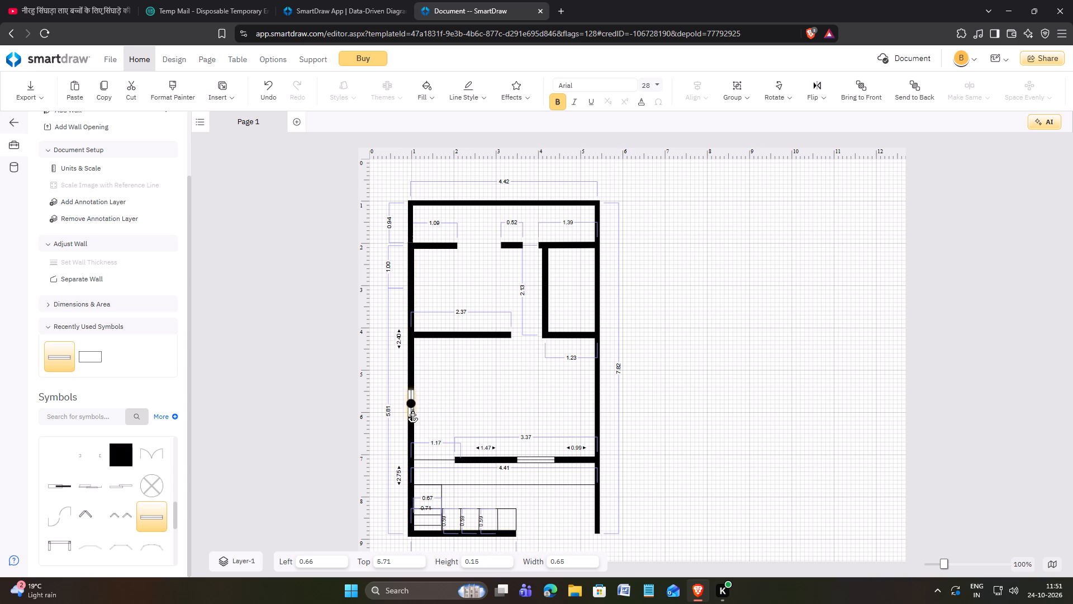
drag(412, 409, 412, 404)
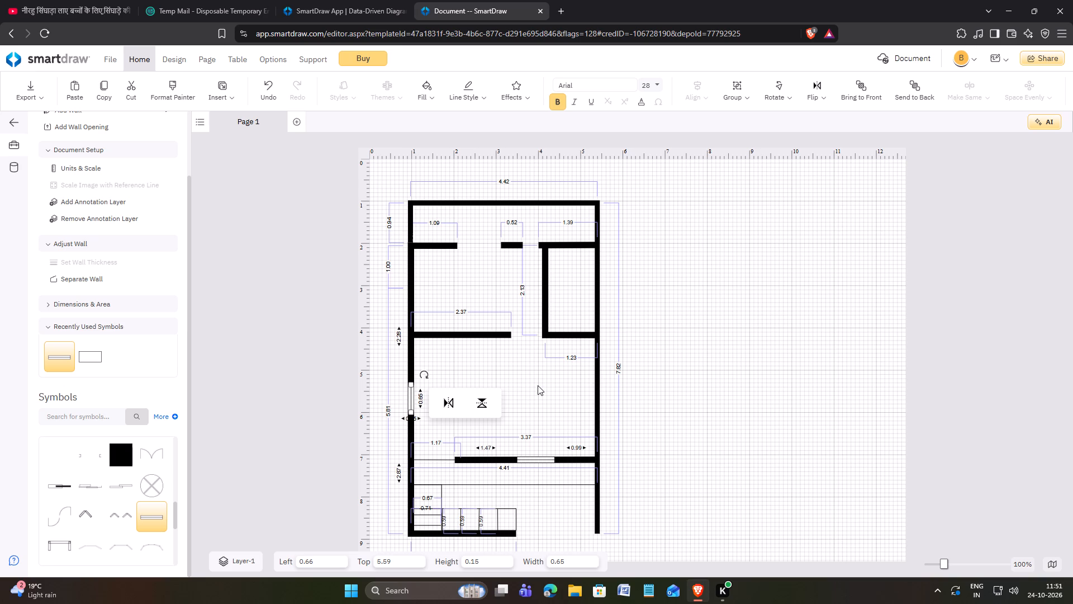
drag(414, 403, 413, 409)
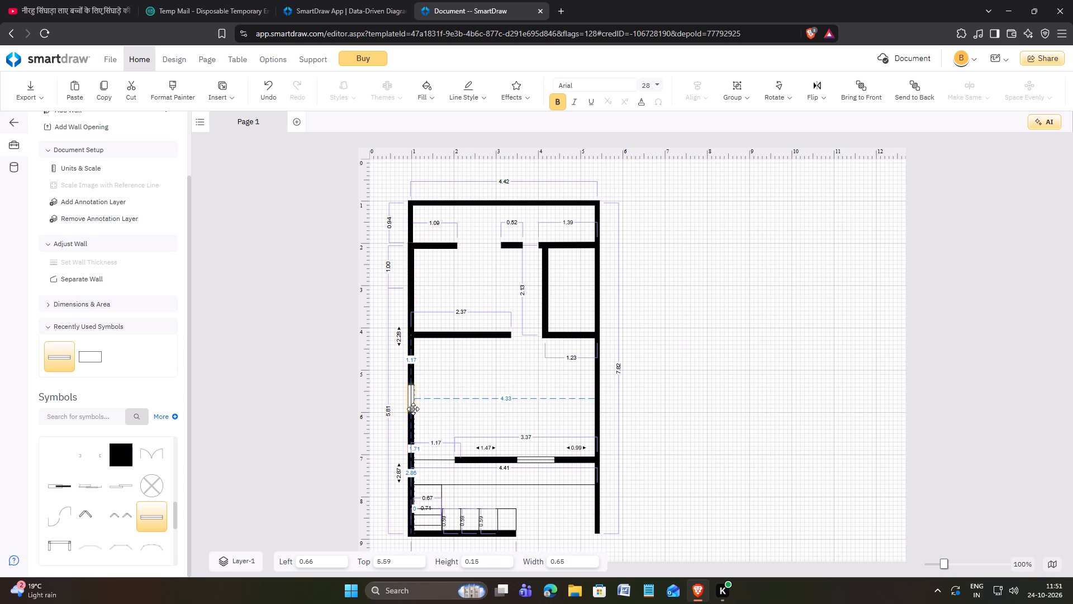
drag(413, 409, 414, 417)
click(567, 383)
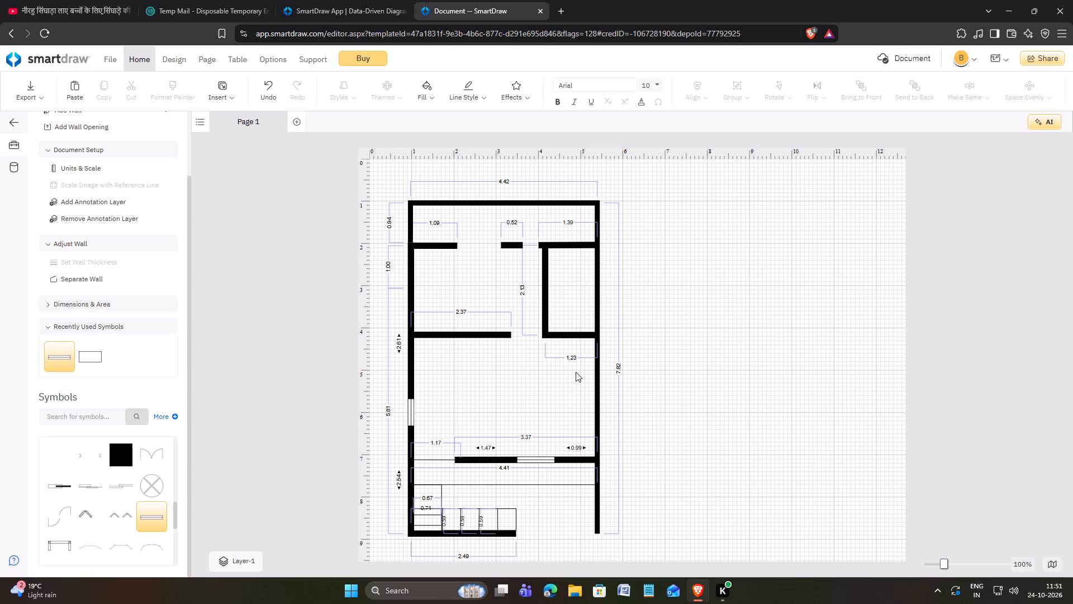
Copy the 0.65 window, allow clipboard access, and place the pasted copy in the left outer wall just below the middle interior wall, about top 4.47.
click(411, 409)
click(108, 90)
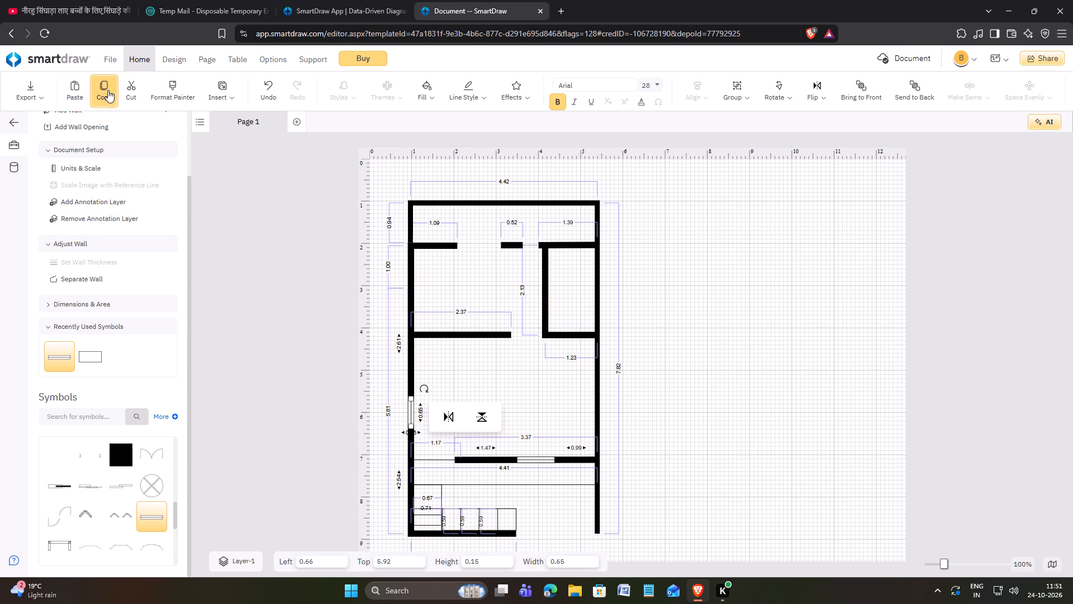
click(78, 93)
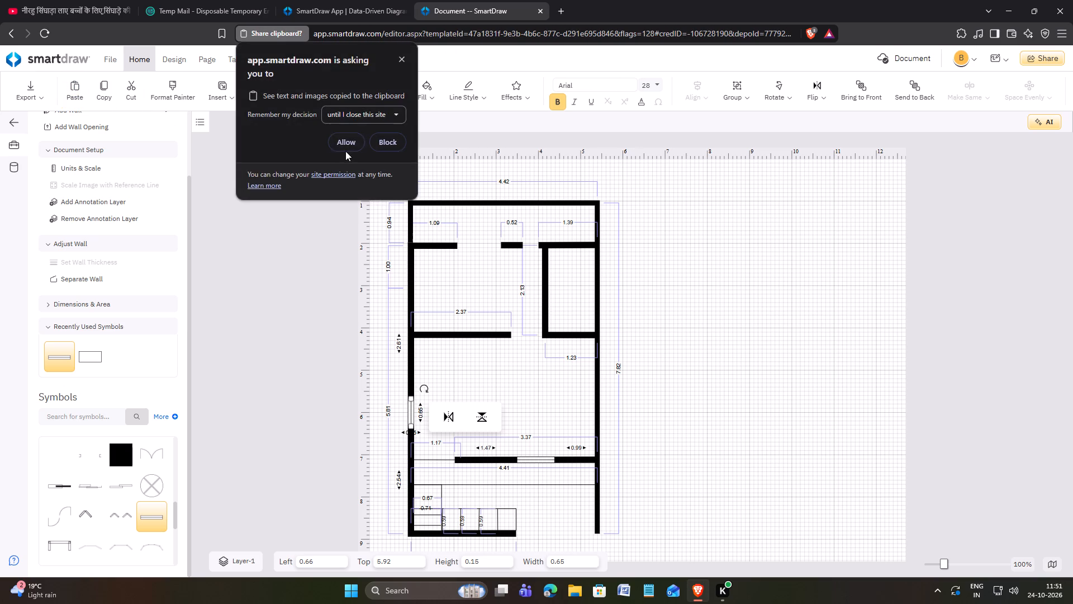
click(345, 150)
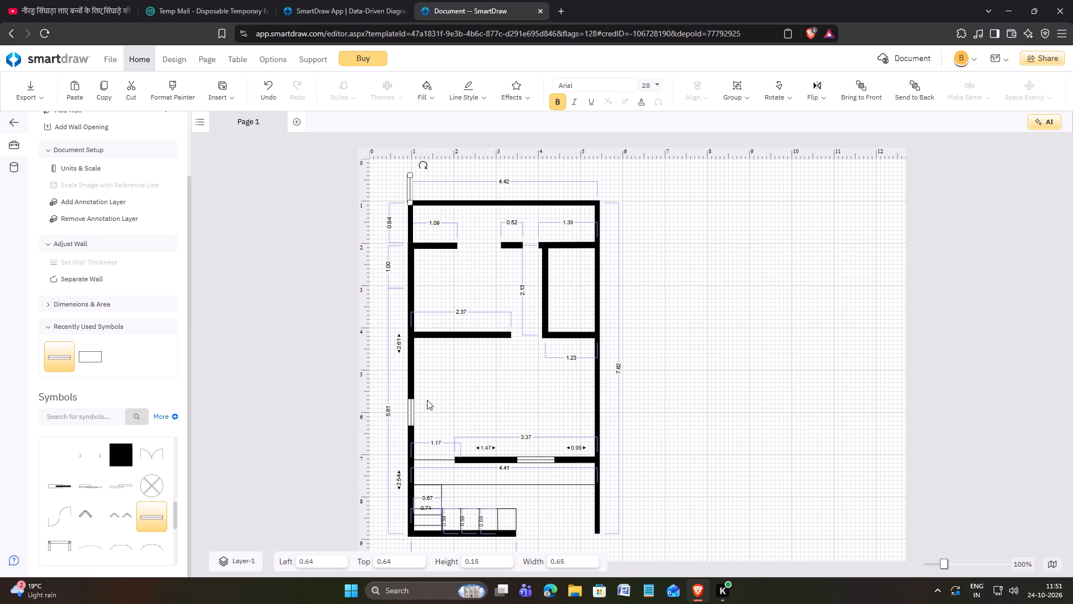
drag(410, 187, 402, 347)
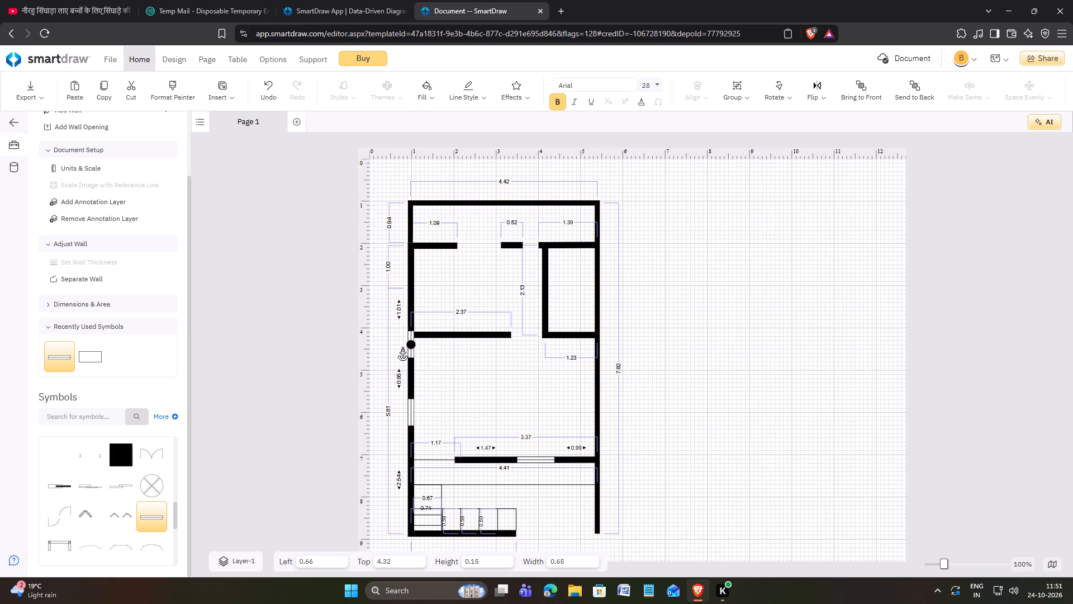
drag(402, 347, 406, 349)
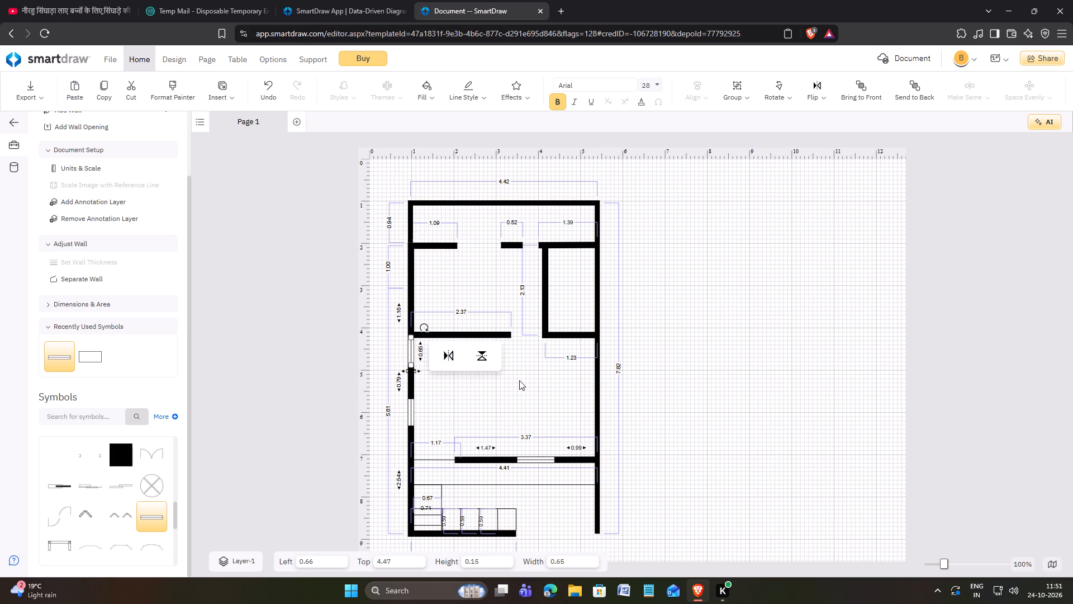
click(541, 393)
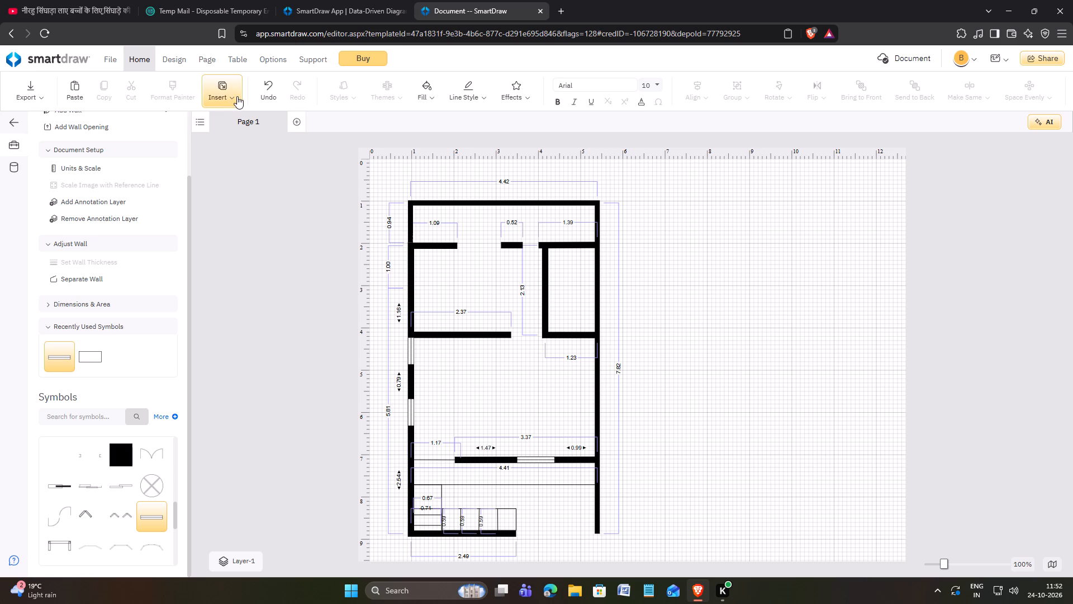
Paste another window copy, lengthen it to about 0.98, and fit it into the left outer wall below the upper-left interior wall, about top 2.55.
click(80, 98)
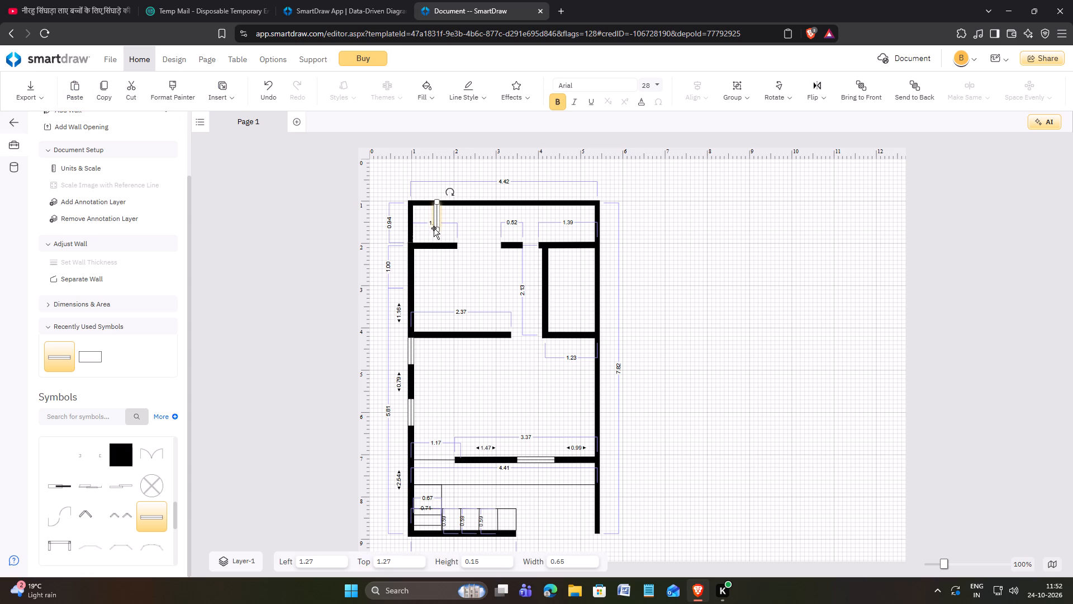
drag(437, 230, 437, 244)
drag(436, 227, 428, 231)
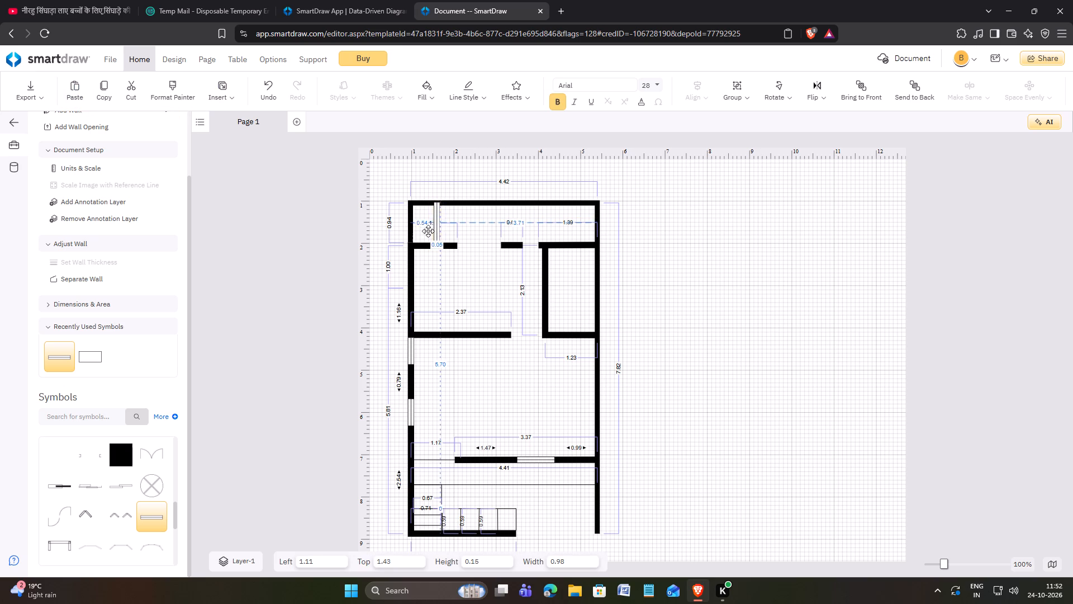
drag(428, 231, 414, 275)
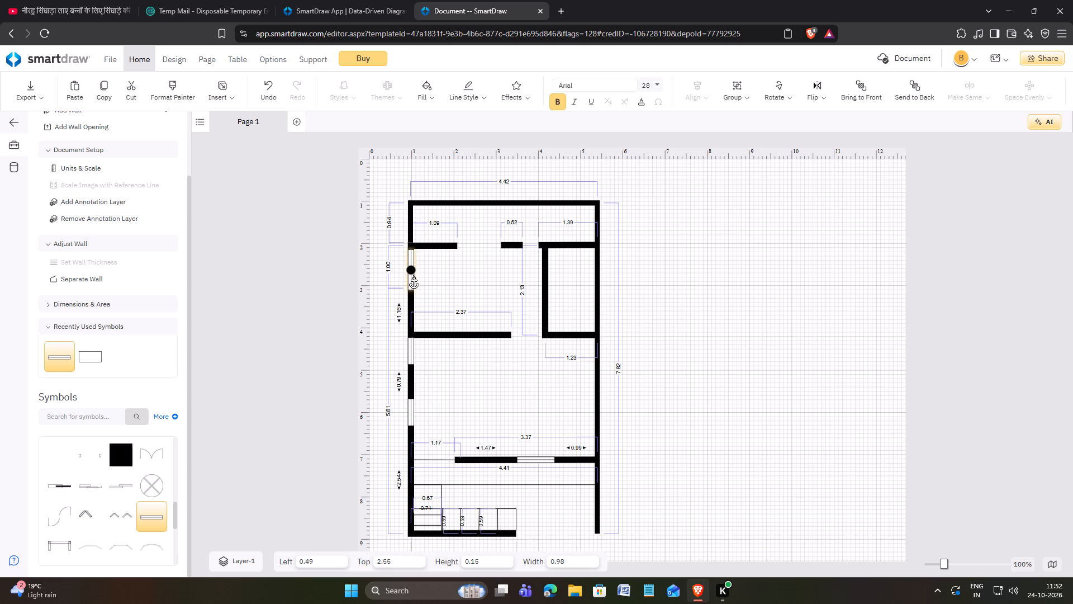
drag(414, 275, 414, 275)
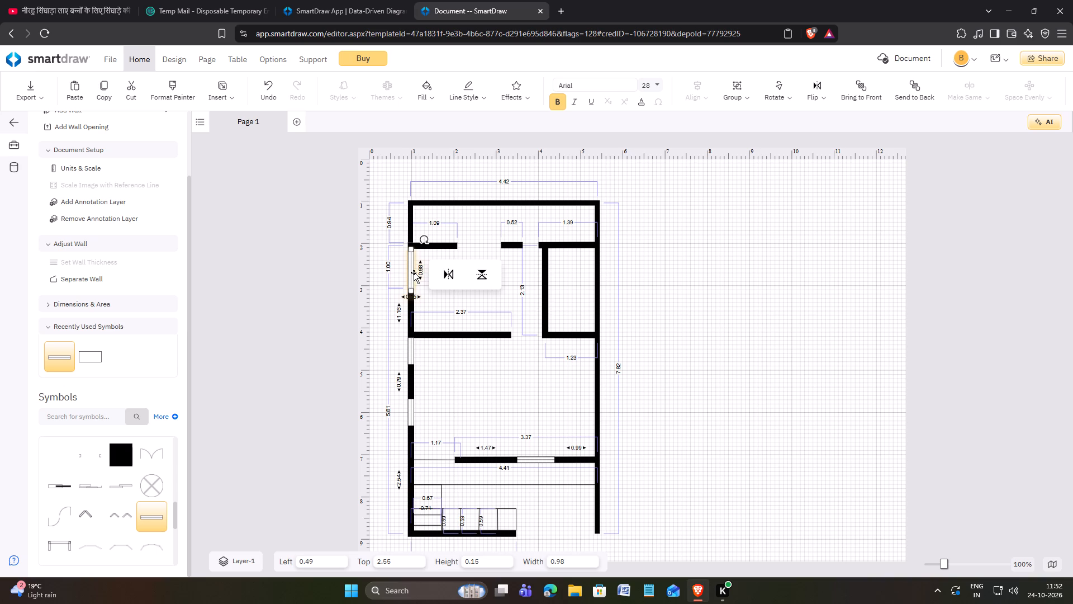
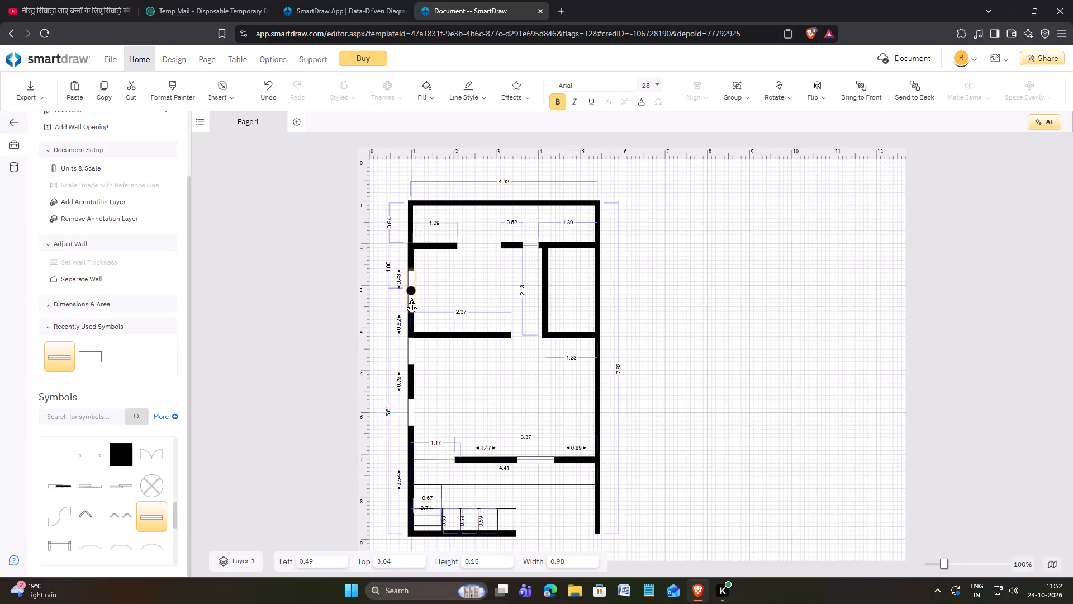
Paste another window copy, rotate it horizontal, lengthen it to about 1.11, and fit it into the first gap of the upper interior wall.
click(501, 393)
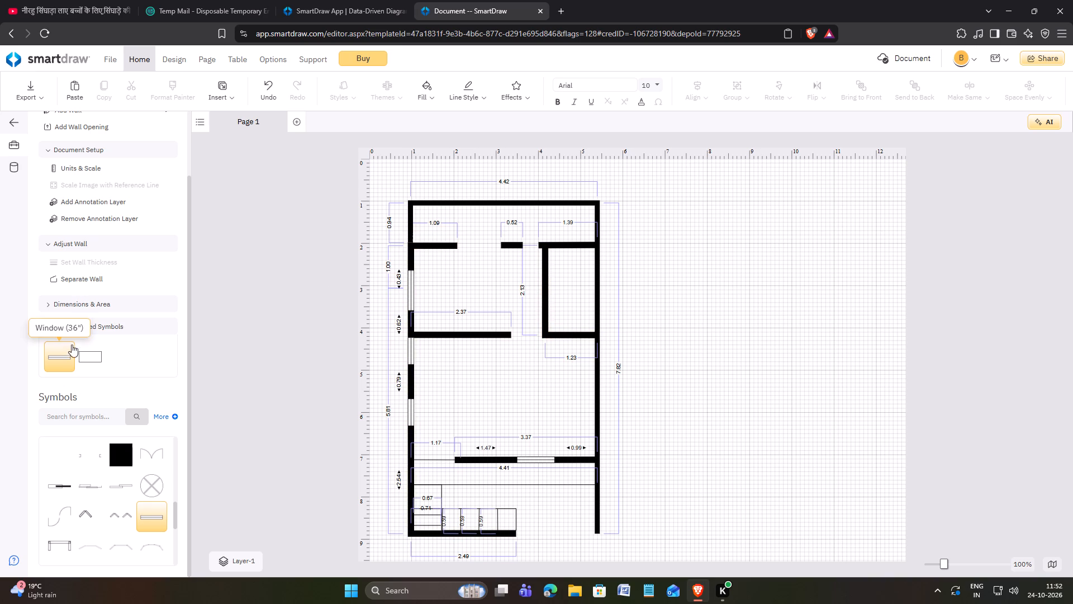
click(74, 97)
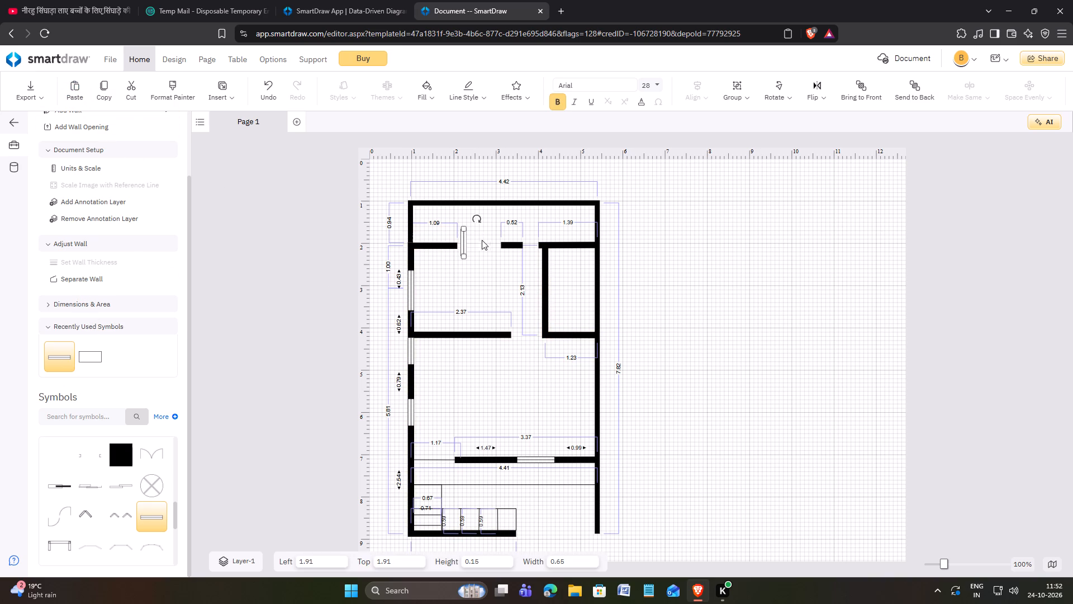
drag(479, 218, 520, 281)
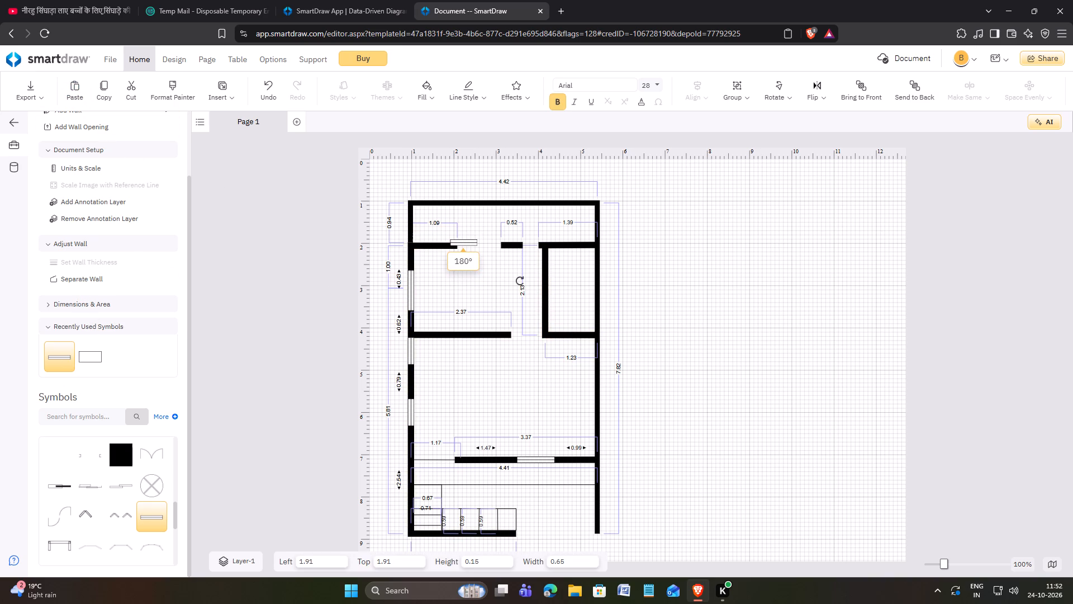
drag(520, 281, 521, 281)
drag(465, 241, 479, 261)
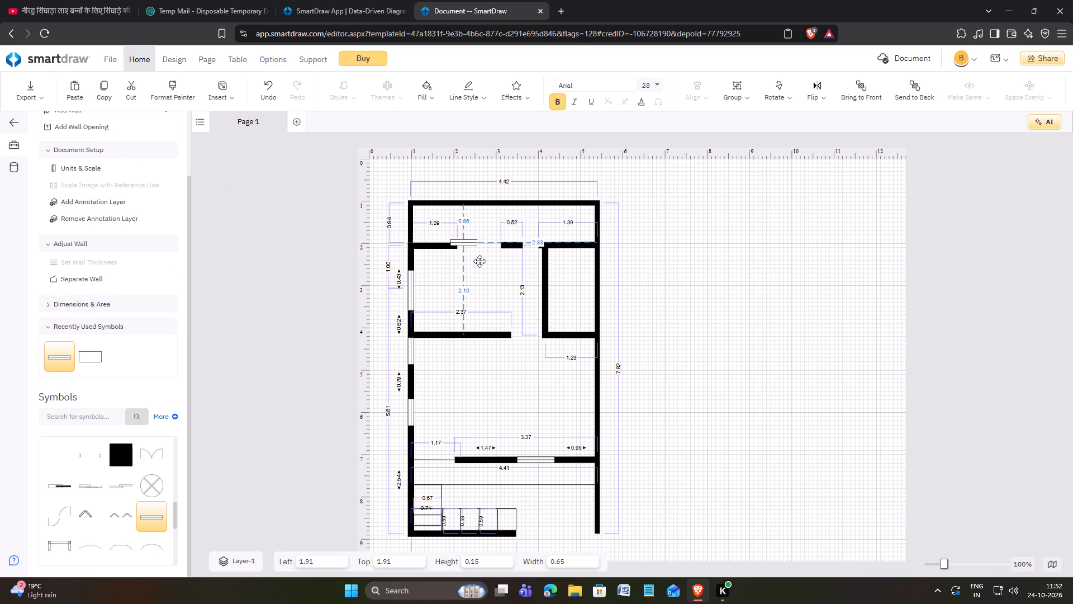
drag(479, 261, 479, 257)
drag(479, 256, 467, 247)
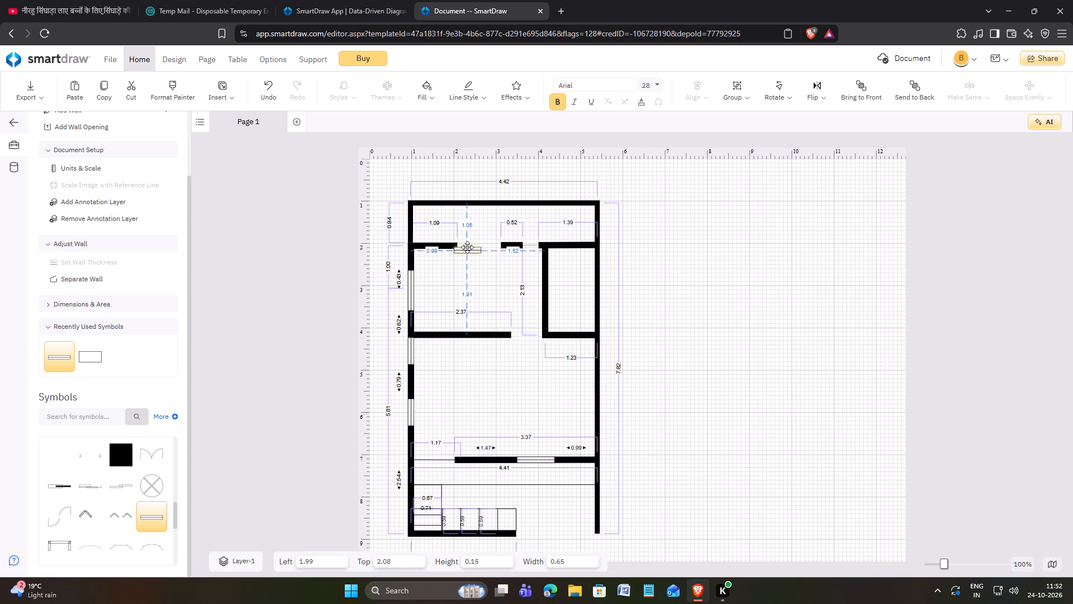
drag(467, 247, 471, 244)
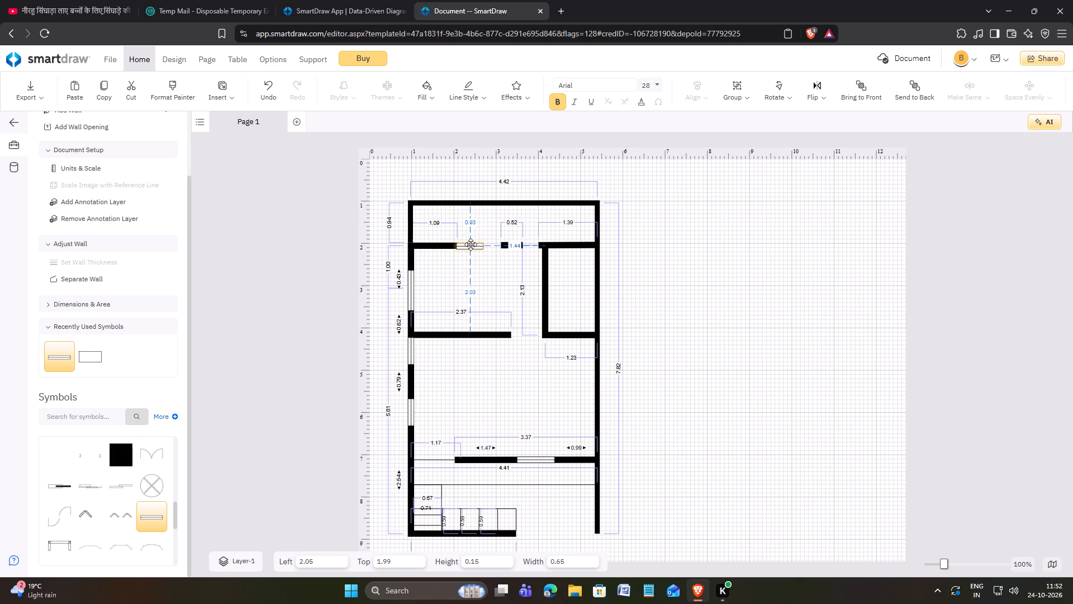
drag(471, 244, 472, 245)
drag(486, 247, 502, 247)
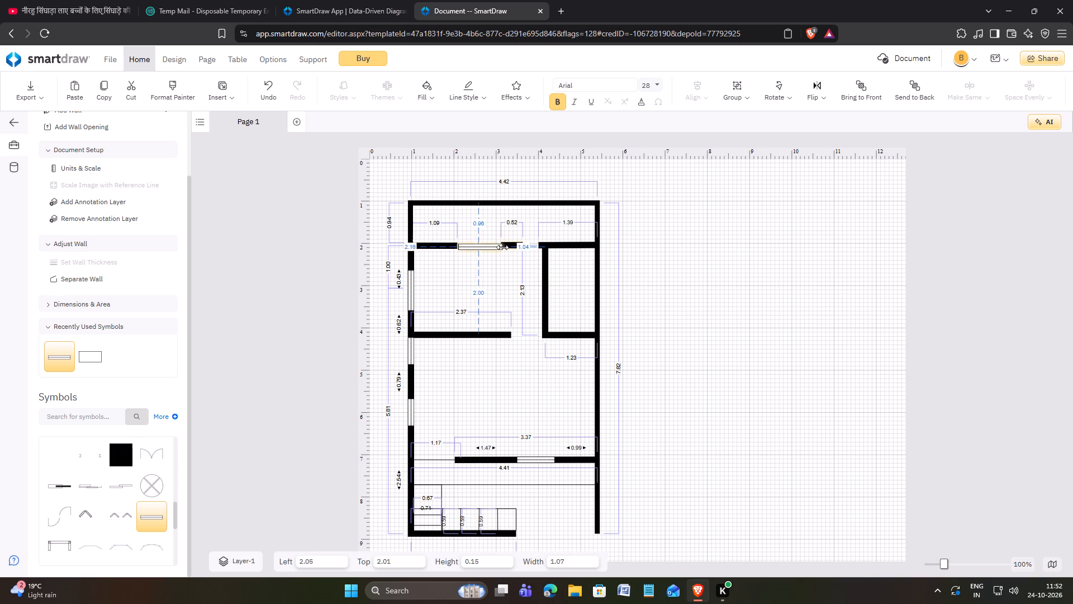
drag(502, 247, 504, 247)
click(487, 248)
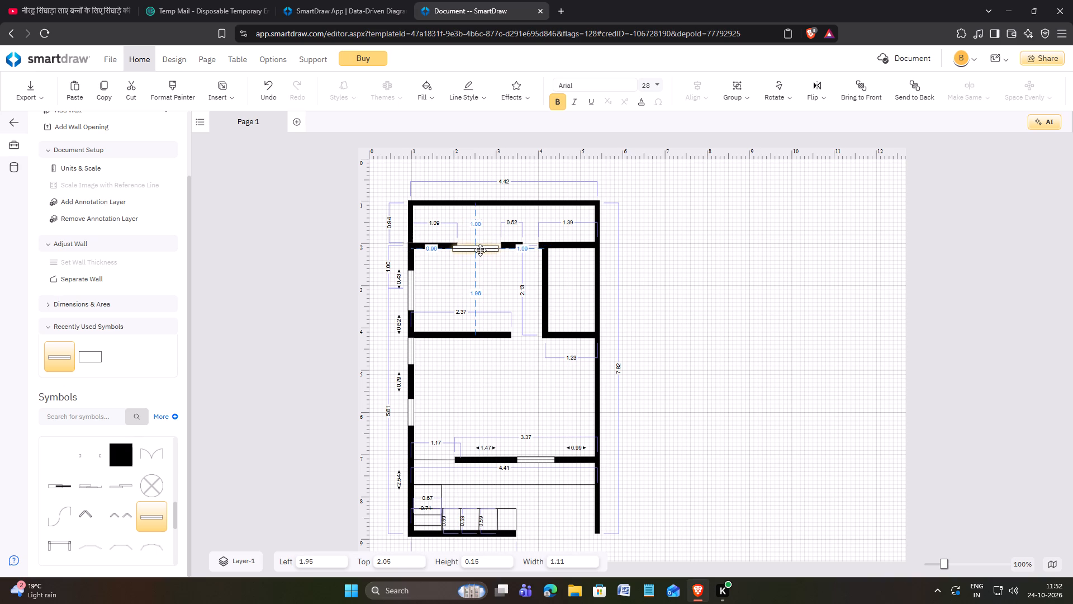
click(484, 266)
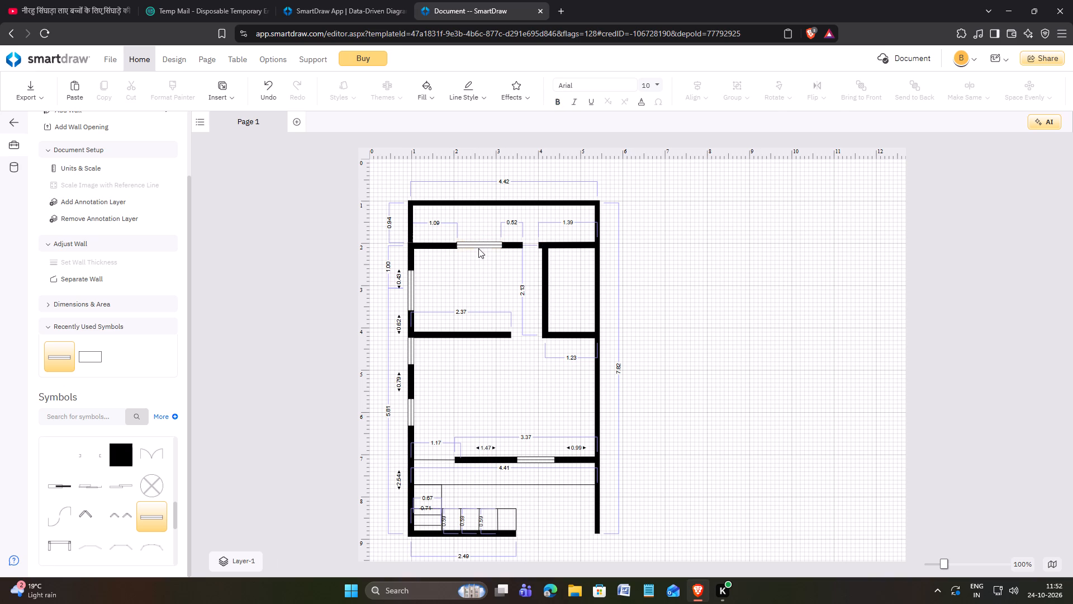
click(465, 279)
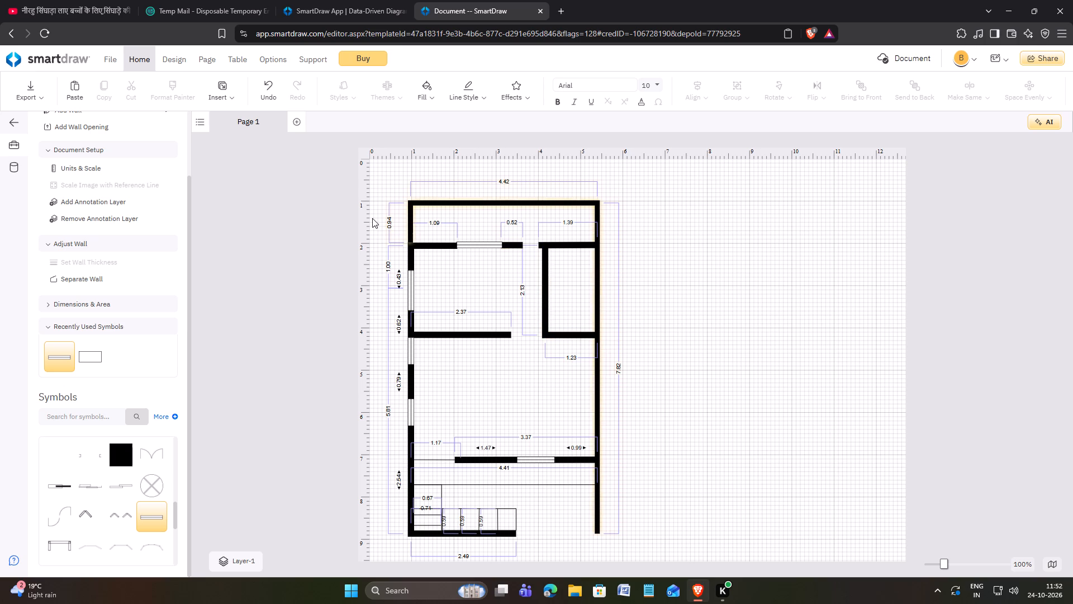
Copy the 1.11 window, shorten the pasted copy to about 0.49, and fit it into the wall above the small enclosed room.
click(475, 246)
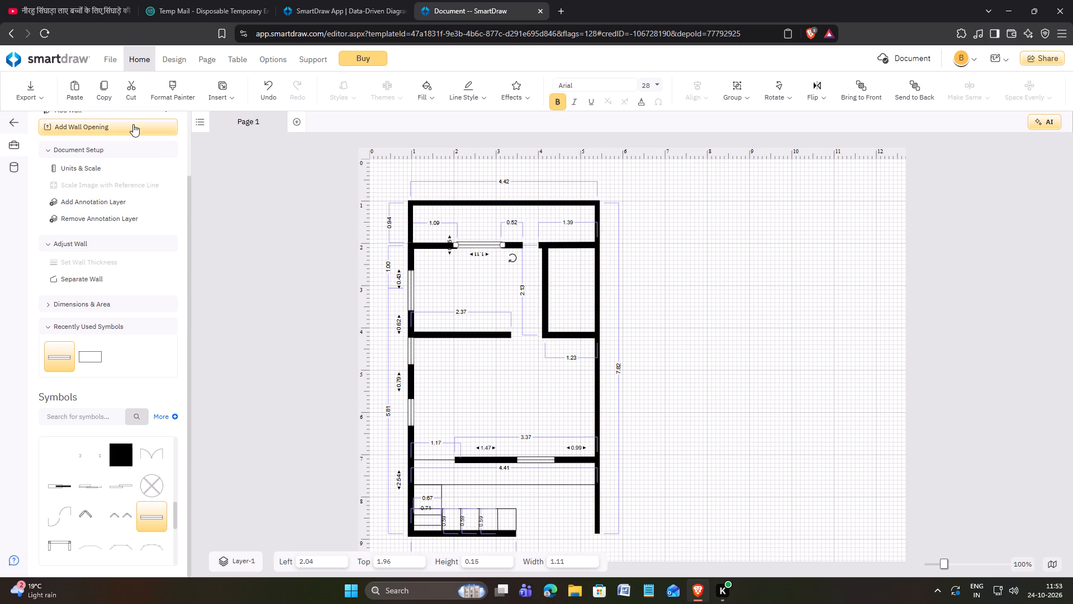
click(102, 98)
click(80, 90)
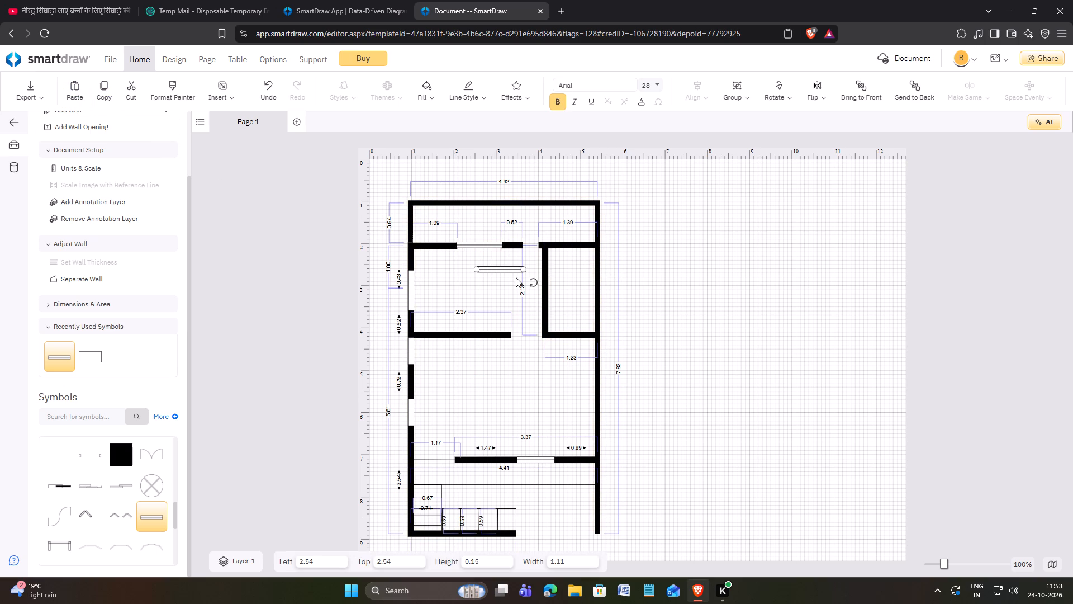
drag(479, 271, 501, 273)
drag(514, 268, 585, 249)
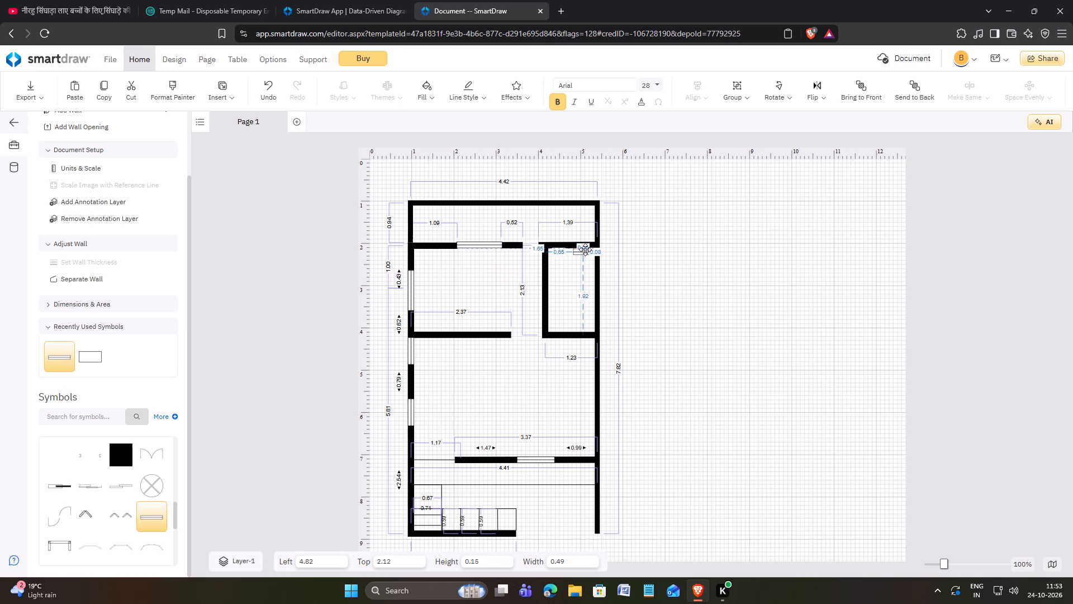
drag(585, 249, 582, 247)
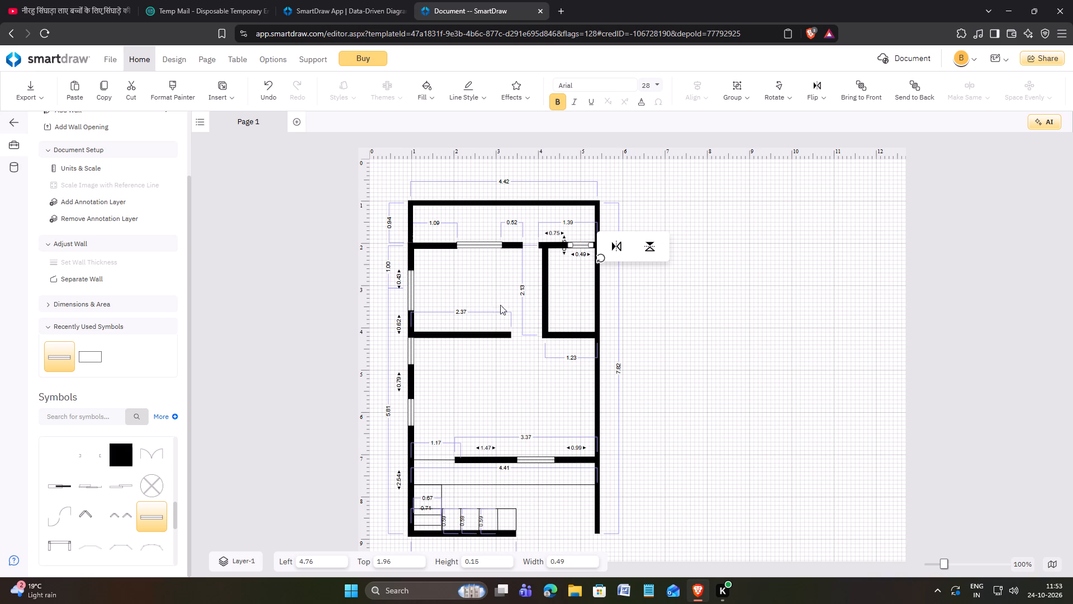
click(486, 287)
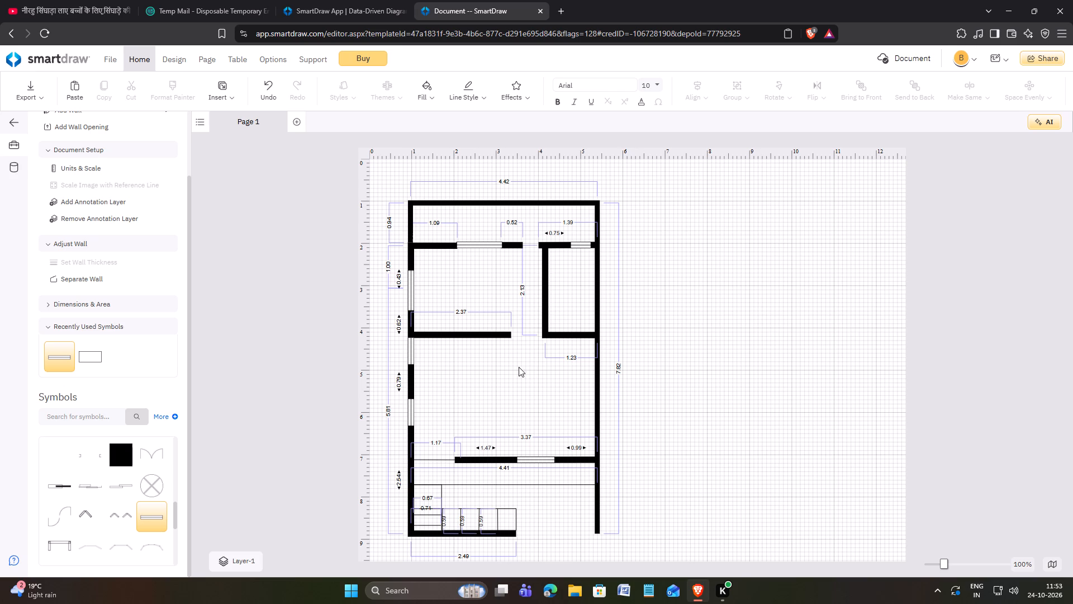
Add a horizontal wall about 0.69 long inside the small room, joined to the right outer wall at about top 3.11.
scroll(165, 290, up, 3)
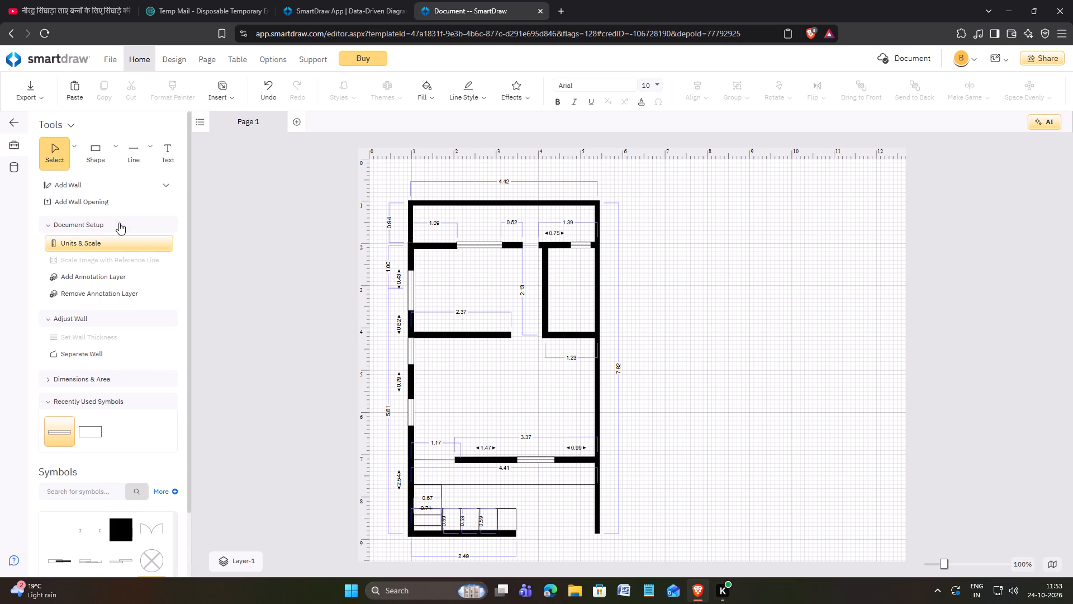
click(105, 190)
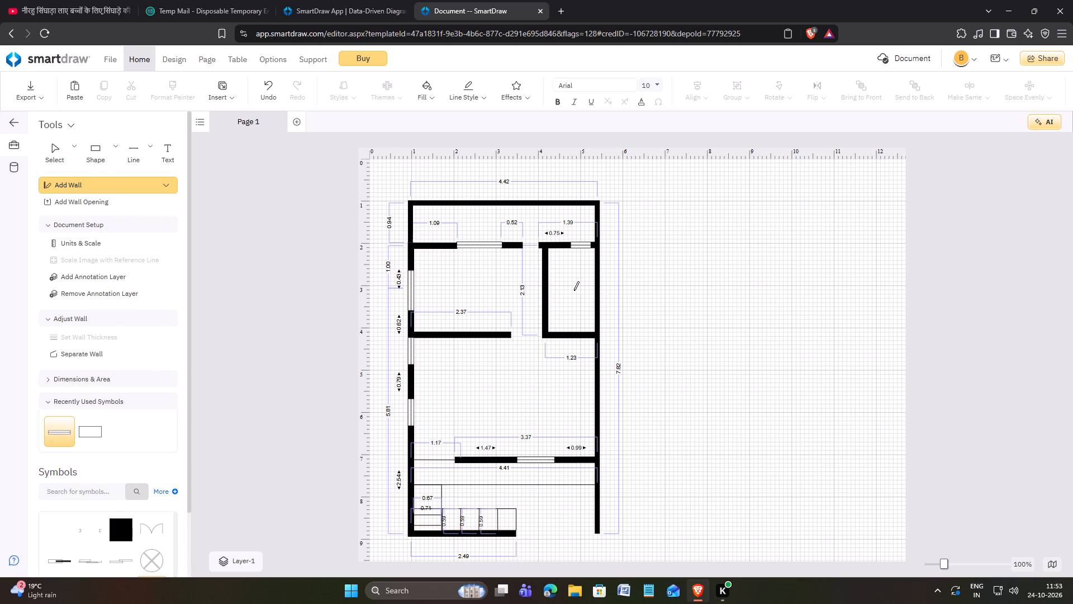
drag(568, 291, 576, 291)
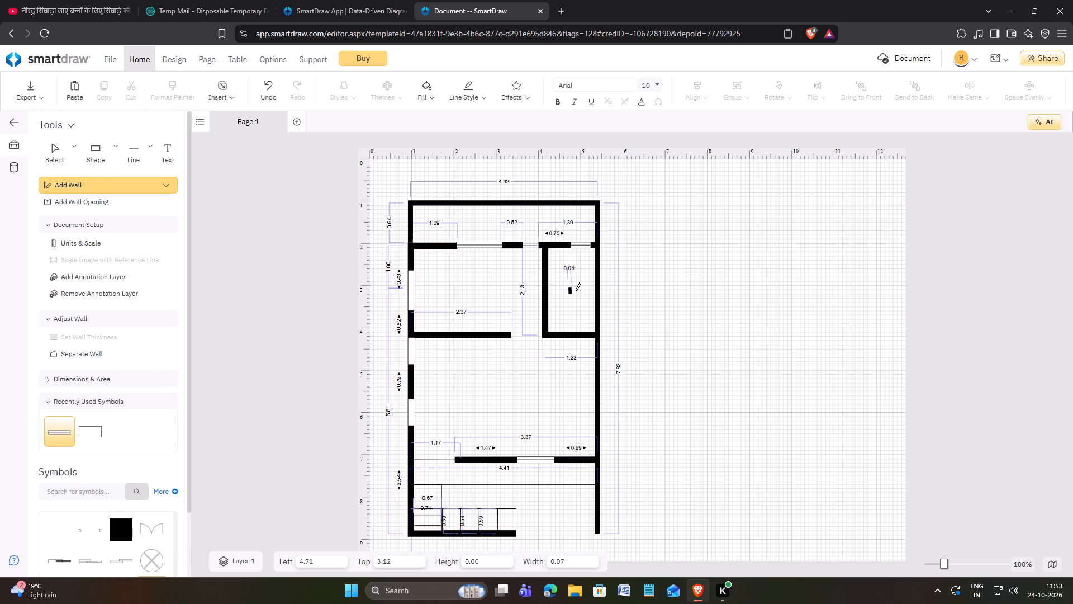
drag(576, 291, 596, 294)
drag(596, 294, 596, 291)
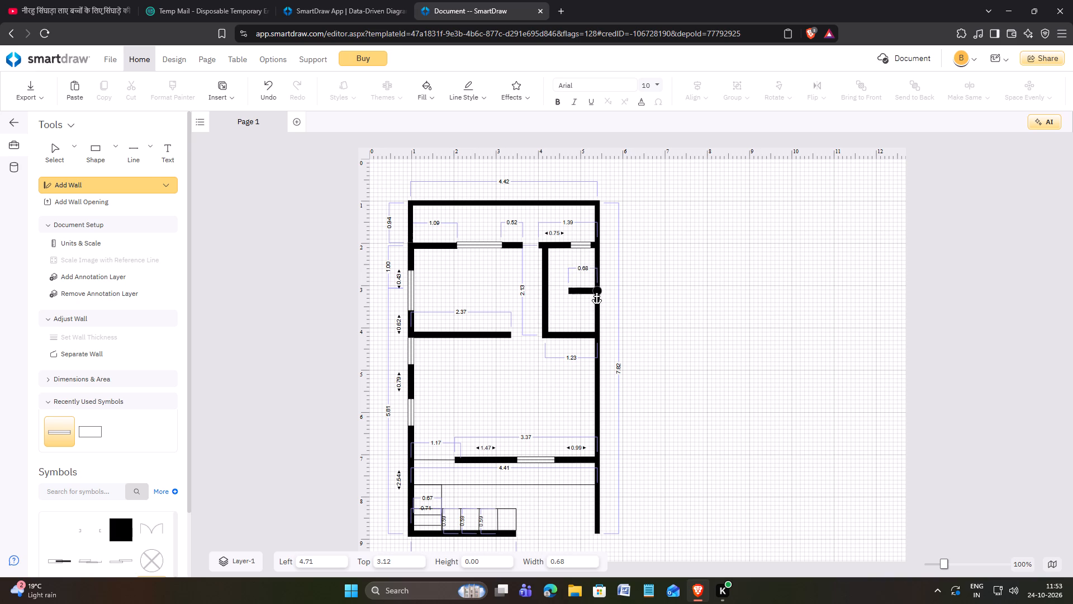
drag(596, 291, 597, 290)
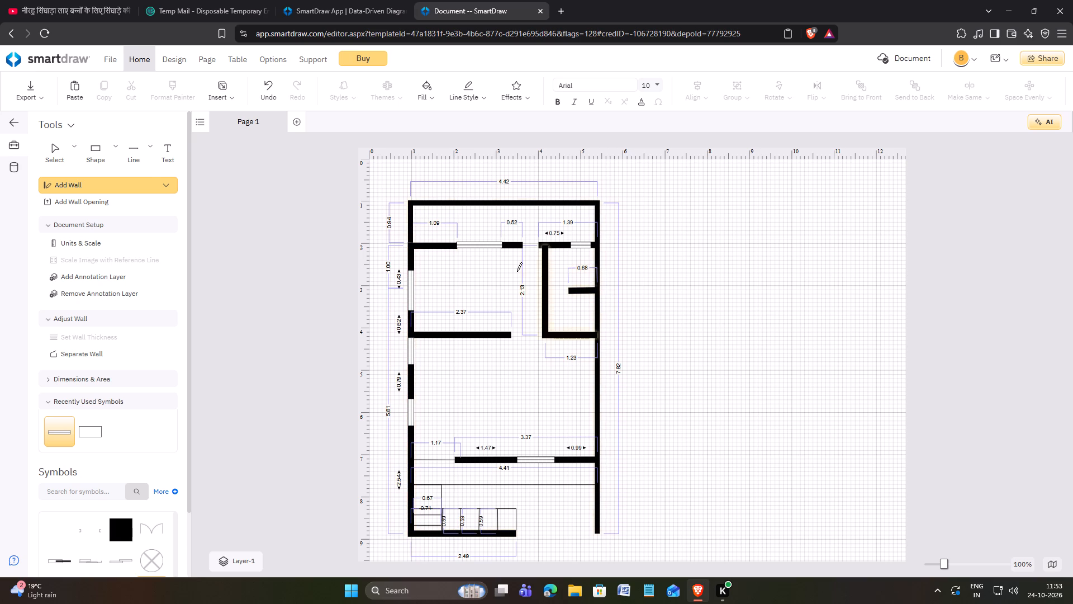
click(58, 155)
click(572, 290)
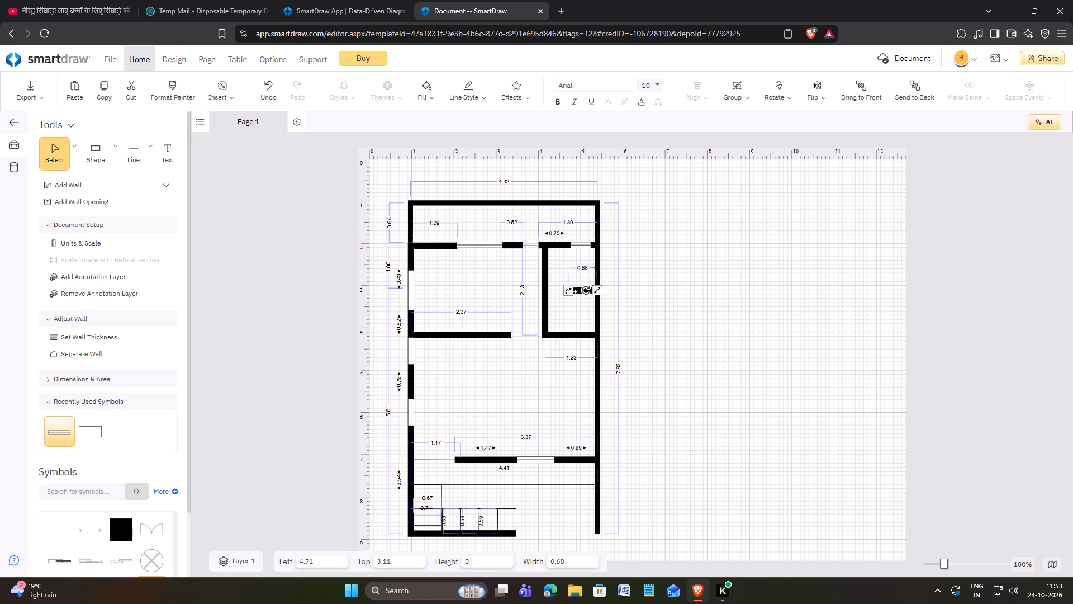
click(568, 290)
click(684, 292)
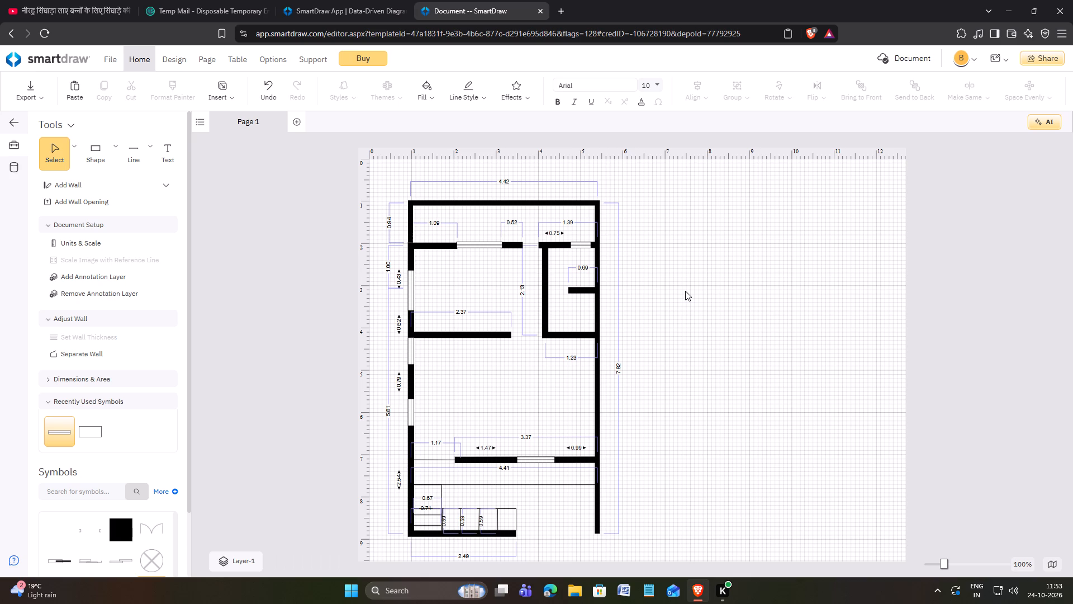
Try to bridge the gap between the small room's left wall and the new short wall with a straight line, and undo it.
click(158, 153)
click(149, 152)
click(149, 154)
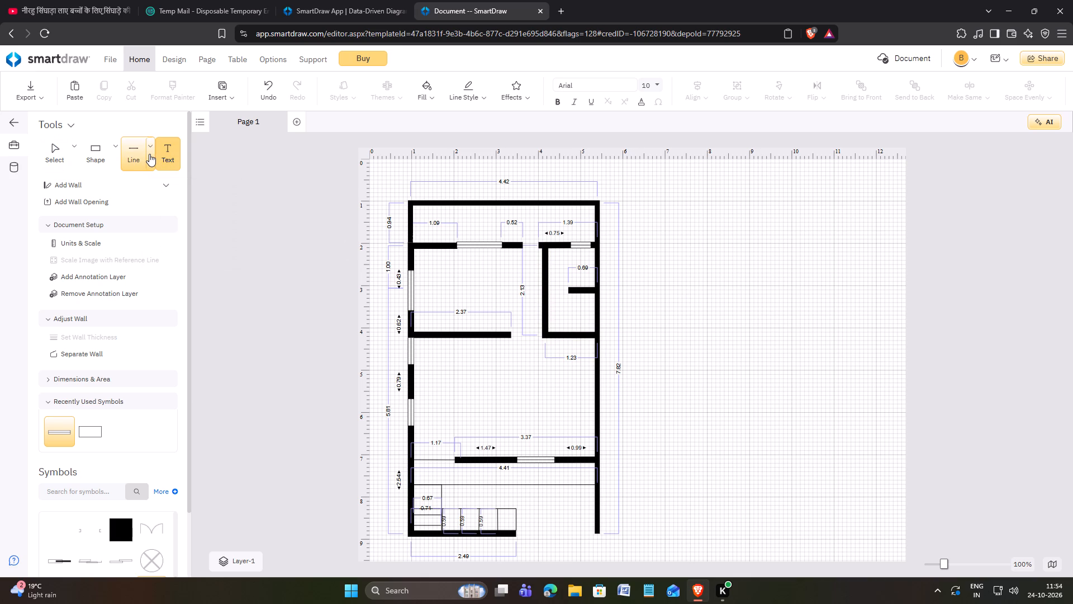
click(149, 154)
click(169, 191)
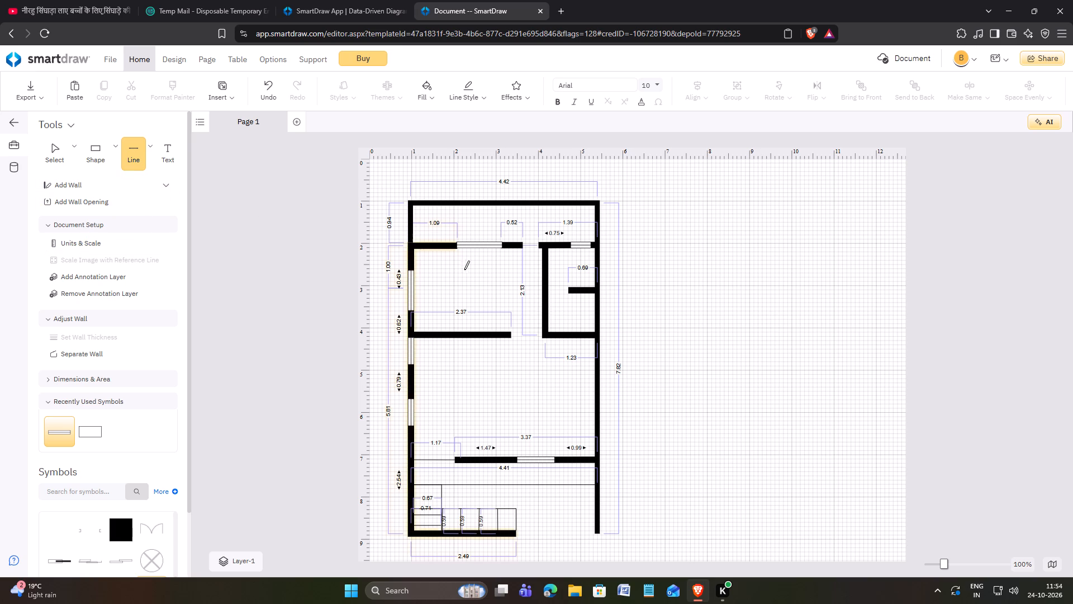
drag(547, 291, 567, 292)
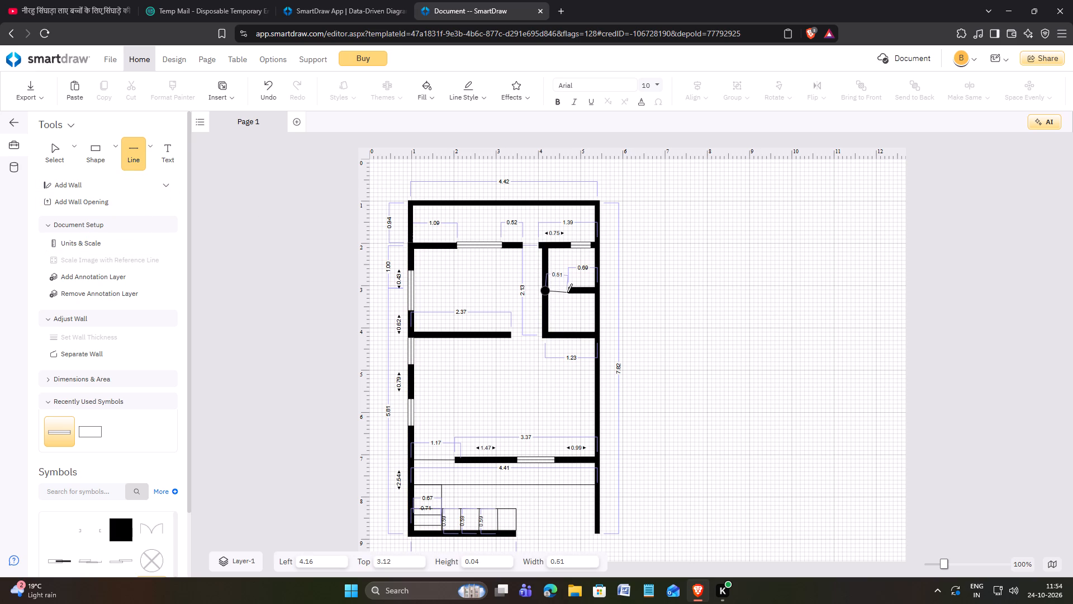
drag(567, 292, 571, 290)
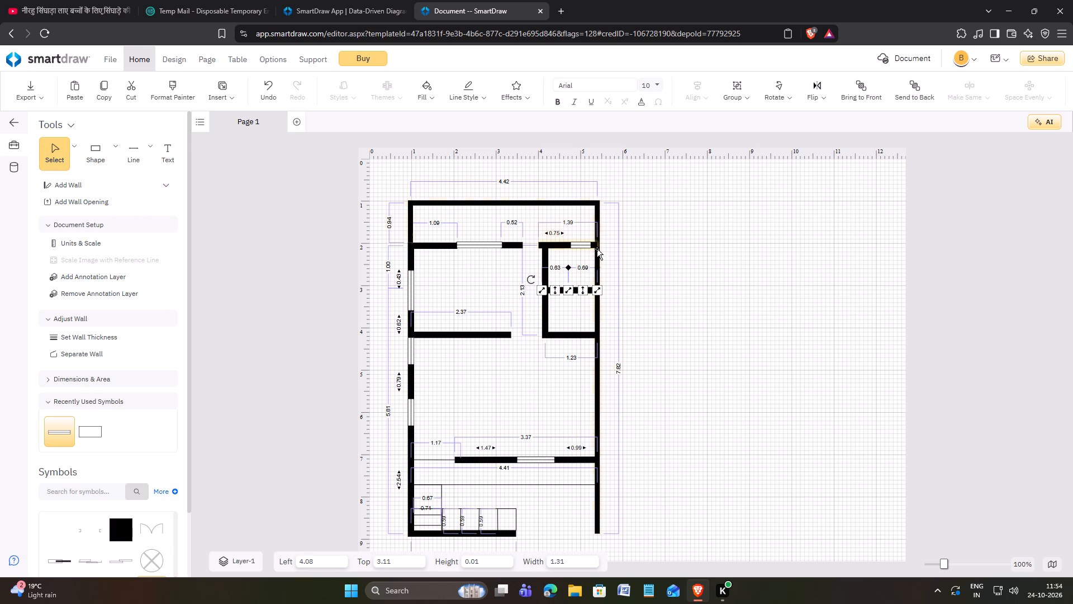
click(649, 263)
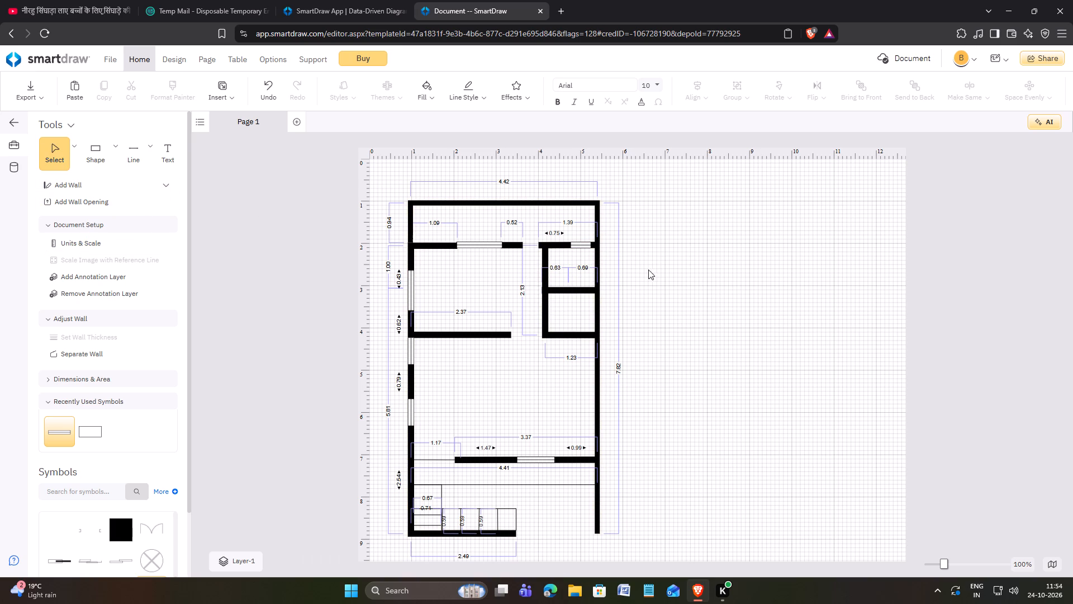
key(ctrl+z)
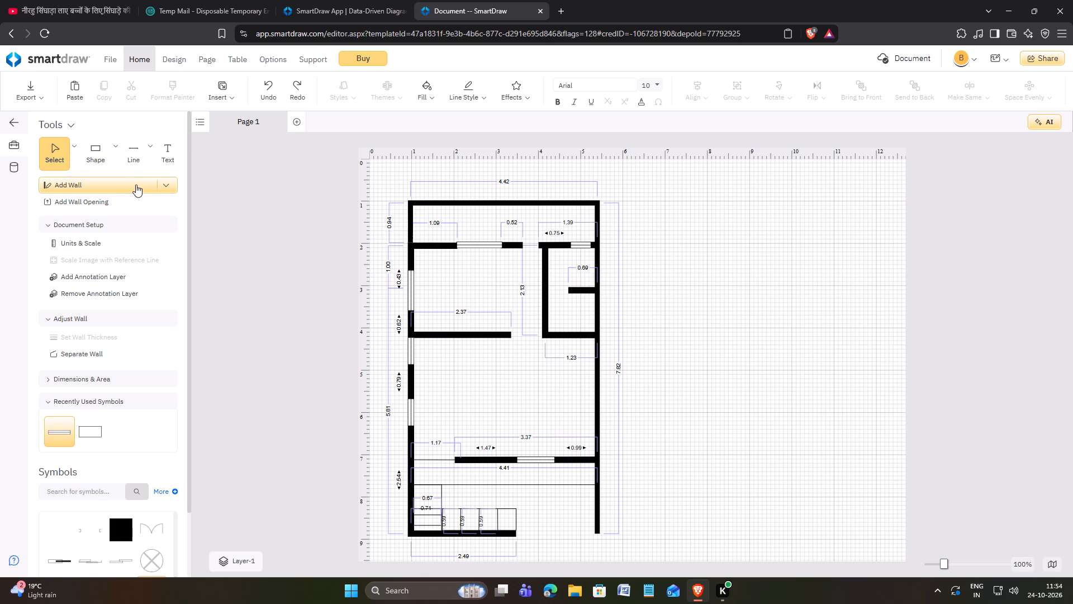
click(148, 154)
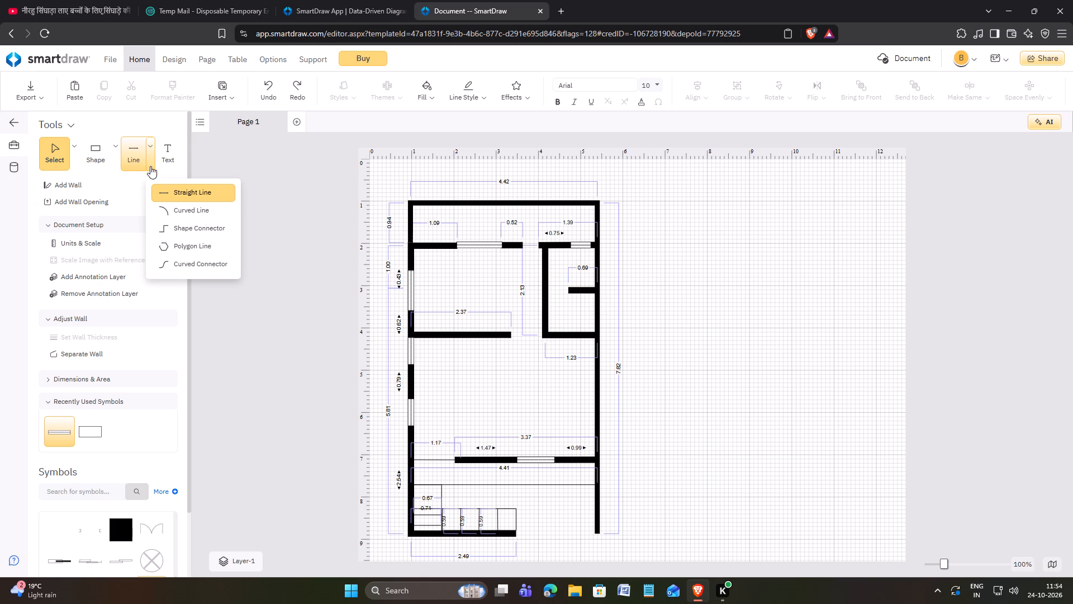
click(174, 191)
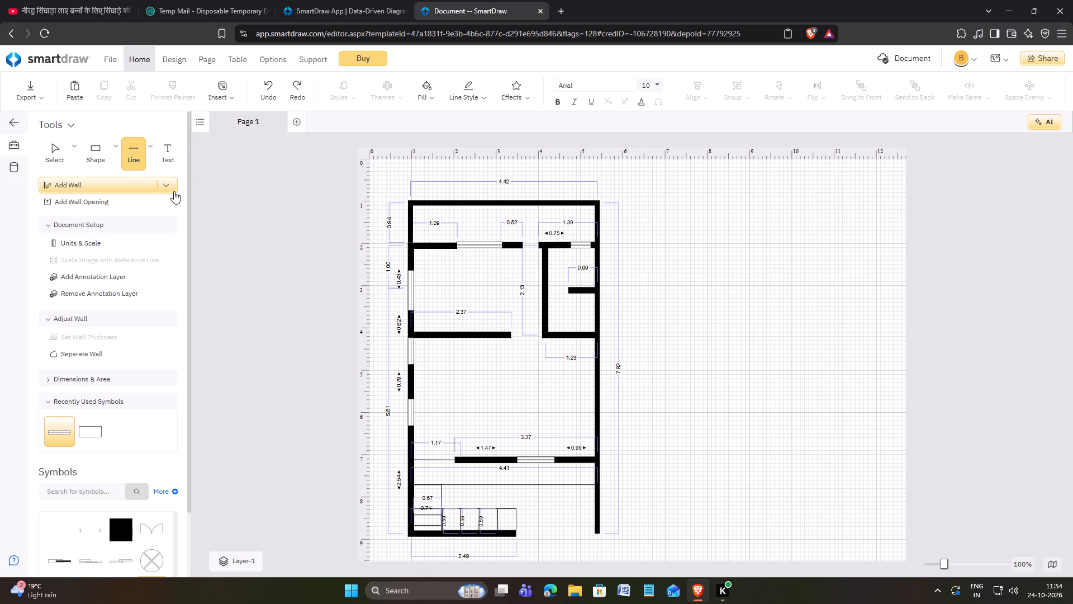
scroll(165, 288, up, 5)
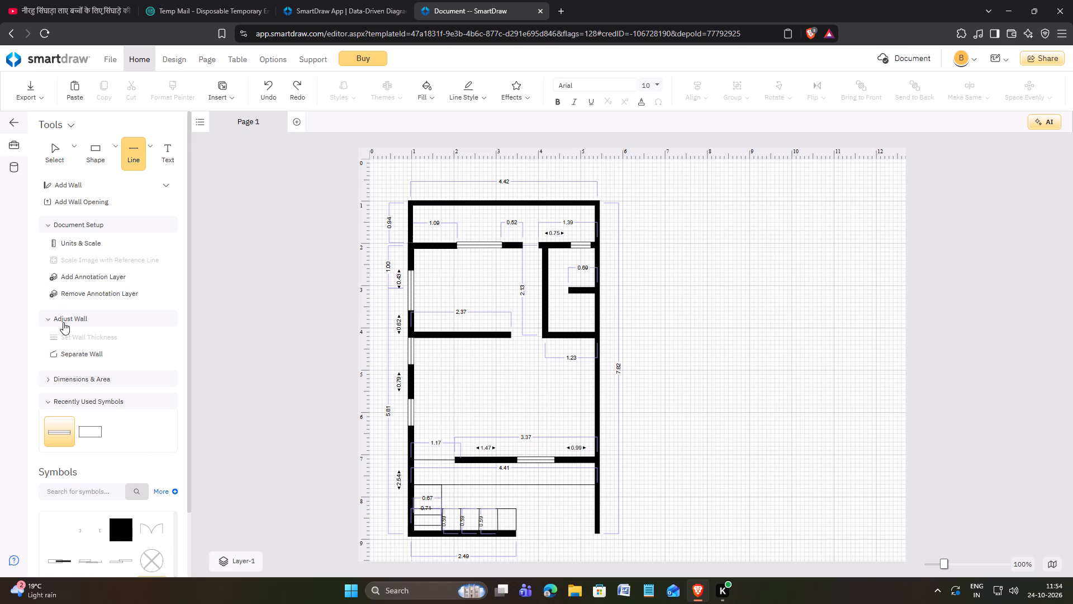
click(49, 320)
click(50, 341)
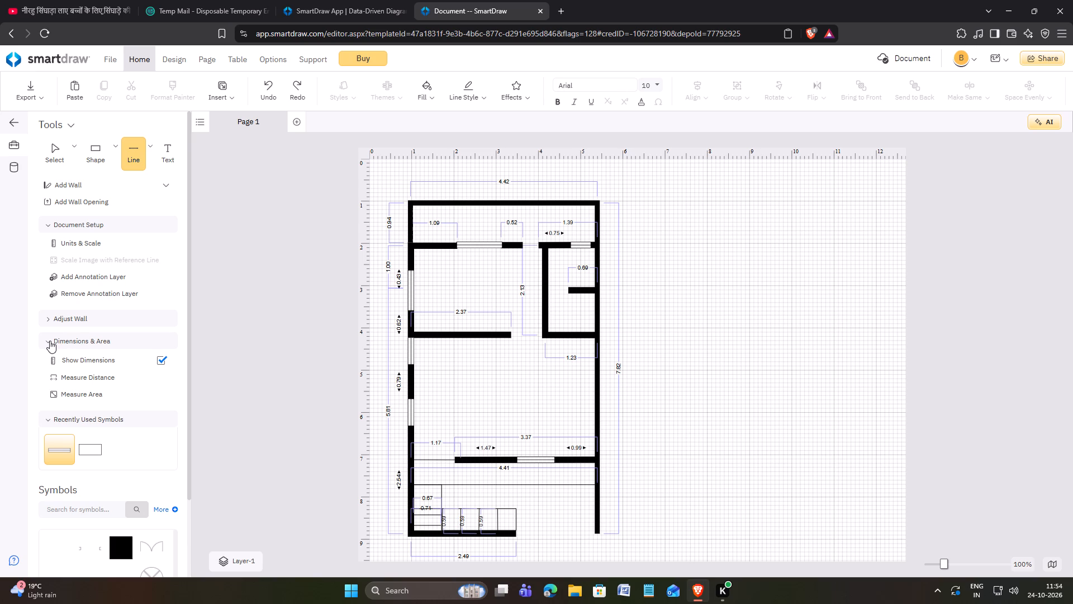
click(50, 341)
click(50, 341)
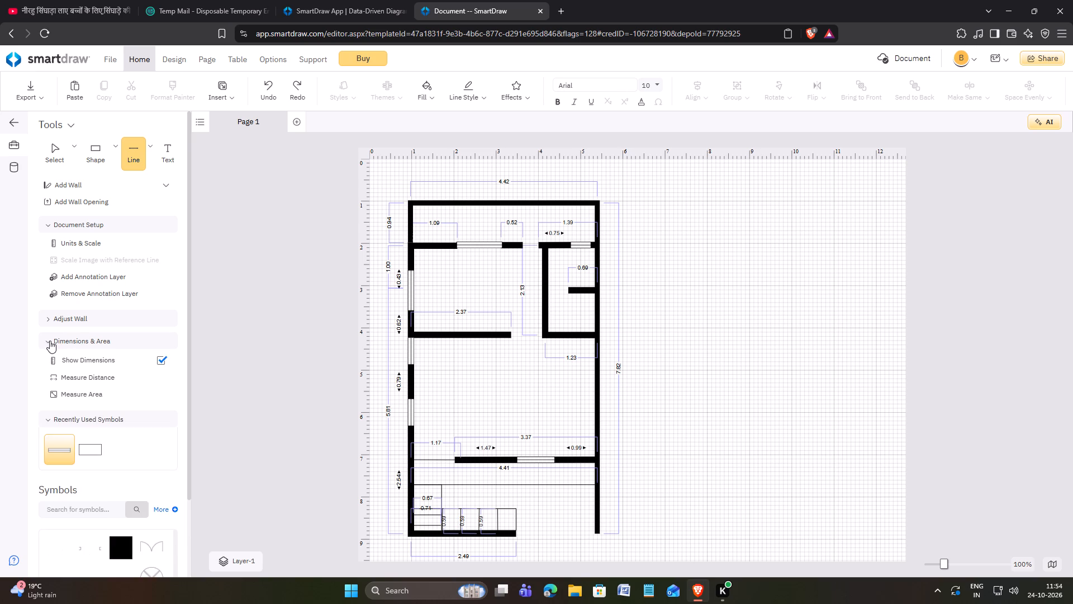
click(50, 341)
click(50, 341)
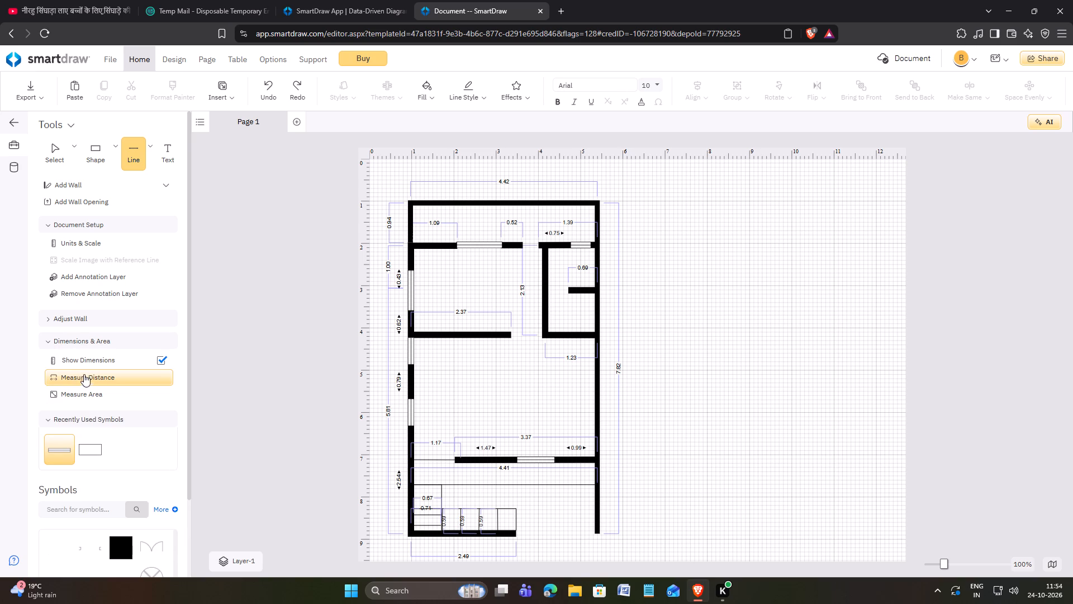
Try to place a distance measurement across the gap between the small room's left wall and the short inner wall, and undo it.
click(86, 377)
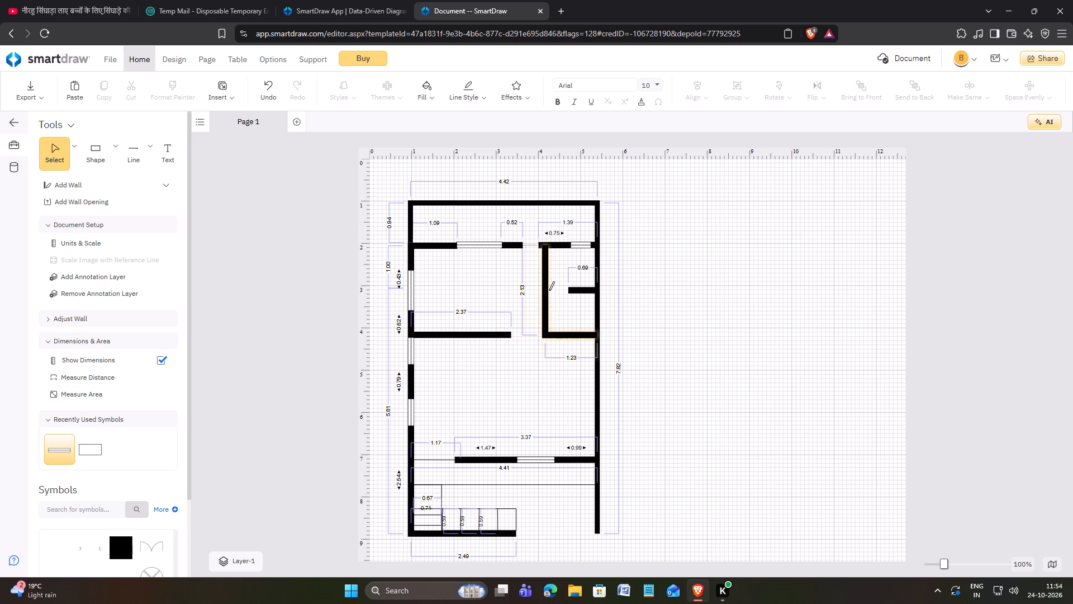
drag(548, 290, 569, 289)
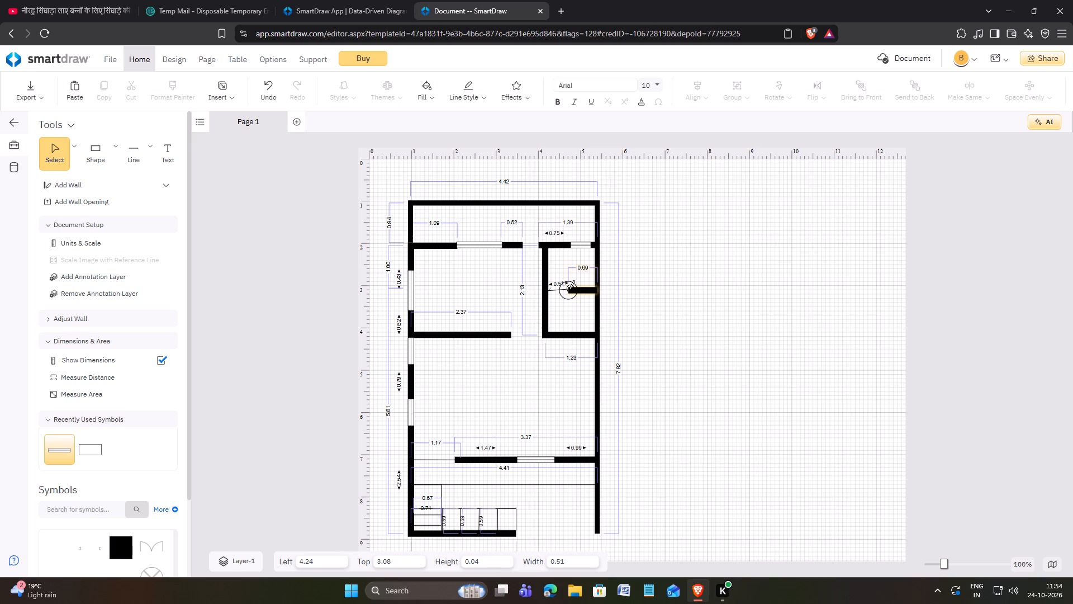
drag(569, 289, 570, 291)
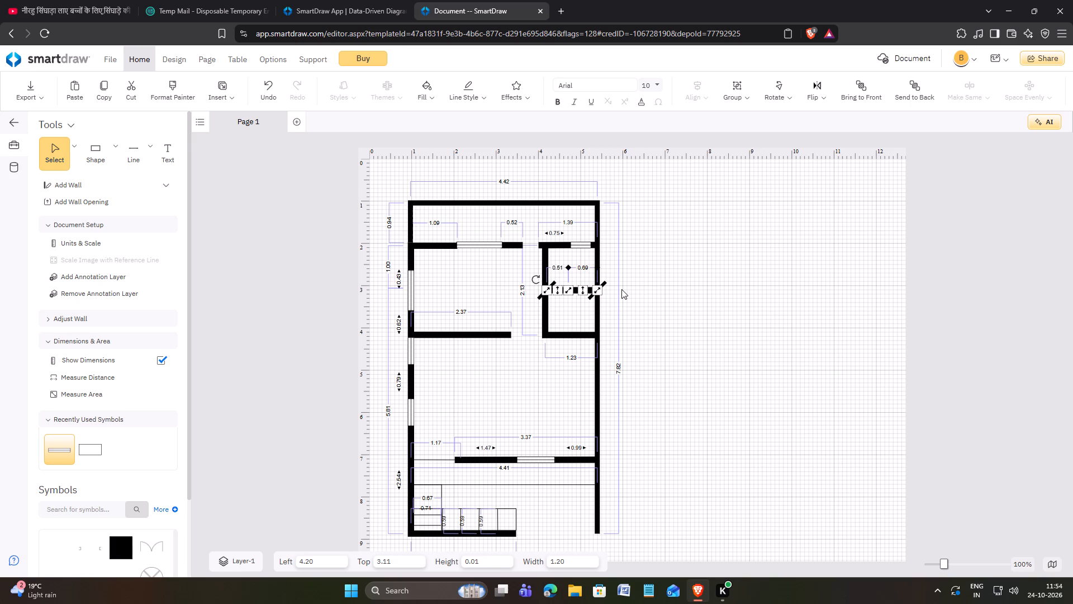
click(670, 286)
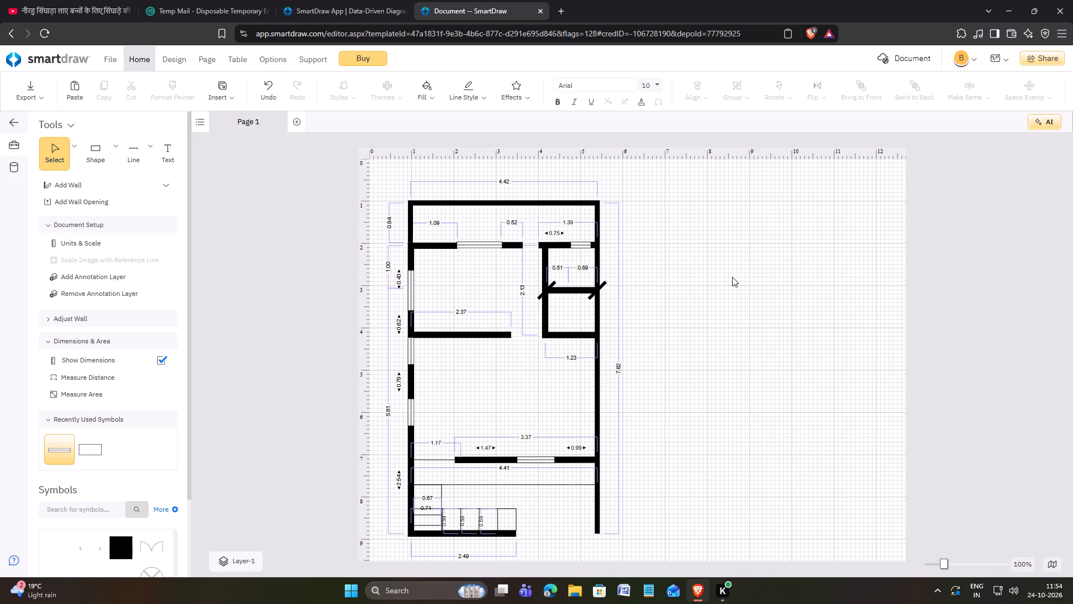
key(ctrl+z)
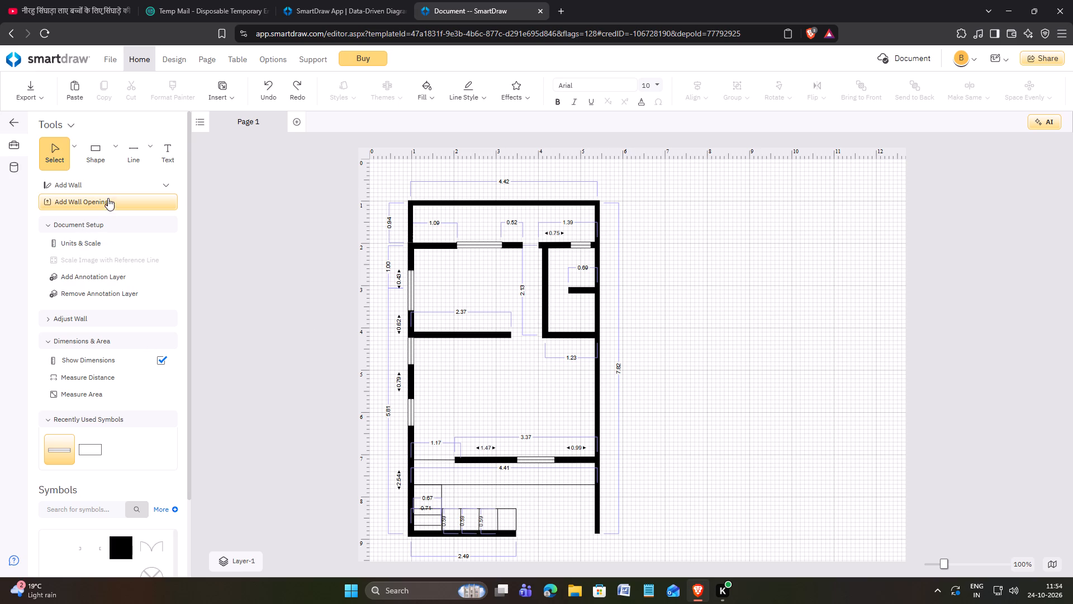
Draw a horizontal straight line about 0.57 long across the gap in the middle interior wall, at about top 4.20.
click(155, 151)
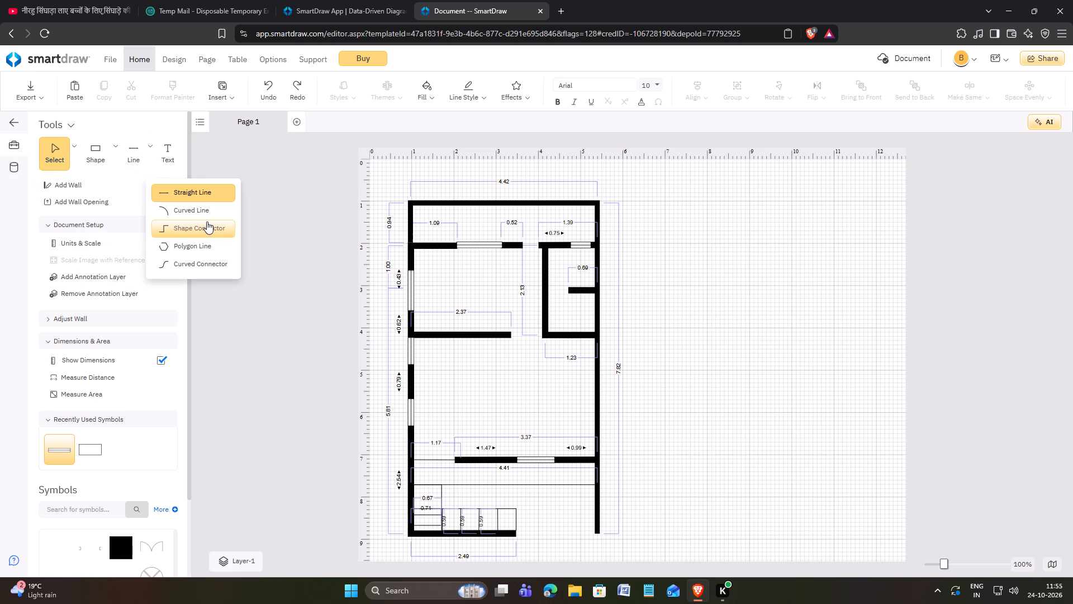
click(199, 196)
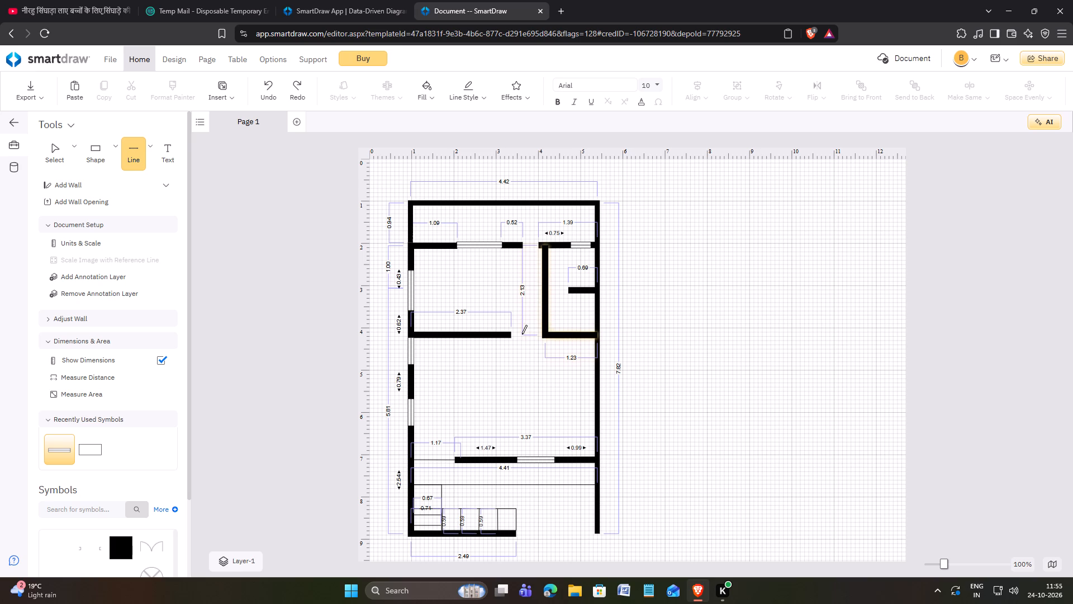
drag(514, 336, 538, 336)
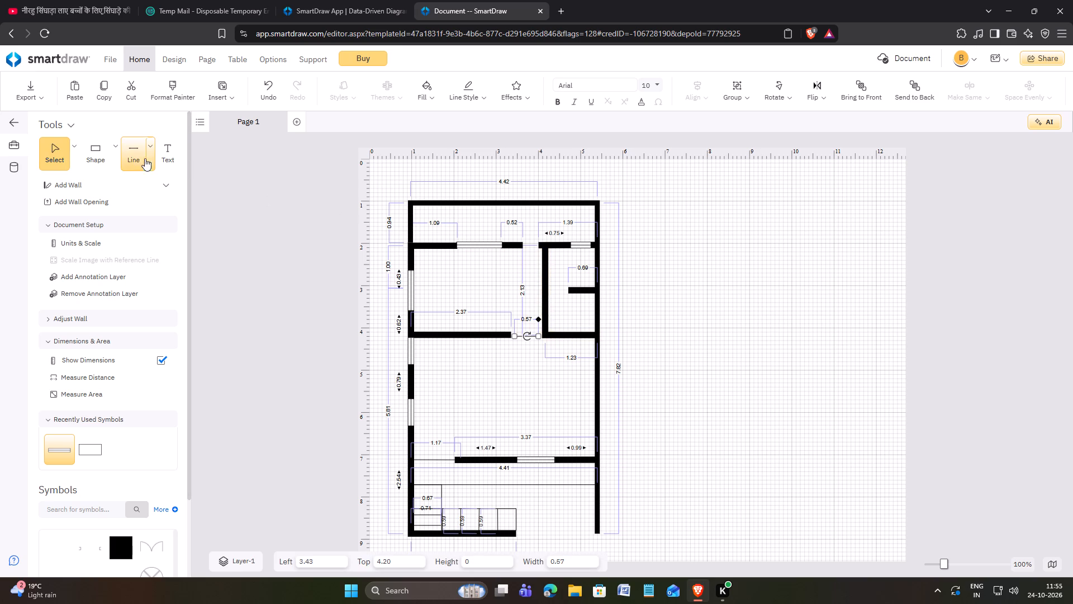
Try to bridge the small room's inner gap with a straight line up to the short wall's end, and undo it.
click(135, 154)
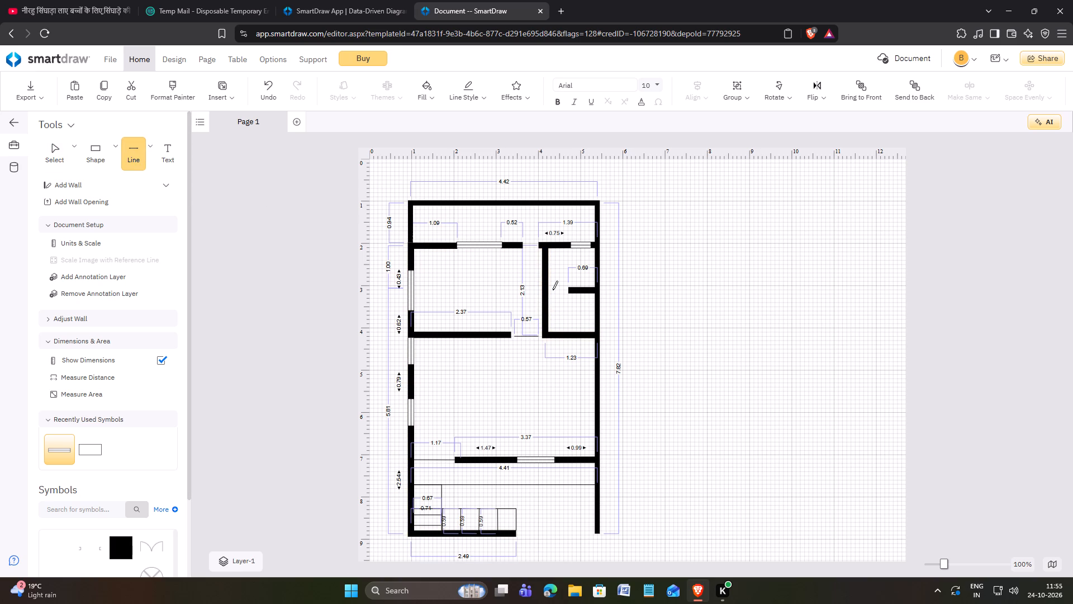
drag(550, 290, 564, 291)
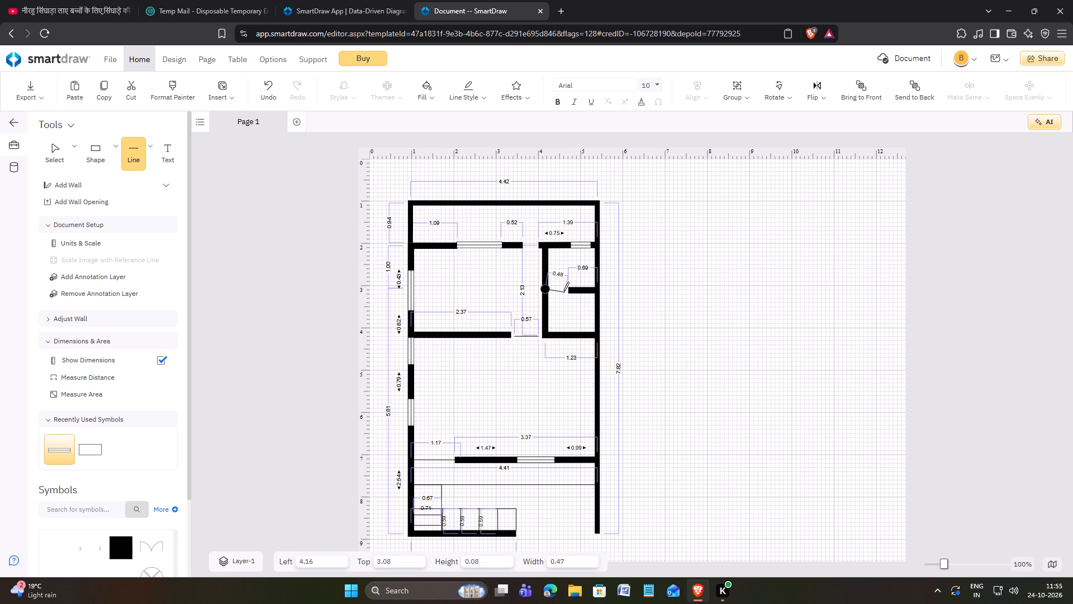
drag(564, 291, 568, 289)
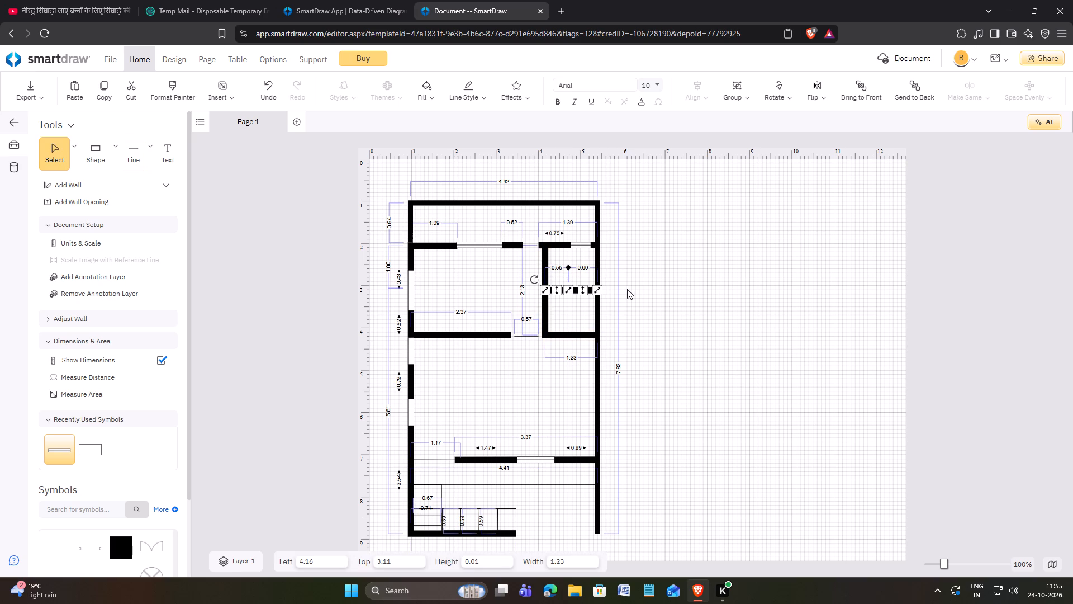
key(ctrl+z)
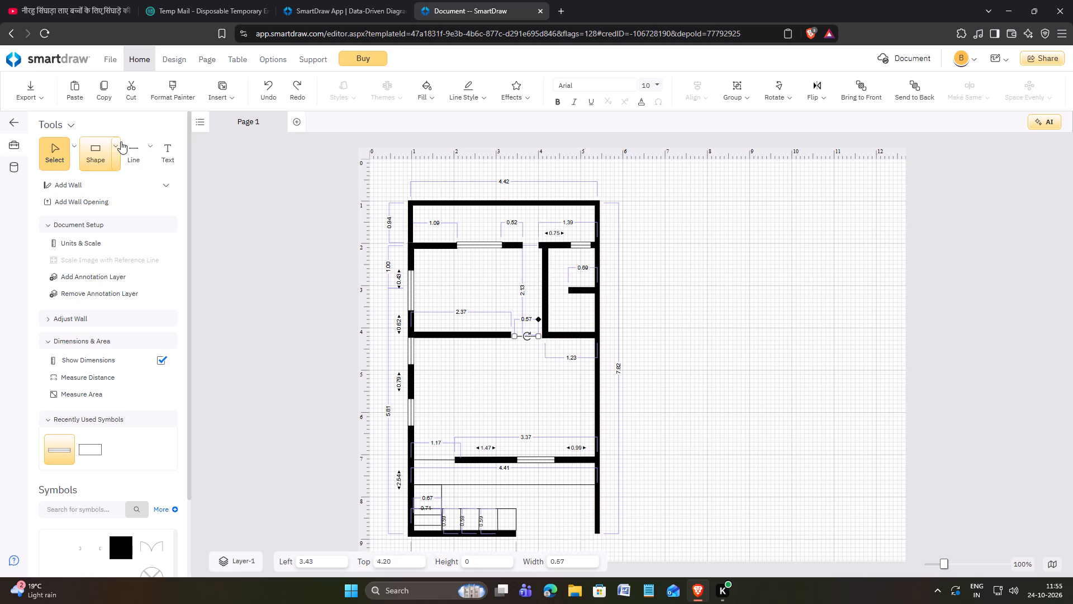
Draw a horizontal line about 0.47 long from the small room's left wall across the gap, and nudge it level with the short wall.
click(129, 151)
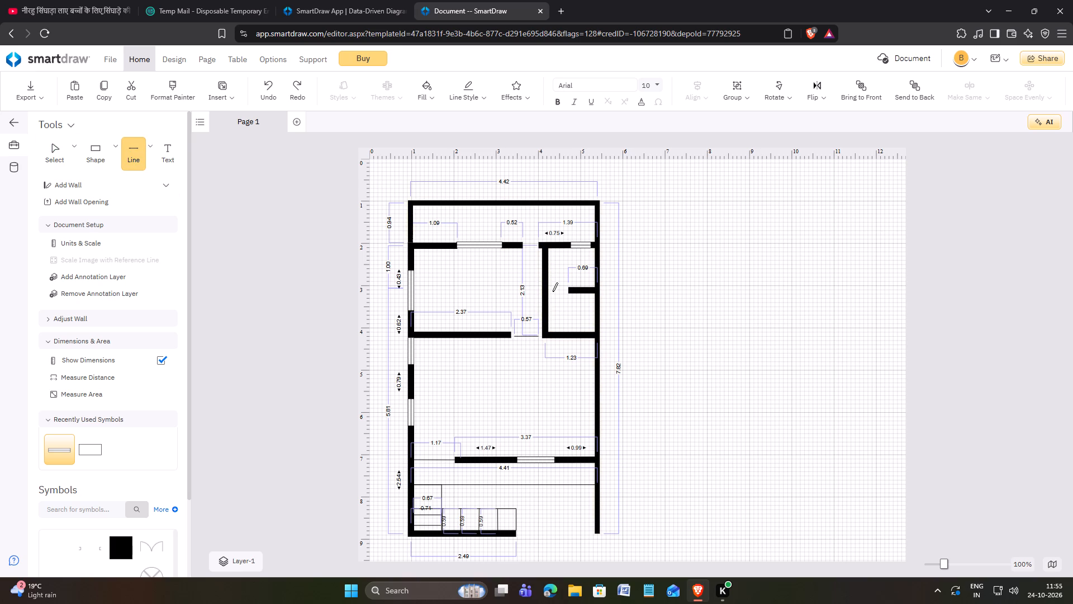
drag(552, 290, 564, 289)
click(667, 271)
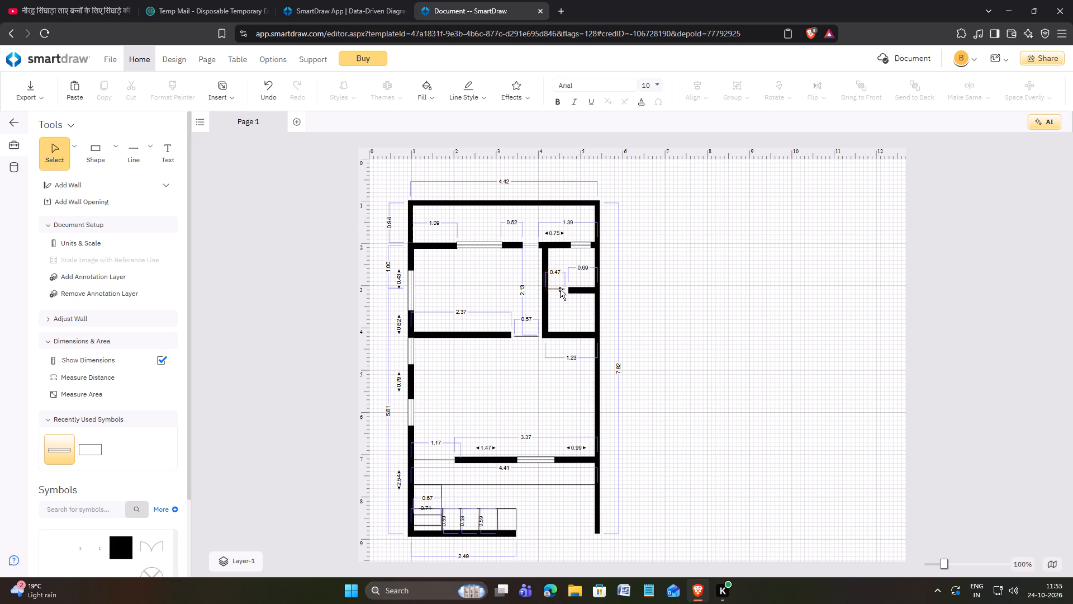
drag(560, 289, 566, 290)
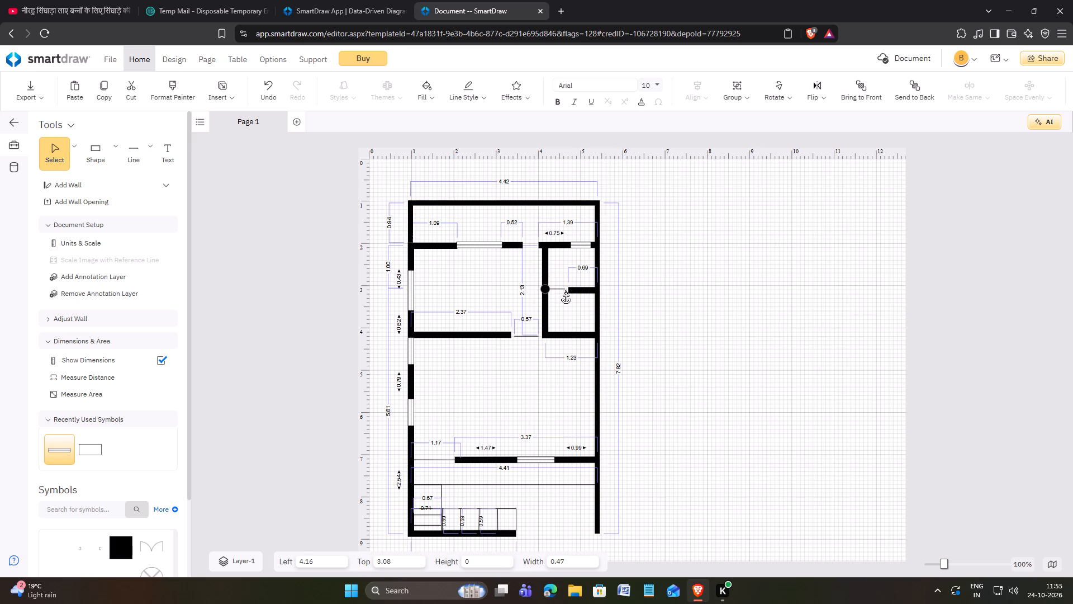
drag(566, 290, 566, 291)
click(685, 284)
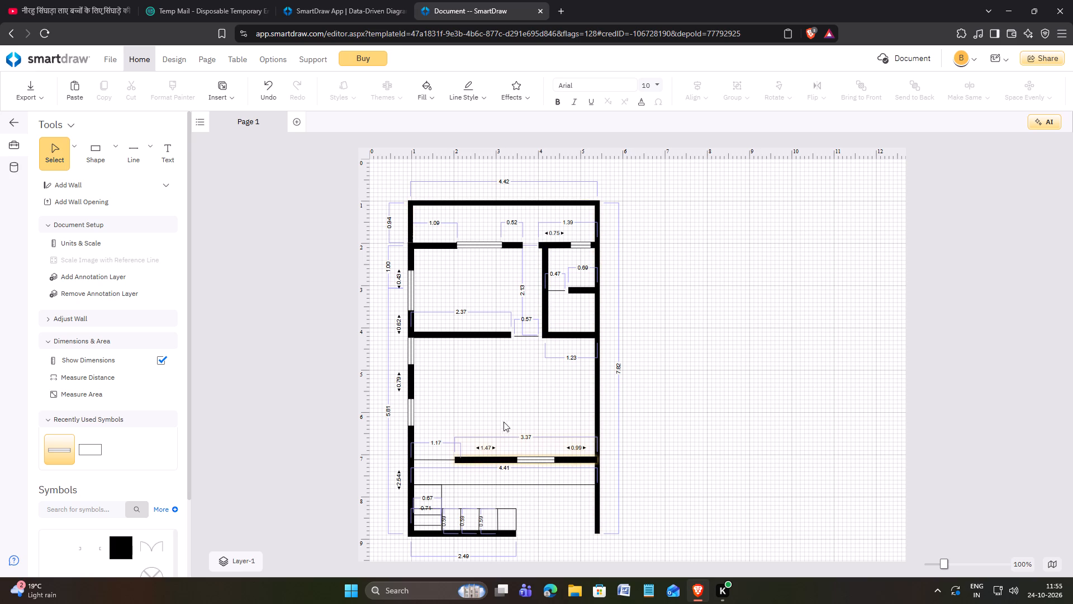
click(526, 407)
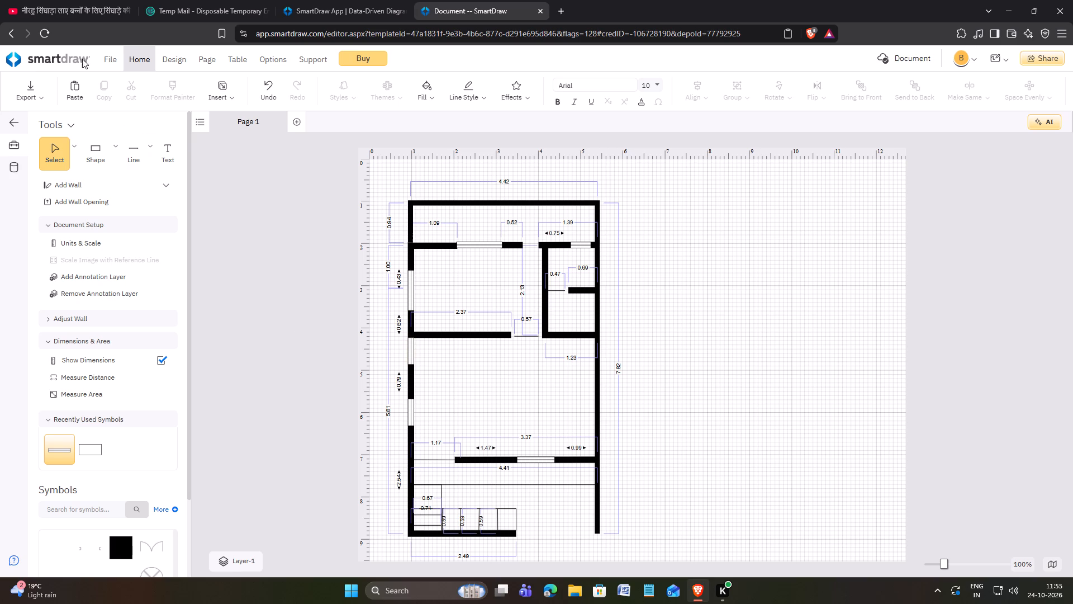
Add a roughly square rectangle about 0.66 high in the large room's upper-left corner, against the left outer wall and the middle interior wall.
click(117, 150)
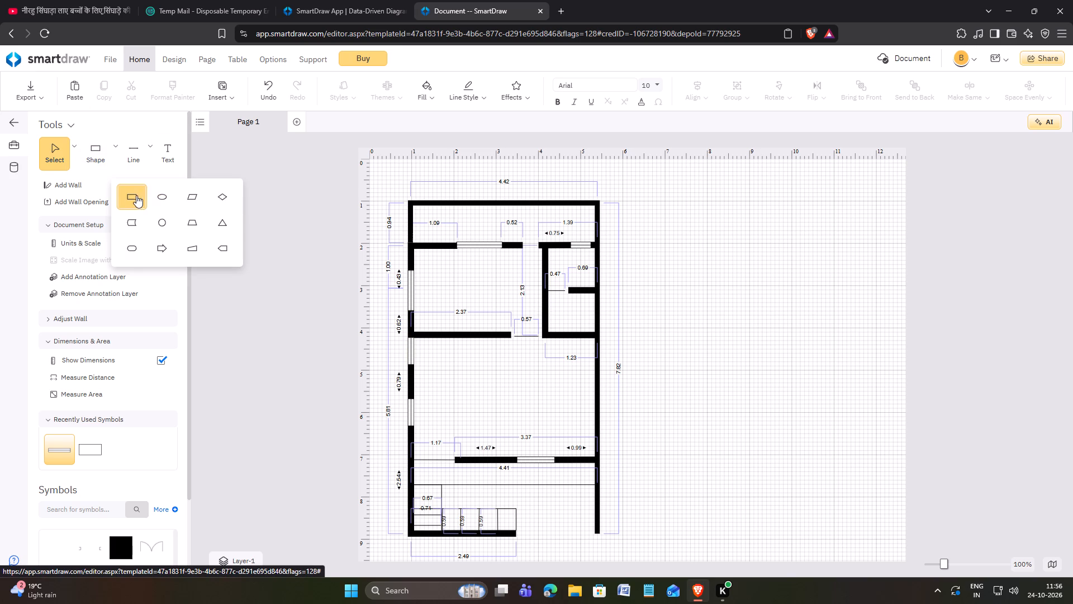
click(135, 195)
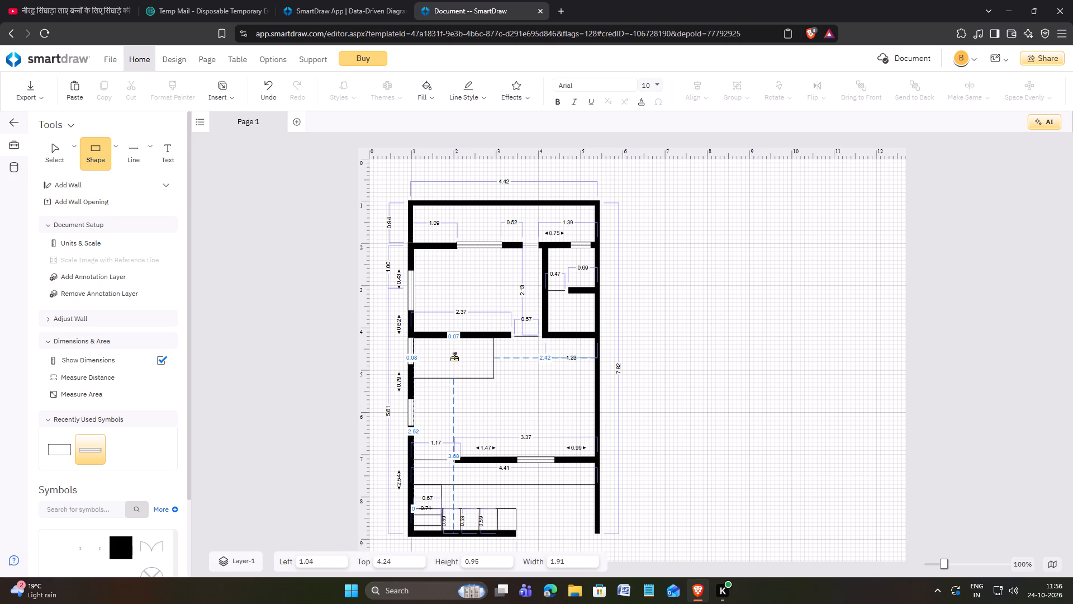
click(454, 357)
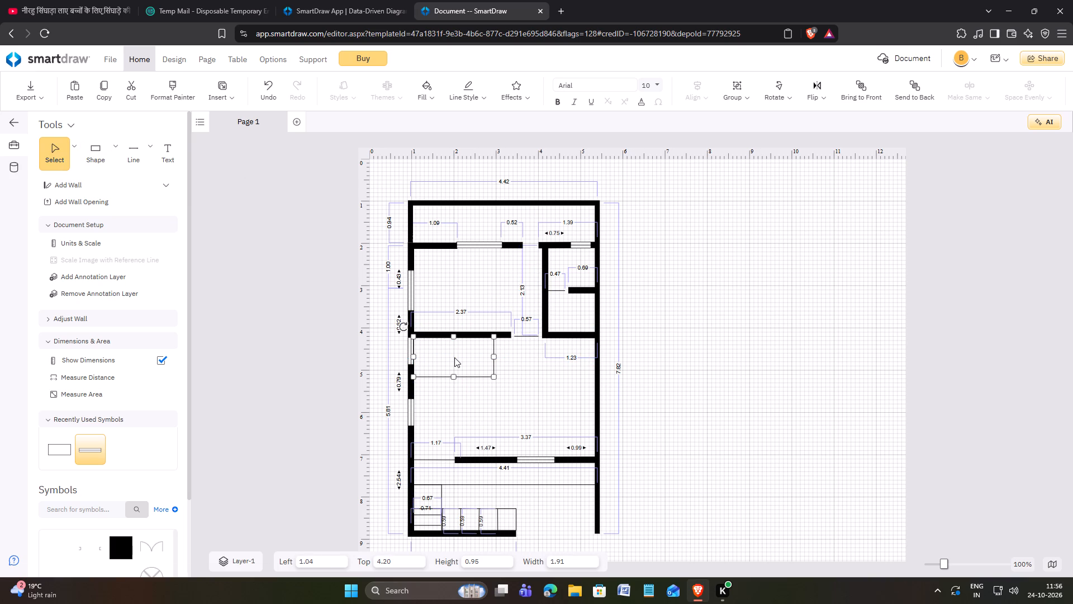
drag(455, 376, 454, 365)
drag(494, 351, 445, 353)
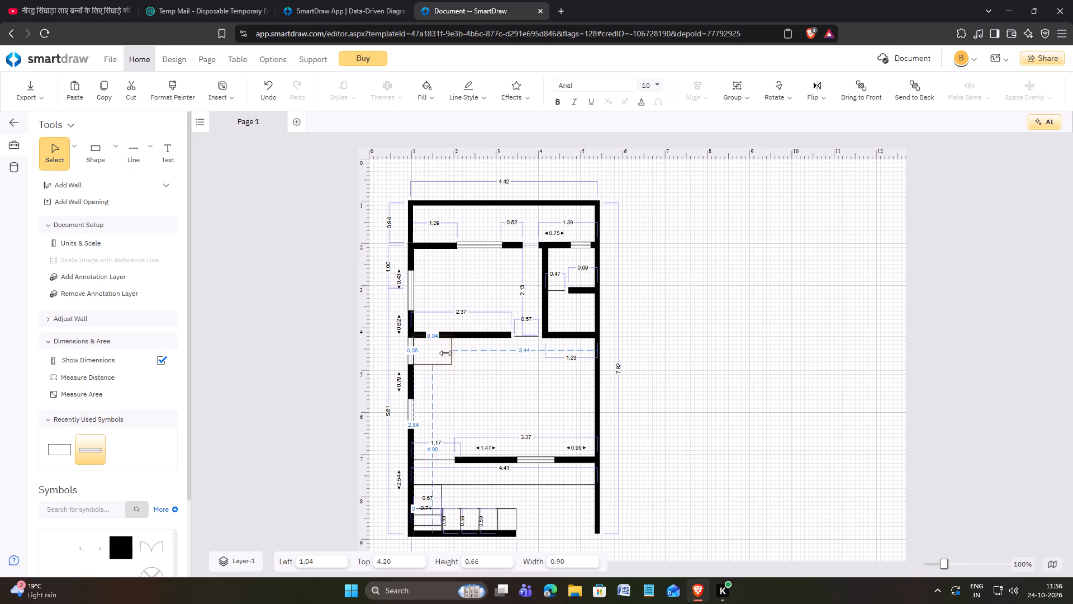
drag(445, 353, 443, 354)
click(495, 360)
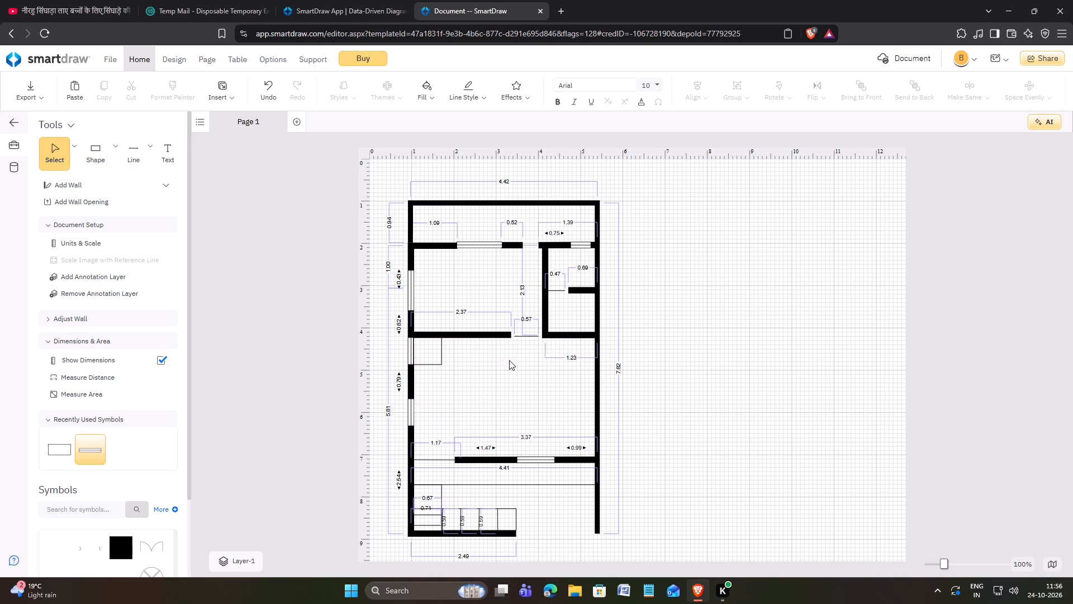
Add a second rectangle about 0.65 wide directly right of the corner square under the middle interior wall, matching the square's height.
click(109, 147)
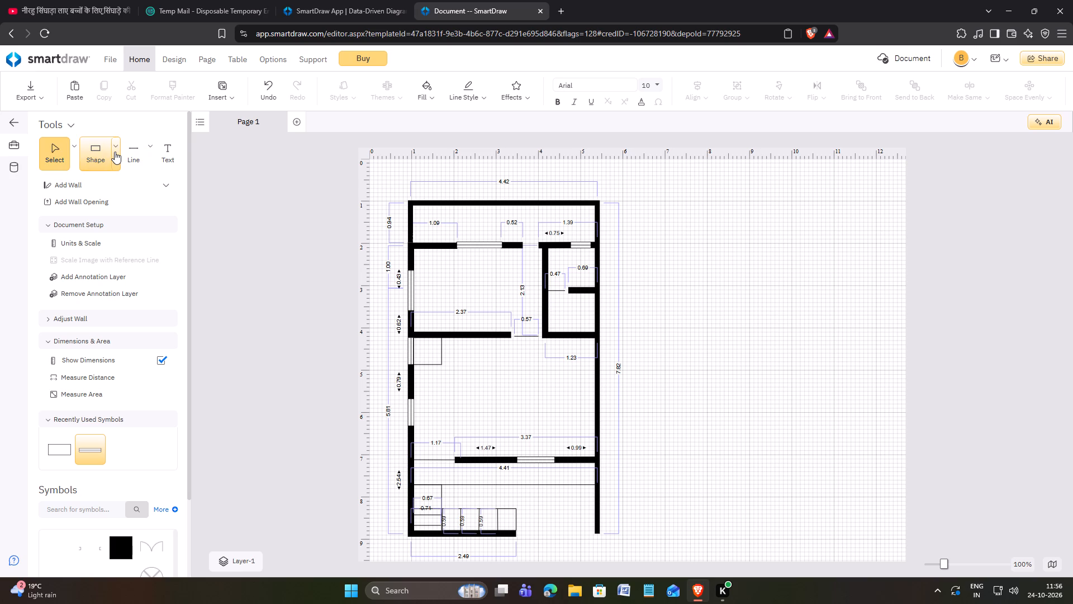
click(116, 154)
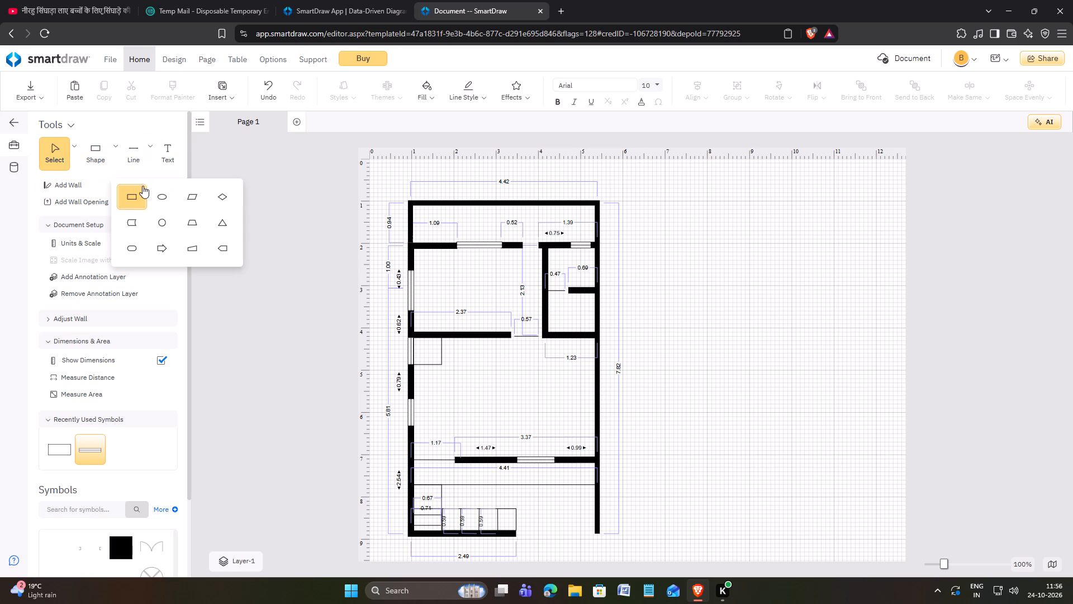
click(132, 196)
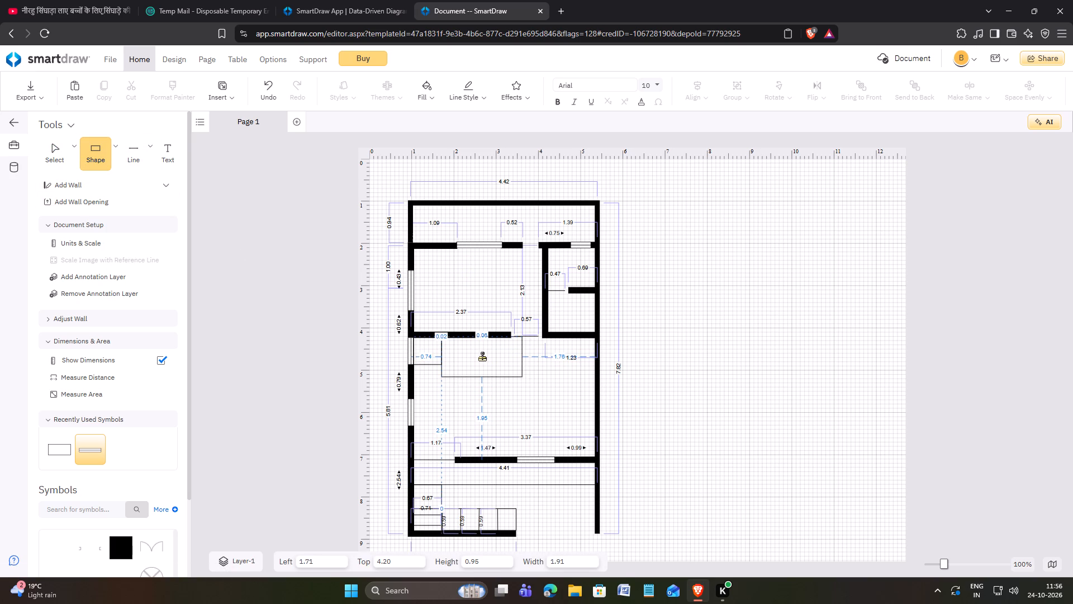
click(482, 357)
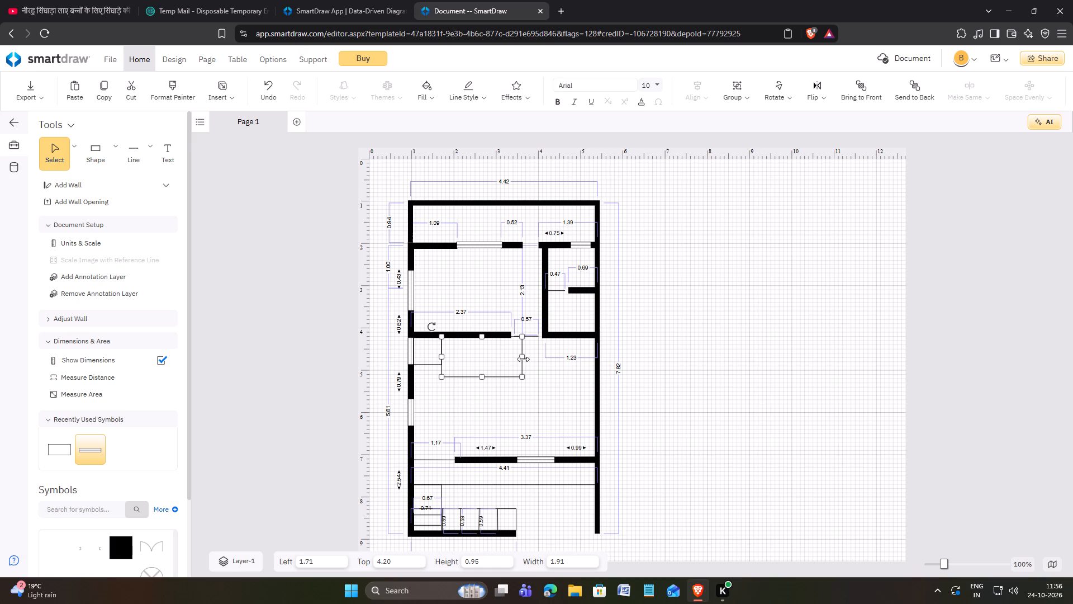
drag(524, 359, 468, 357)
drag(455, 378, 454, 367)
right_click(455, 378)
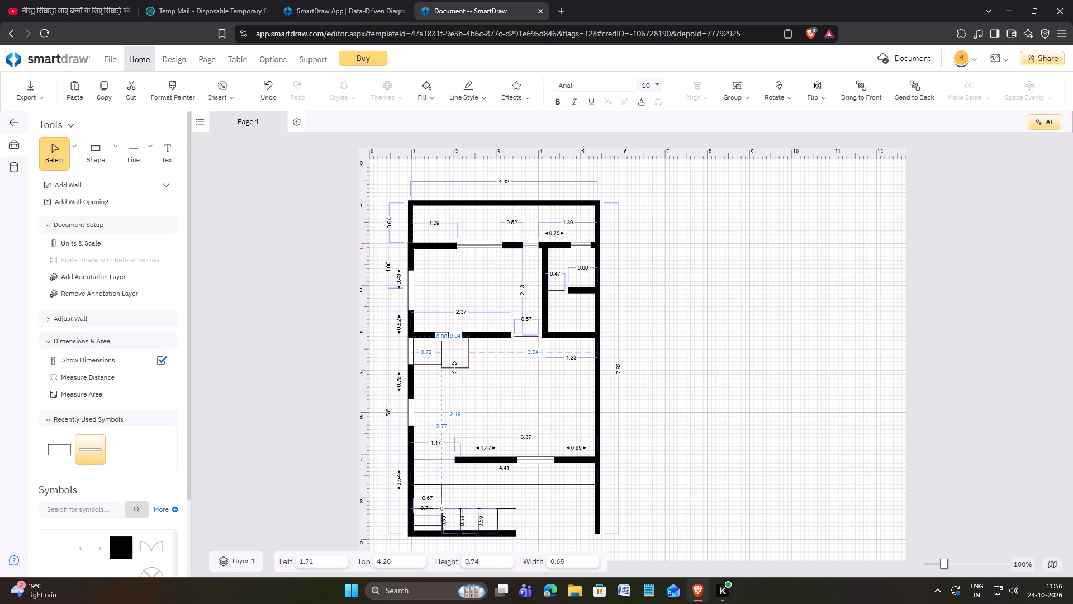
drag(454, 367, 454, 364)
click(484, 373)
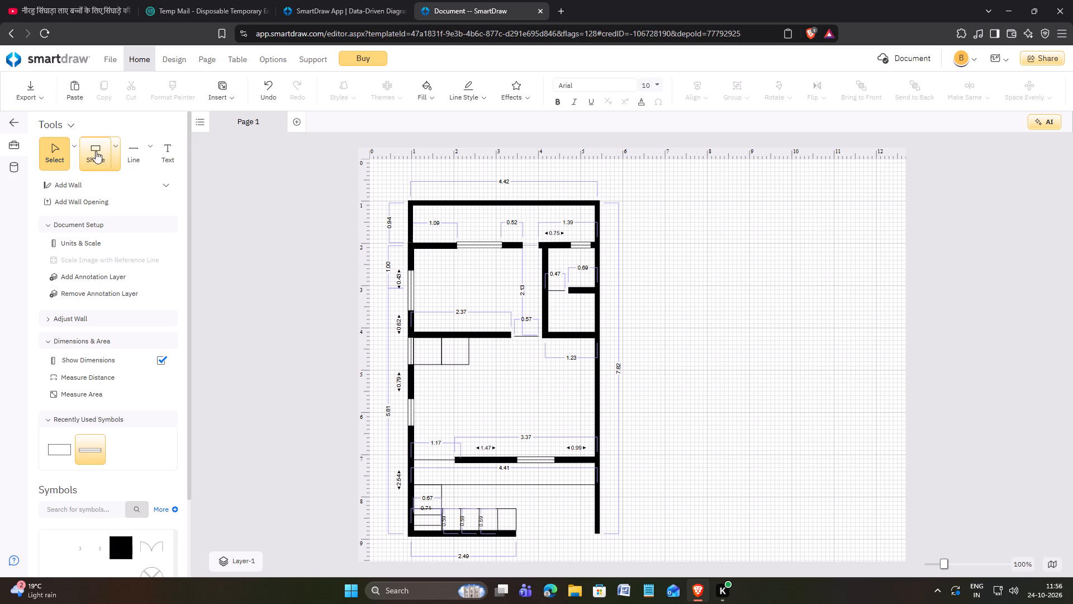
Add a rectangle about 0.67 wide and 0.80 high against the left outer wall, directly below the large room's corner square.
click(113, 149)
click(139, 201)
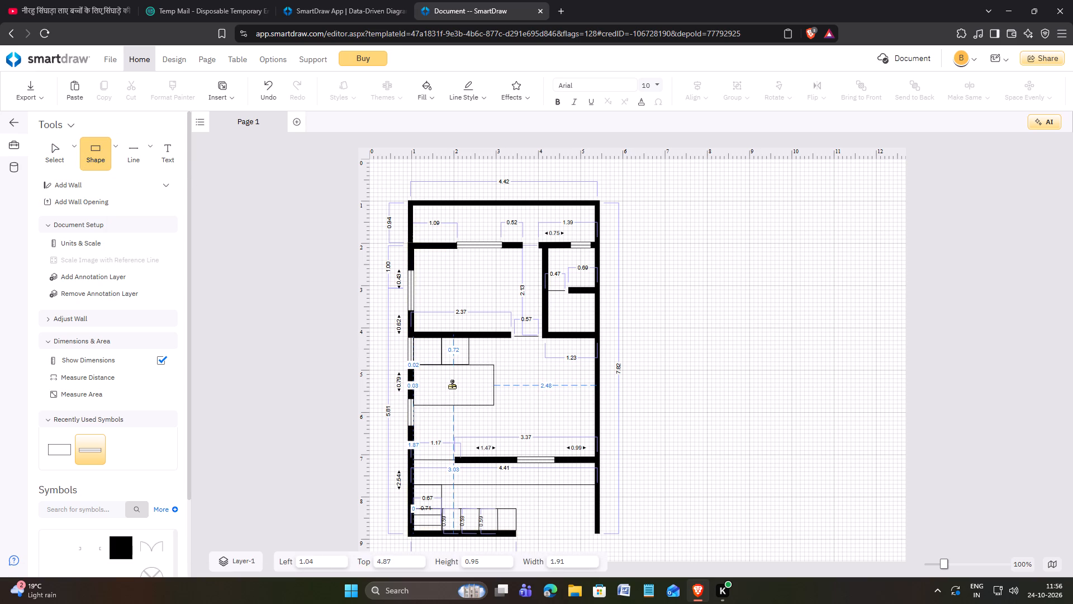
click(452, 385)
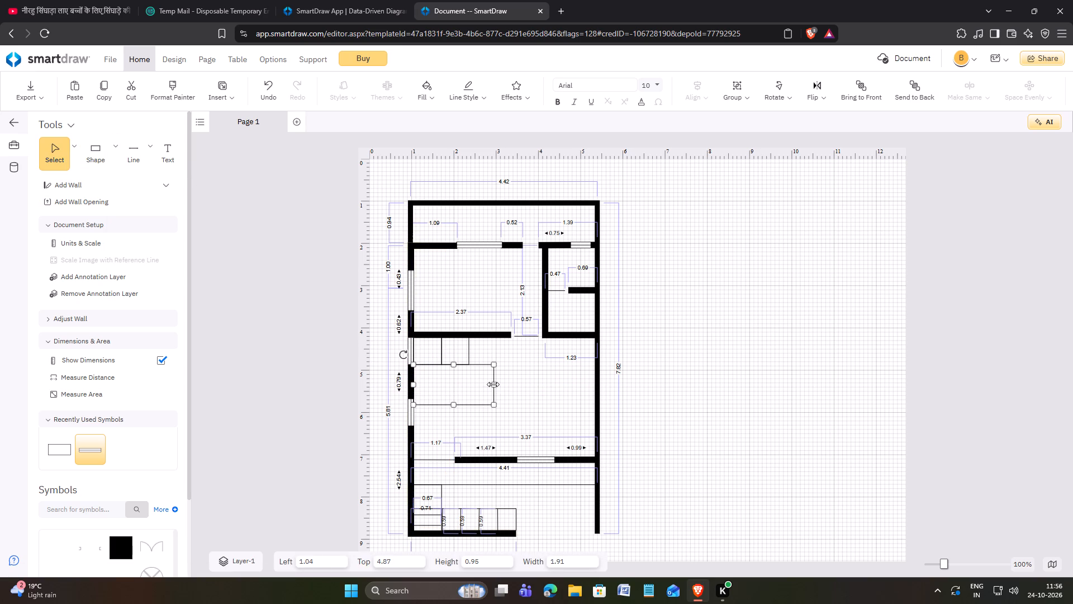
drag(493, 384, 441, 384)
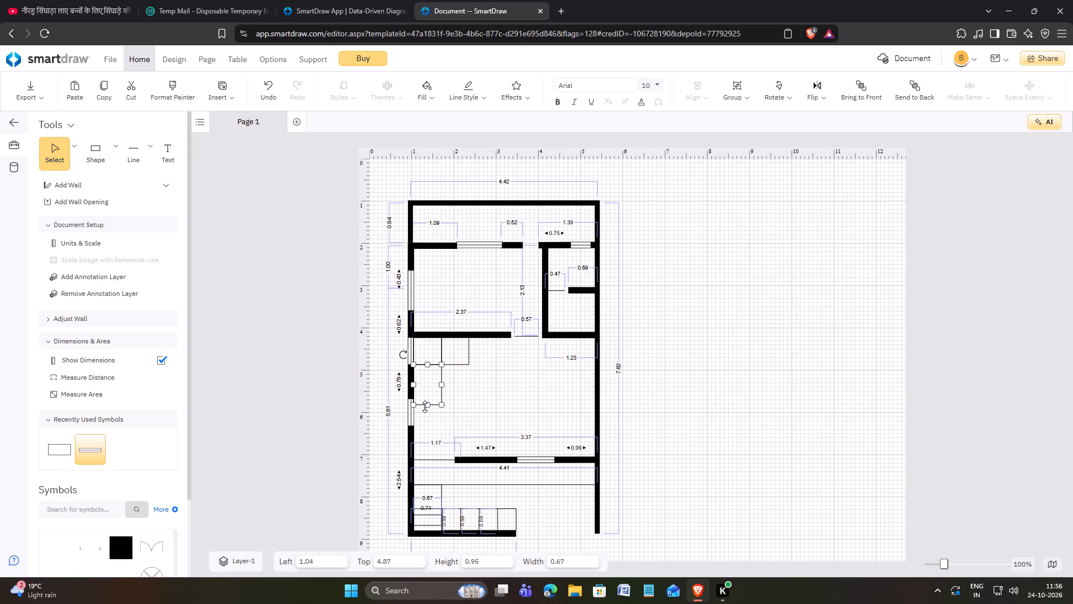
drag(427, 407, 426, 399)
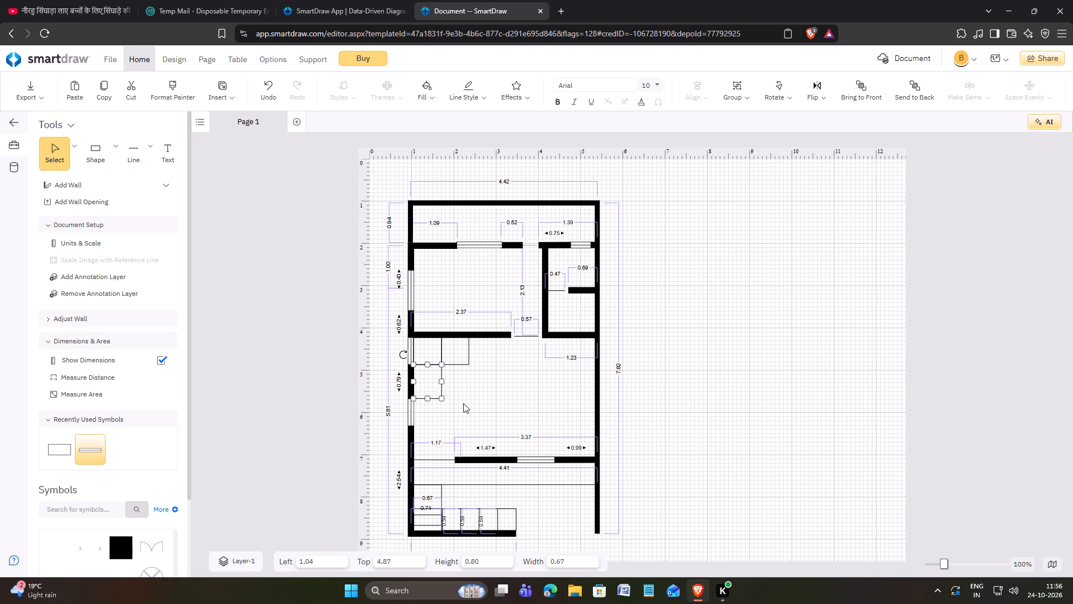
click(475, 401)
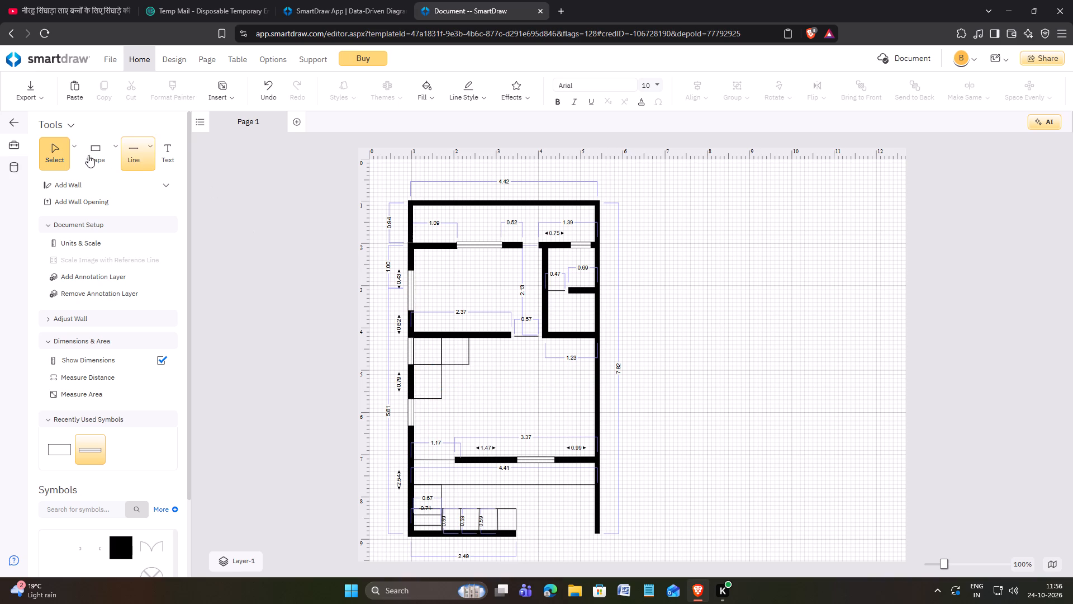
Add a rectangle about 0.65 wide and 0.80 high directly right of the second-row rectangle, aligned with the one above it.
click(117, 144)
click(140, 195)
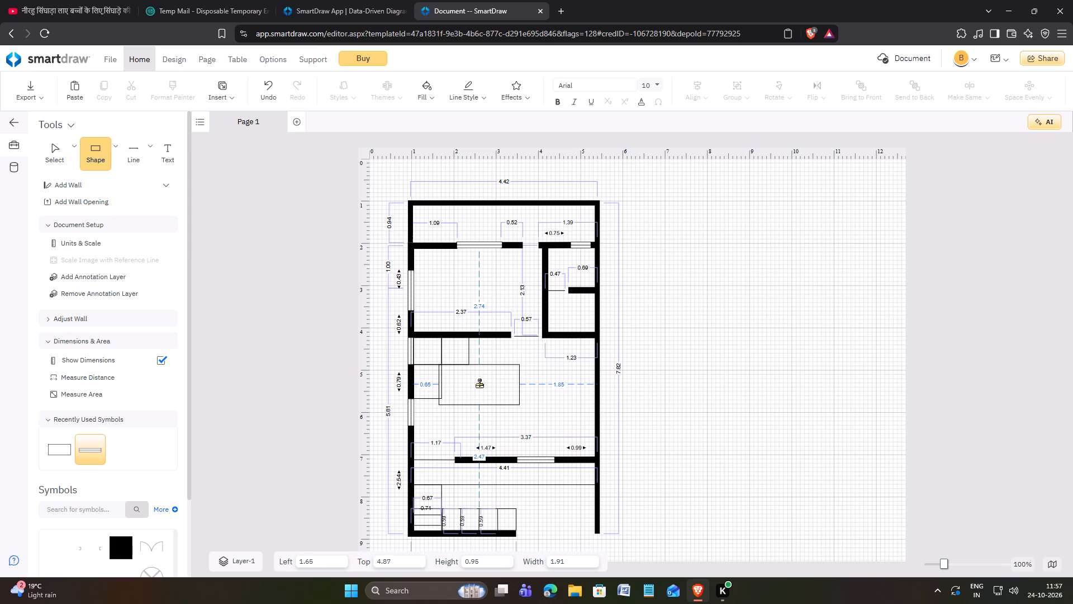
click(482, 384)
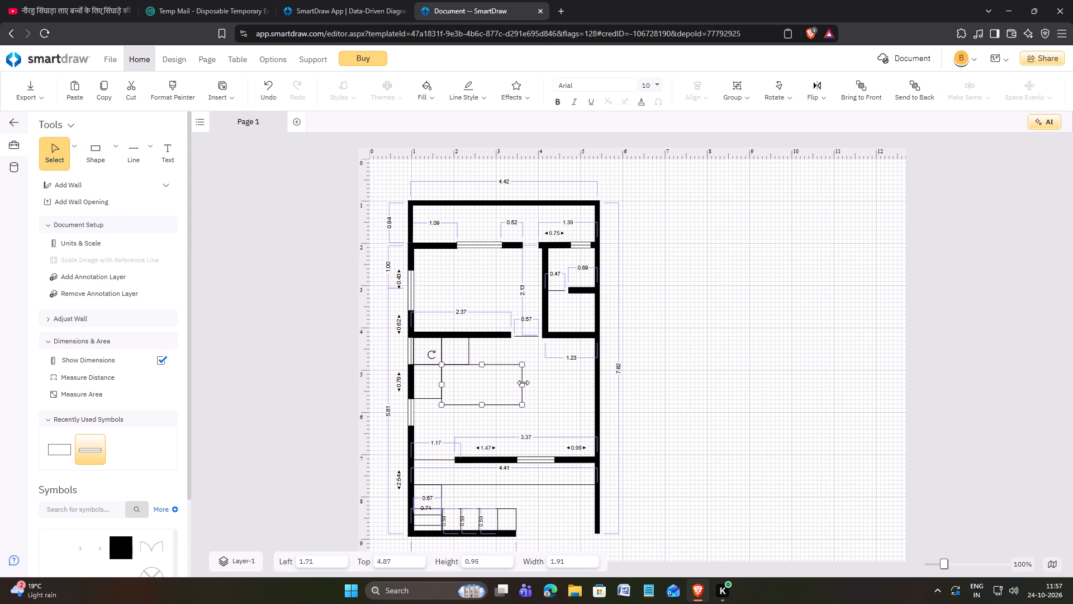
drag(523, 383, 469, 381)
drag(456, 407, 457, 400)
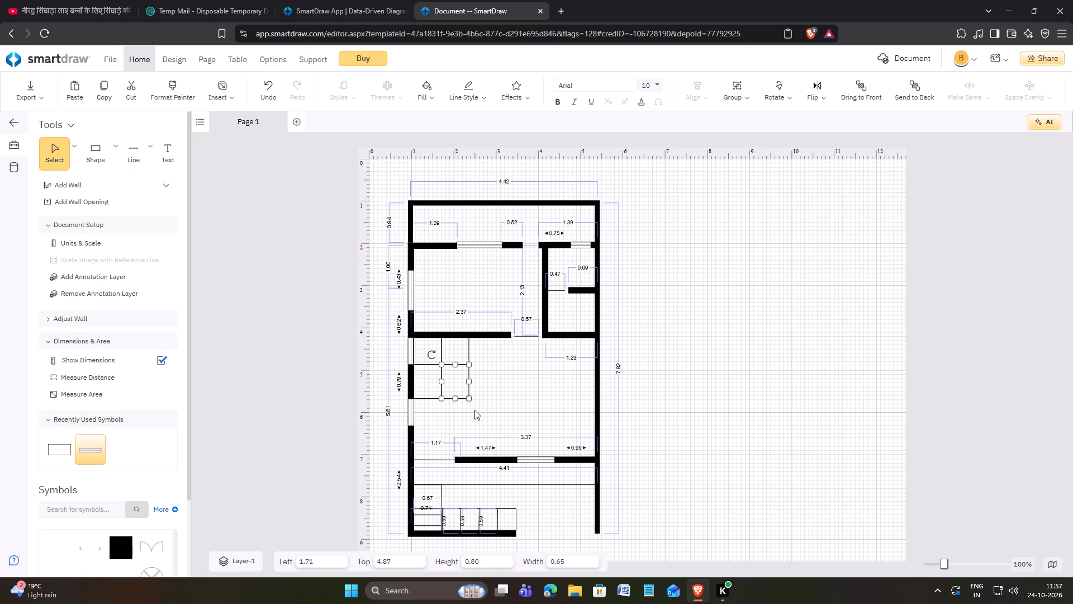
click(537, 408)
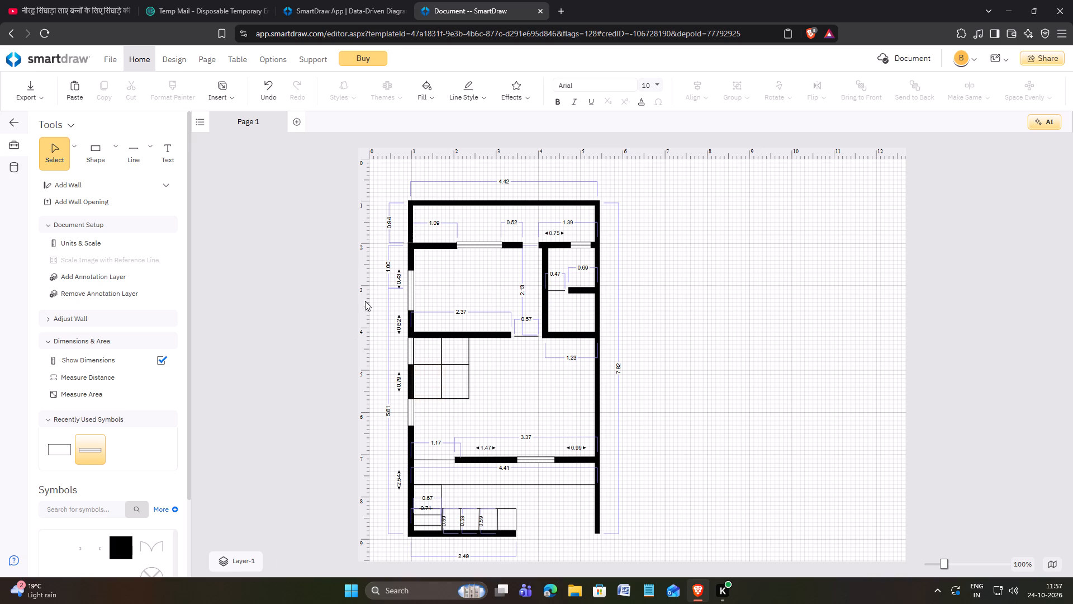
Add a third-row rectangle about 0.67 wide and 0.64 high against the left outer wall, below the 0.80-high one.
click(104, 149)
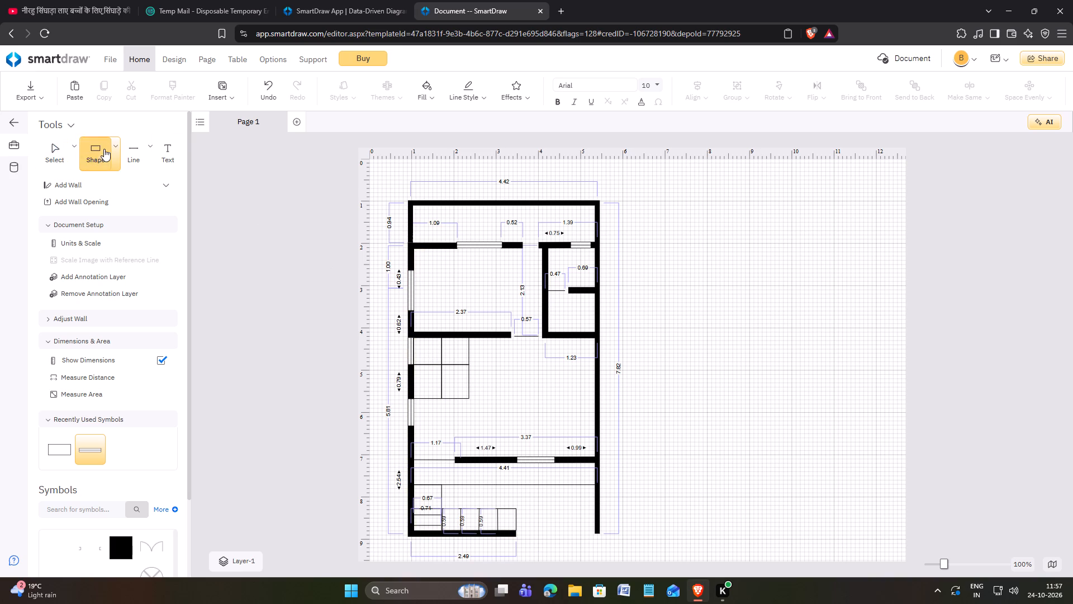
click(115, 150)
click(130, 198)
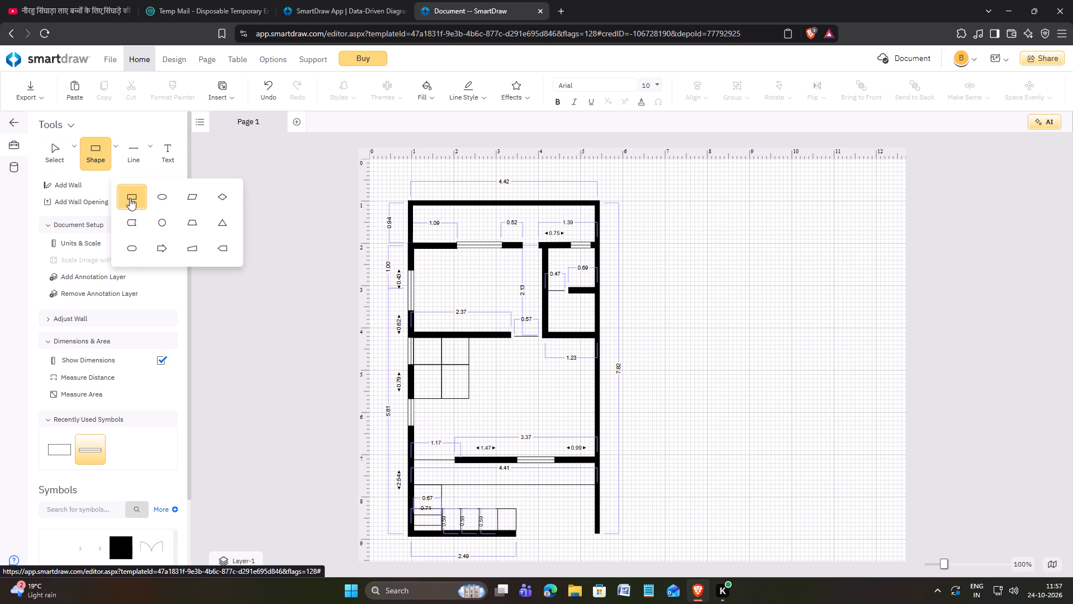
click(454, 419)
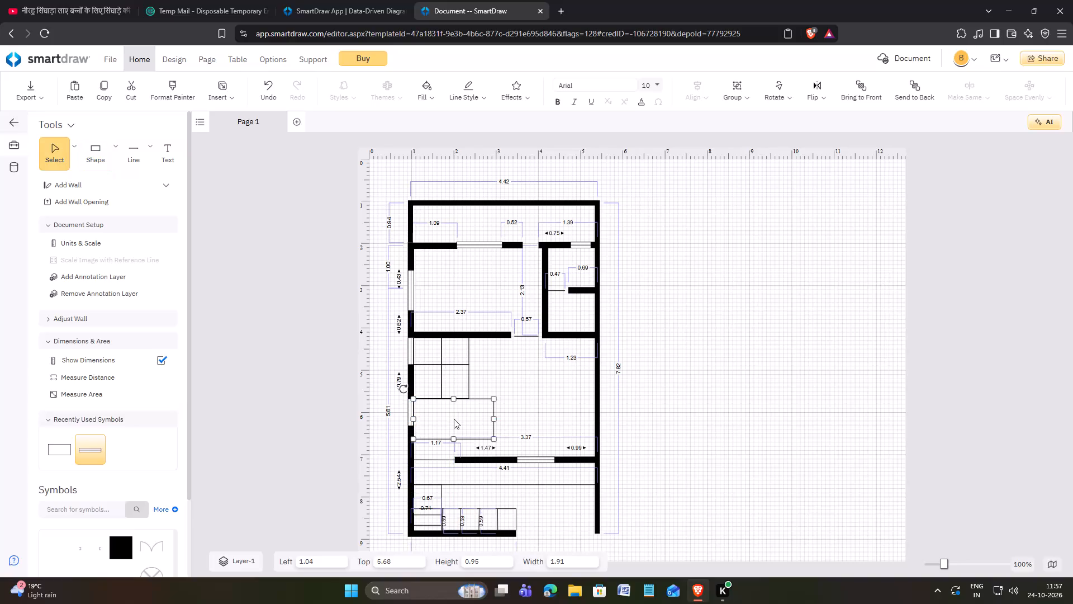
drag(453, 438, 452, 426)
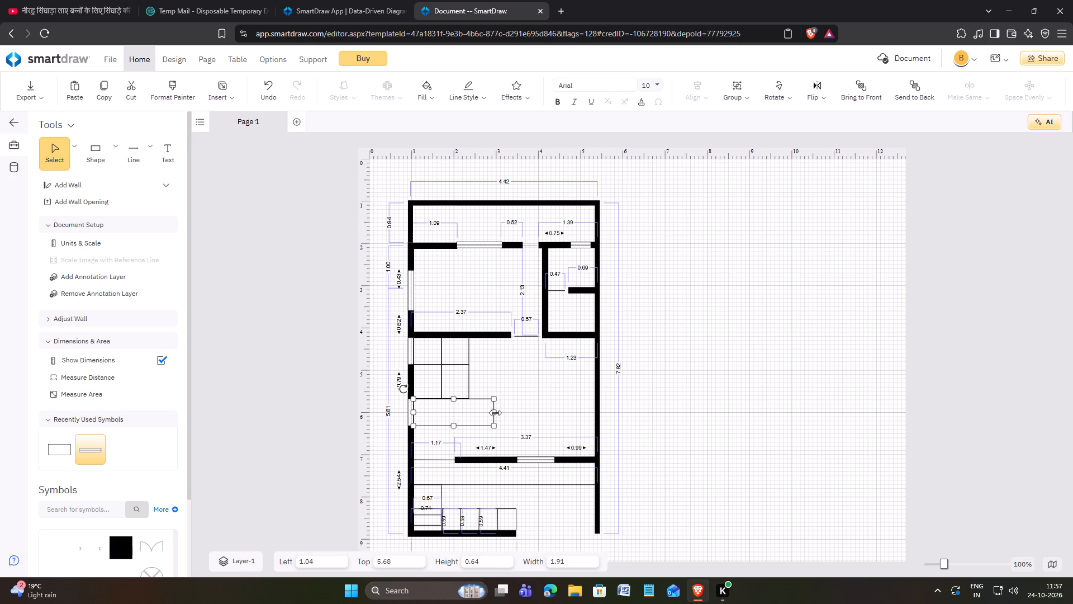
drag(495, 413, 445, 413)
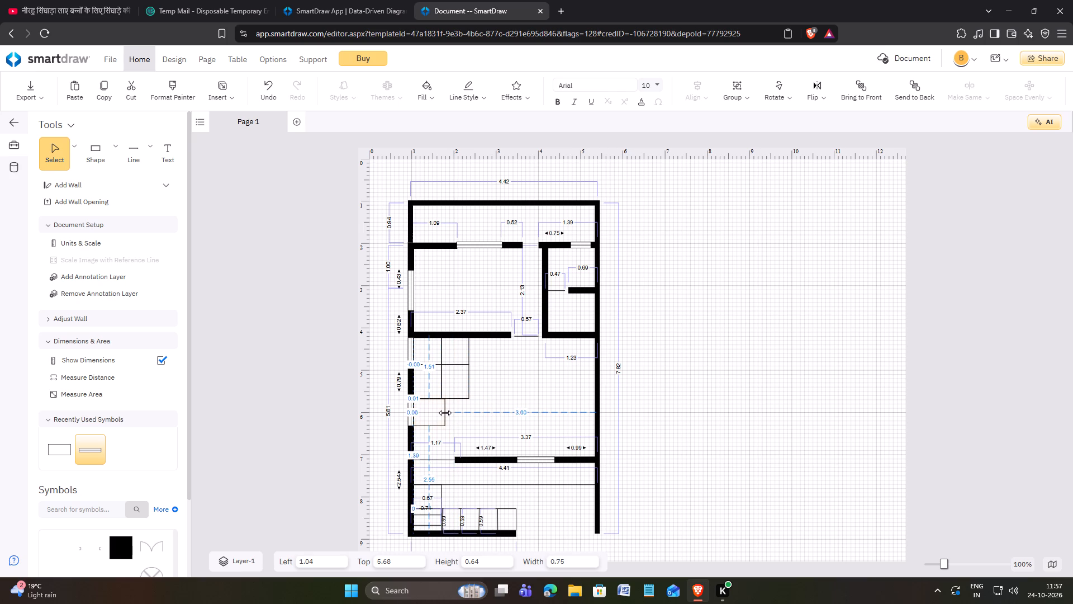
drag(445, 413, 444, 413)
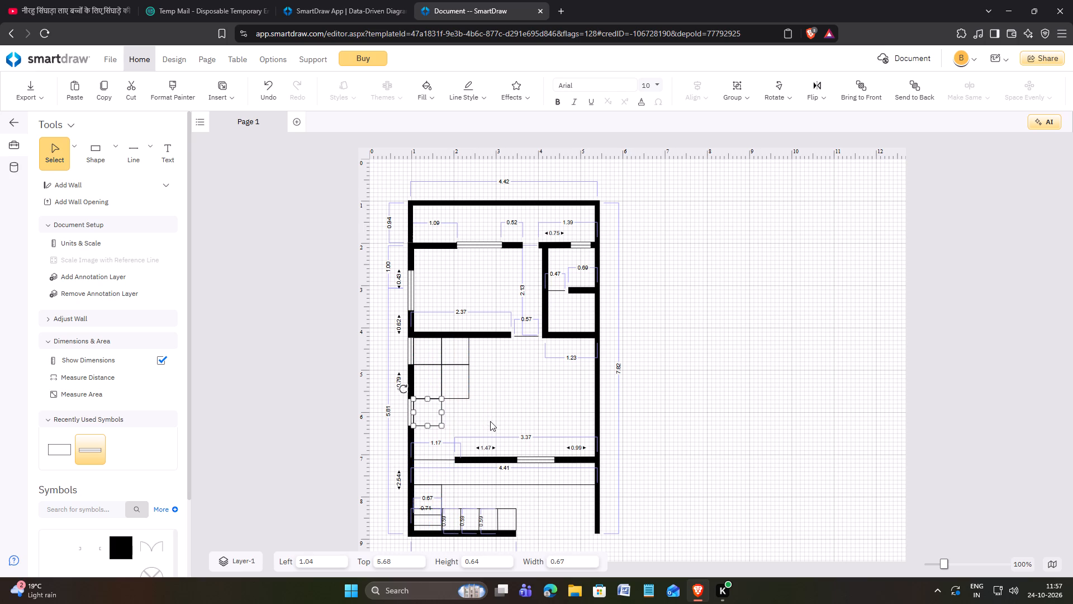
click(482, 414)
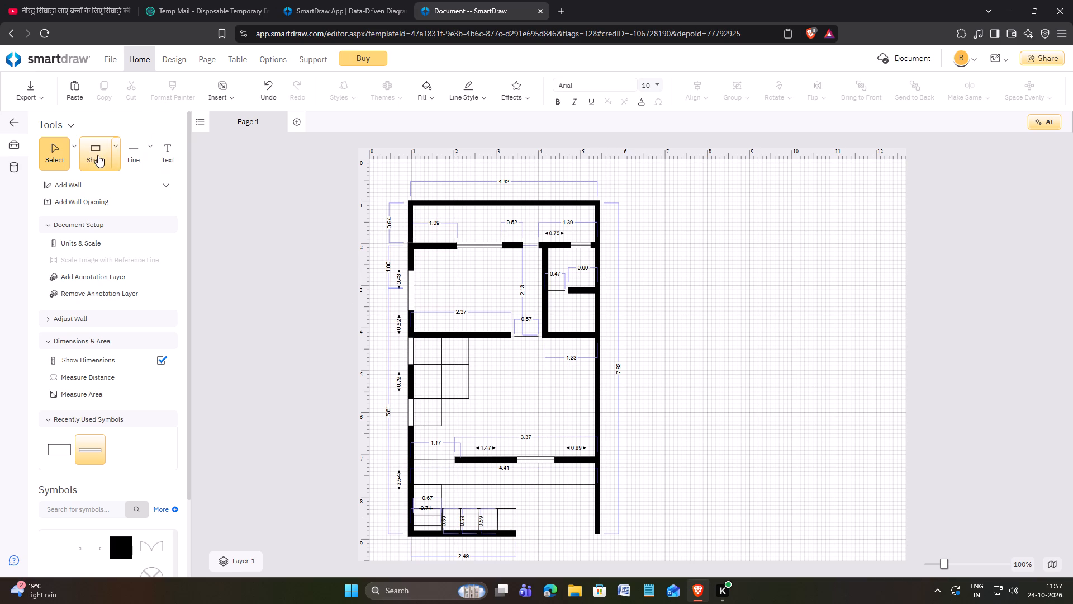
Add a rectangle about 0.53 wide and 0.64 high directly right of the third-row rectangle beside the left outer wall.
click(117, 152)
click(137, 200)
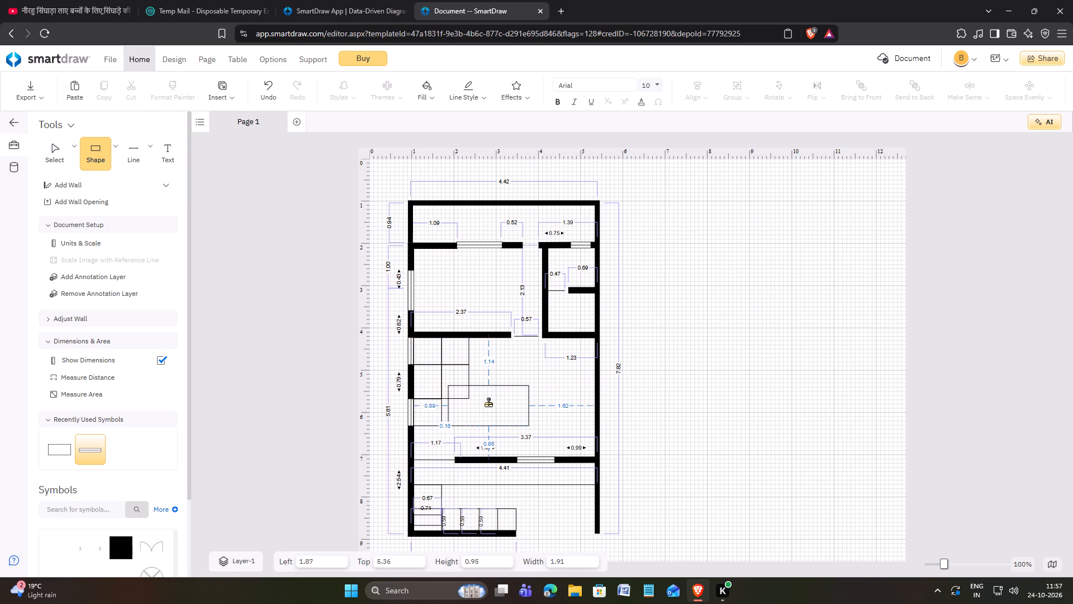
click(482, 421)
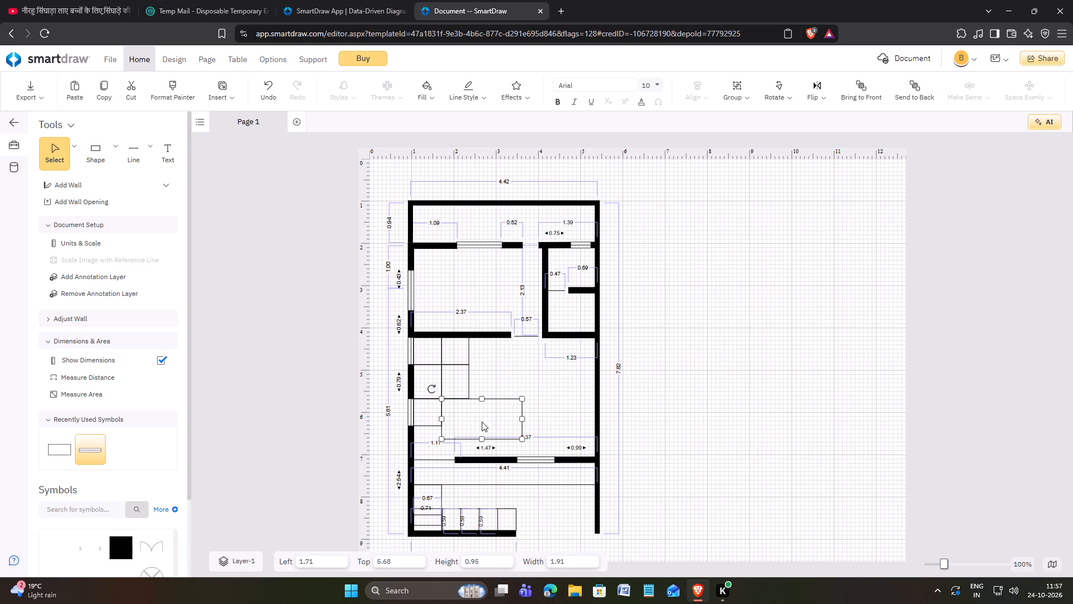
drag(483, 441, 481, 425)
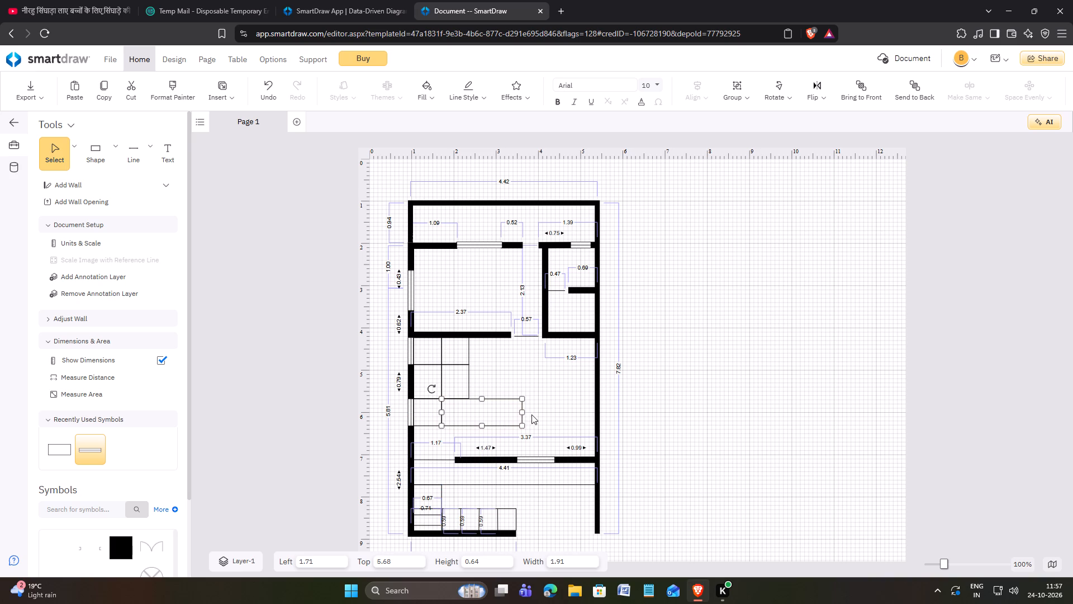
drag(521, 410, 458, 414)
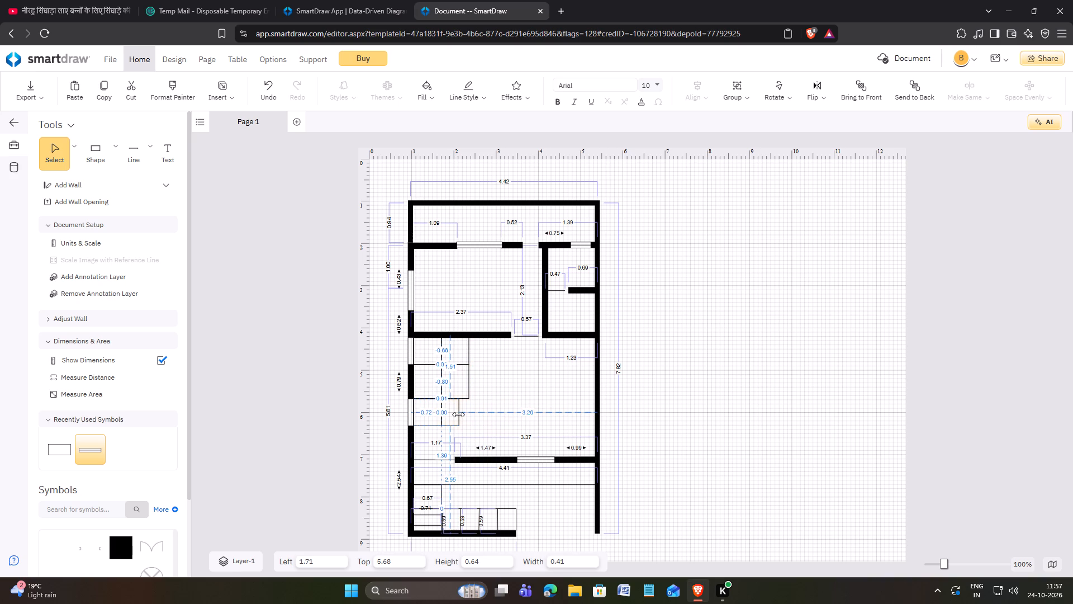
drag(458, 414, 464, 417)
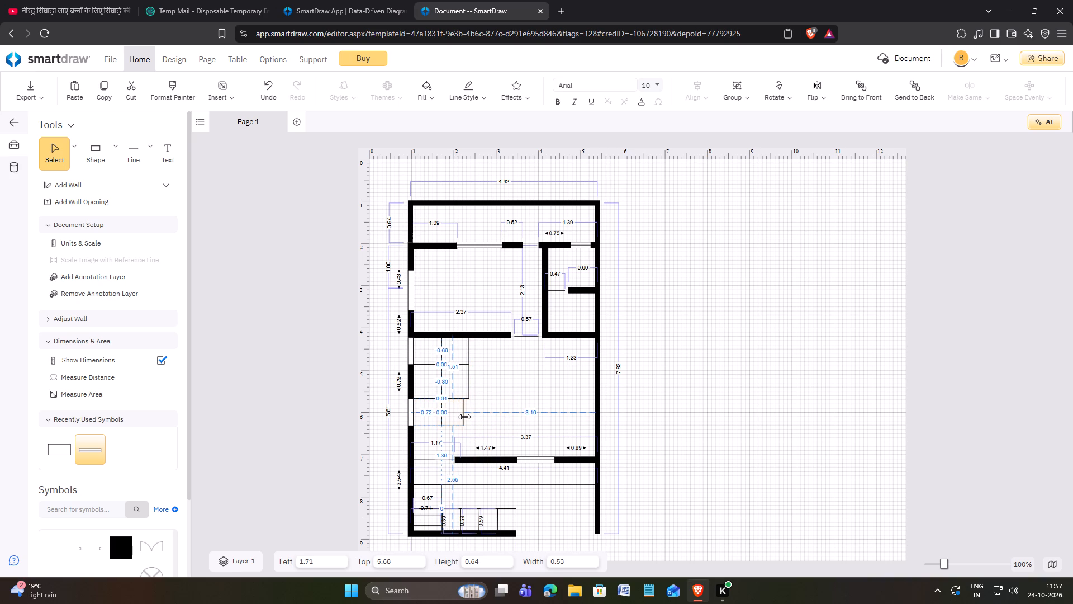
drag(464, 417, 463, 417)
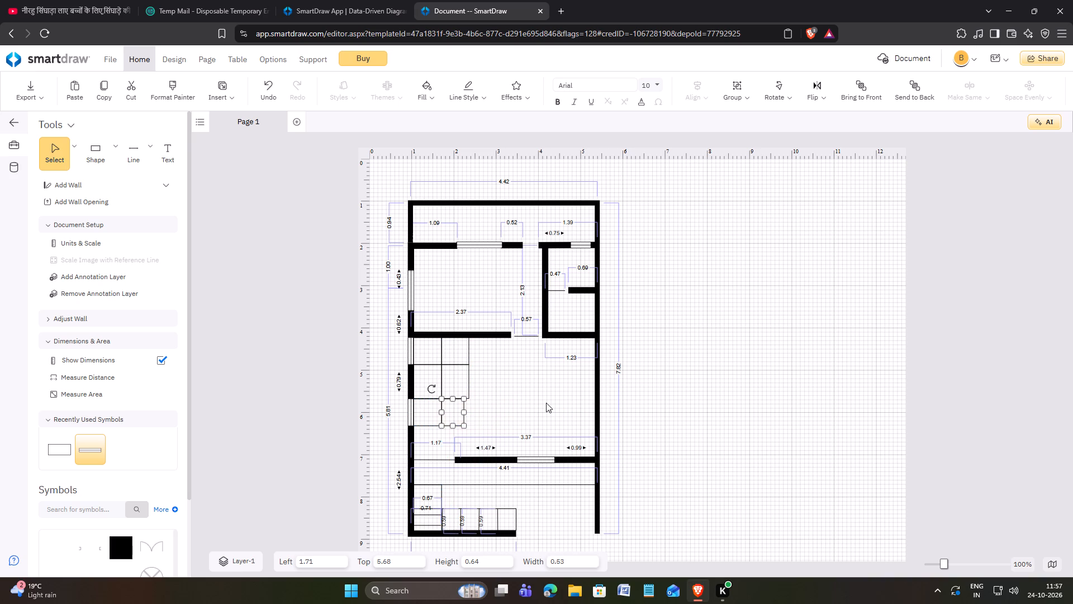
click(546, 403)
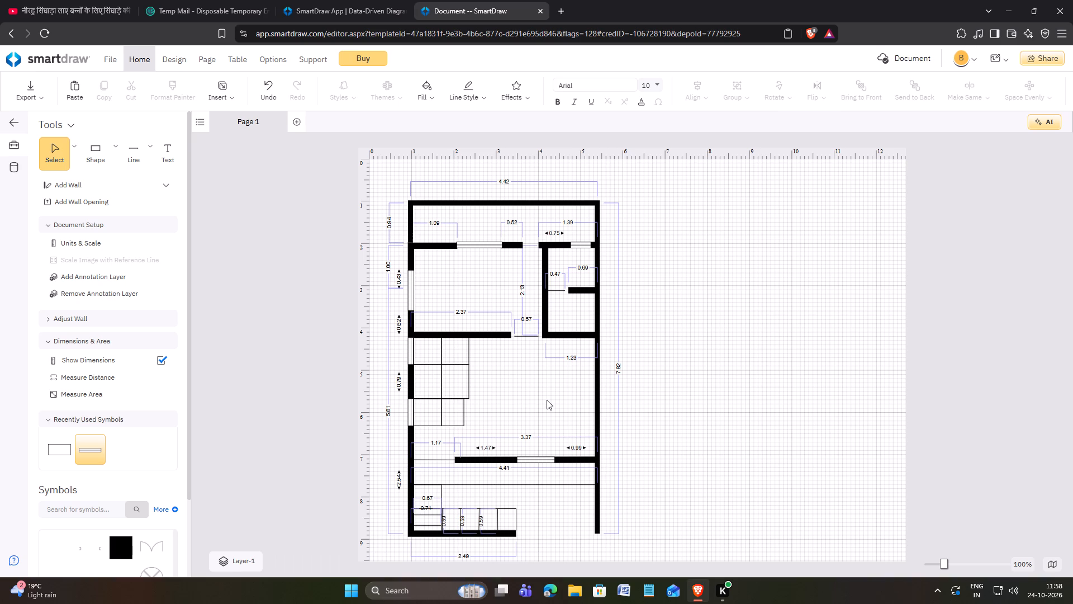
Draw three evenly spaced vertical lines about 0.66 long across the top-row rectangle right of the corner square.
click(145, 152)
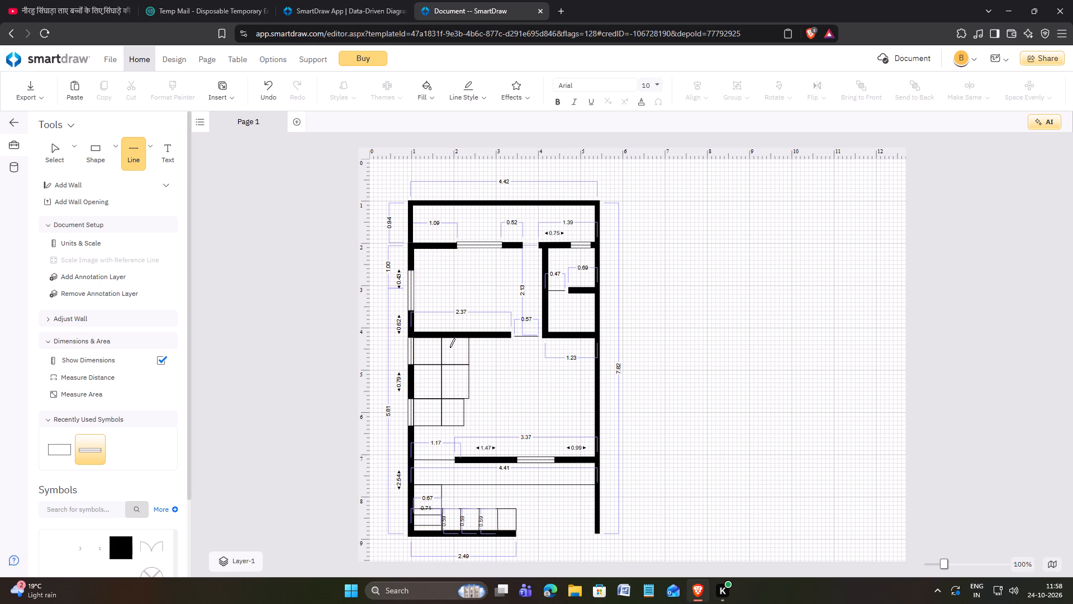
drag(448, 339, 450, 364)
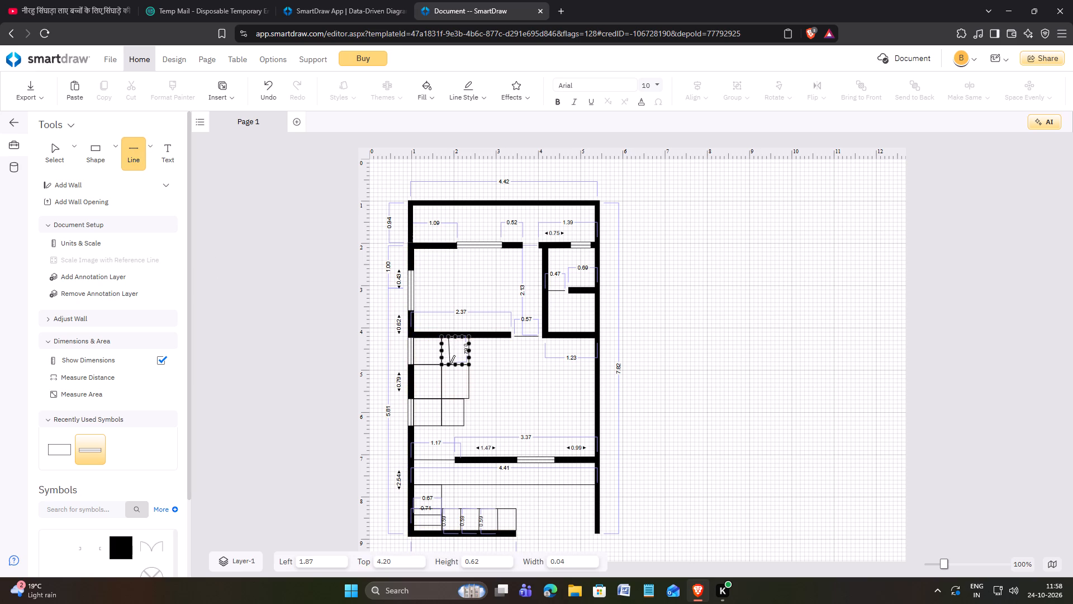
drag(450, 364, 449, 366)
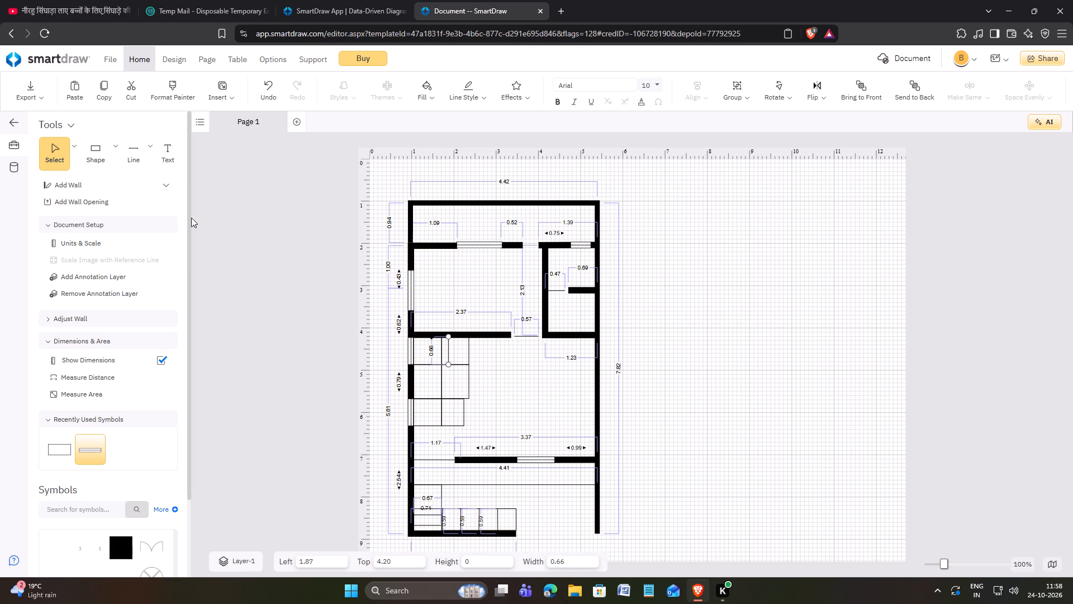
click(131, 144)
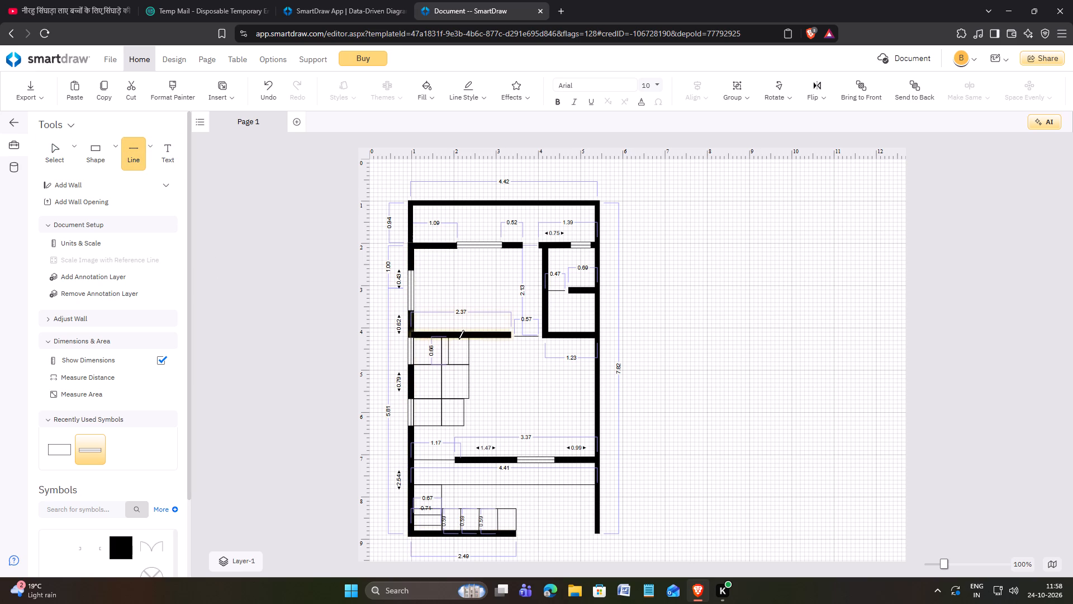
drag(459, 338, 461, 367)
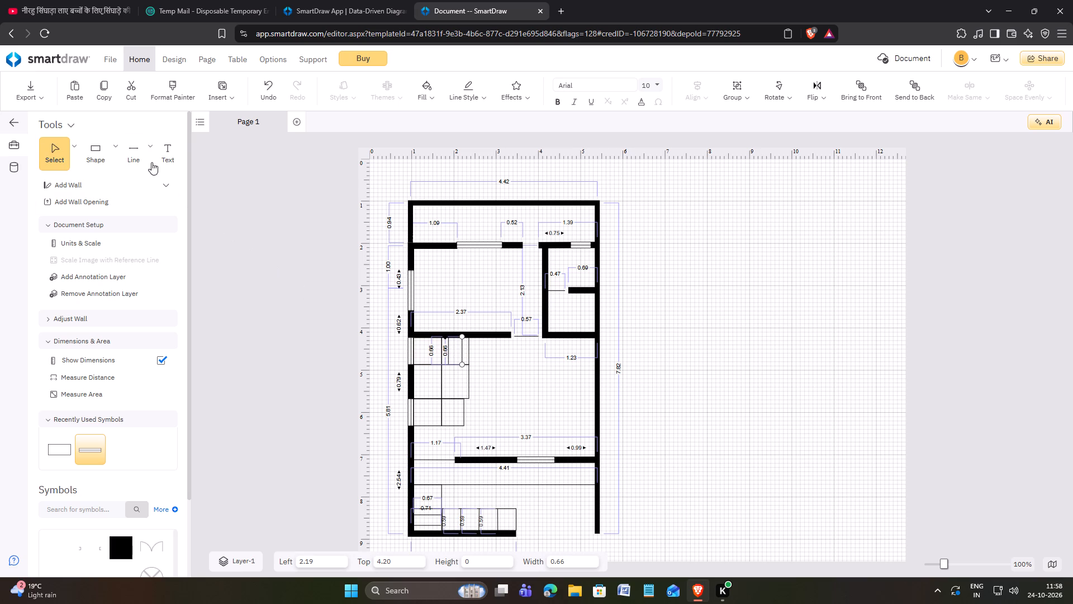
click(140, 147)
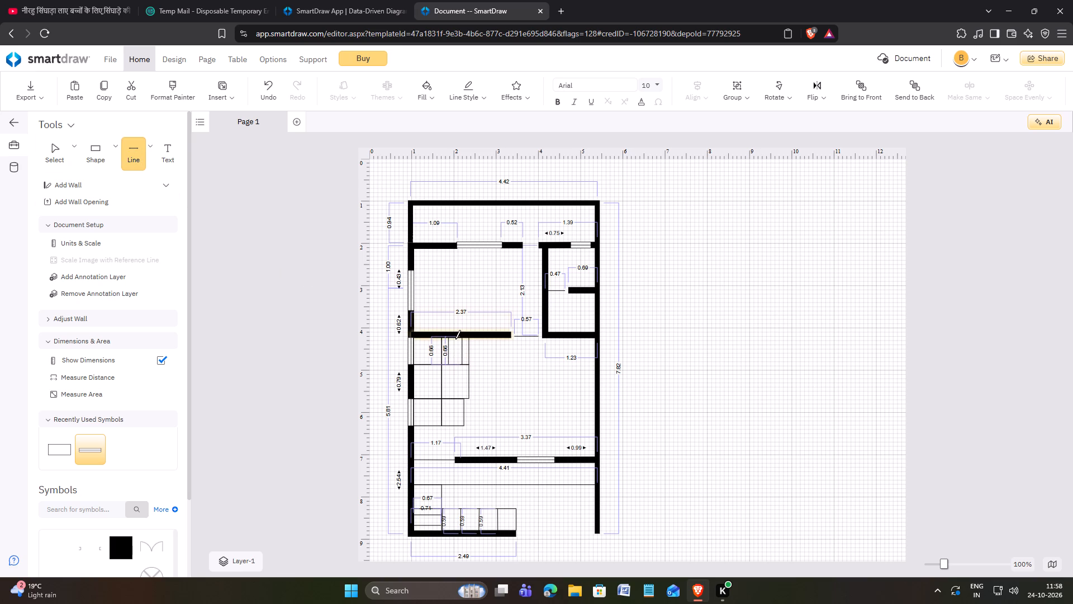
drag(454, 338, 453, 361)
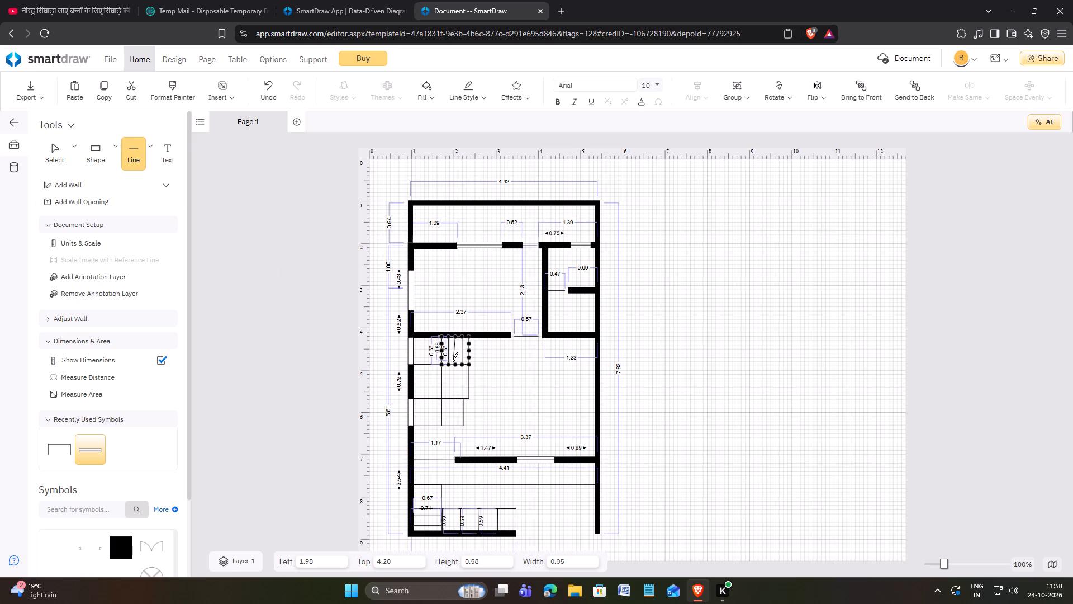
drag(453, 361, 454, 366)
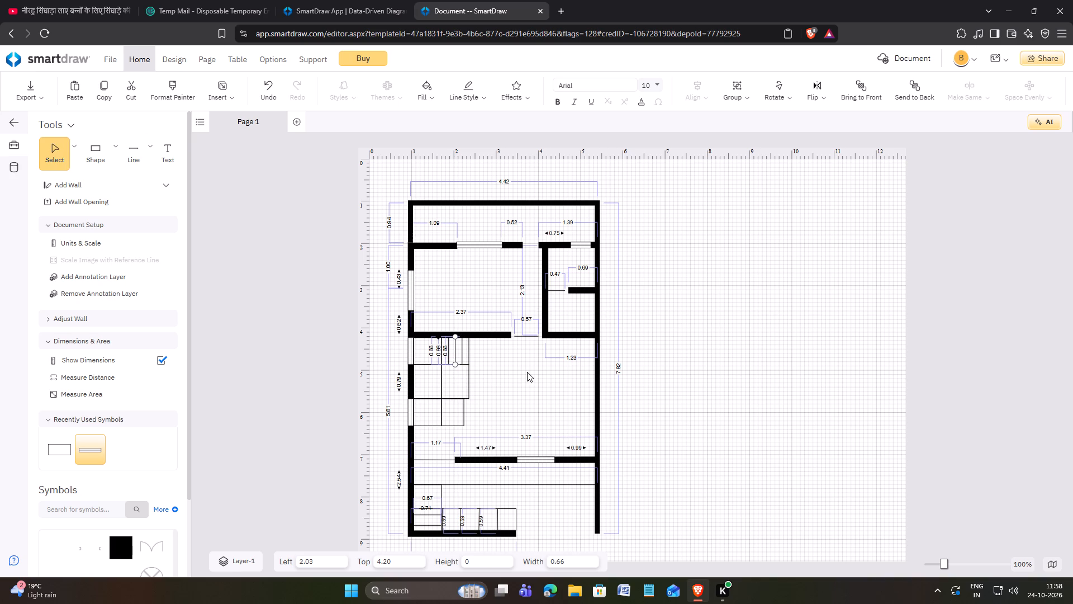
click(526, 371)
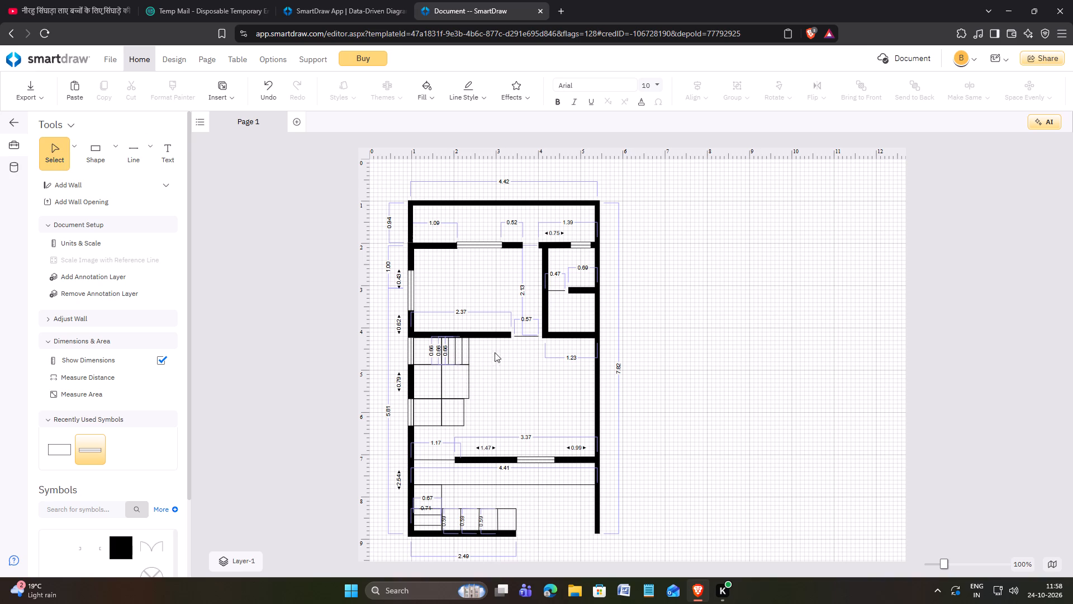
Draw three evenly spaced horizontal lines about 0.67 long across the second-row rectangle beside the left outer wall.
click(148, 150)
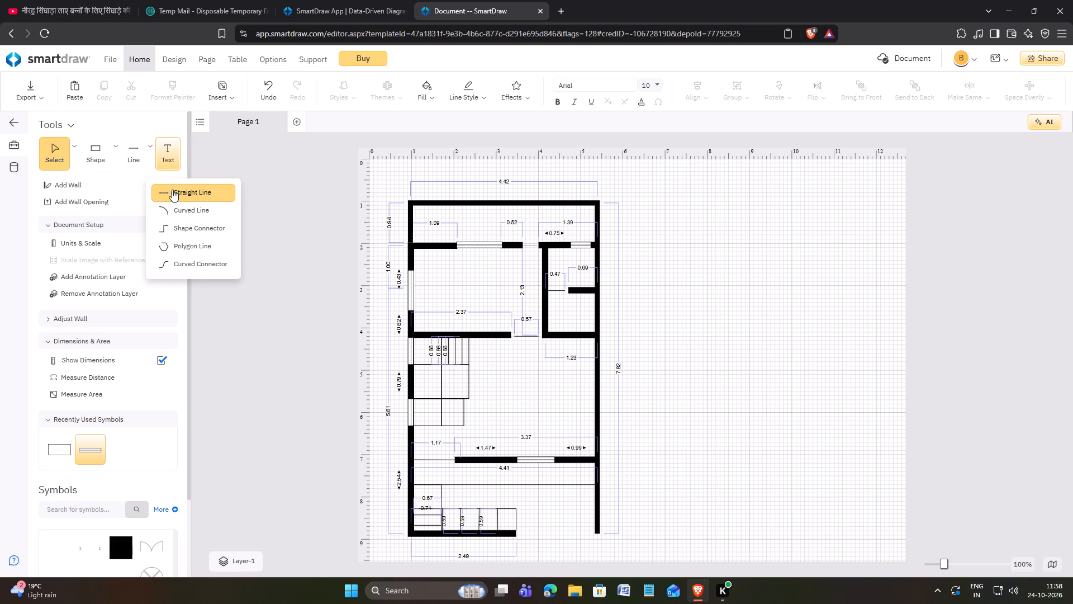
click(190, 194)
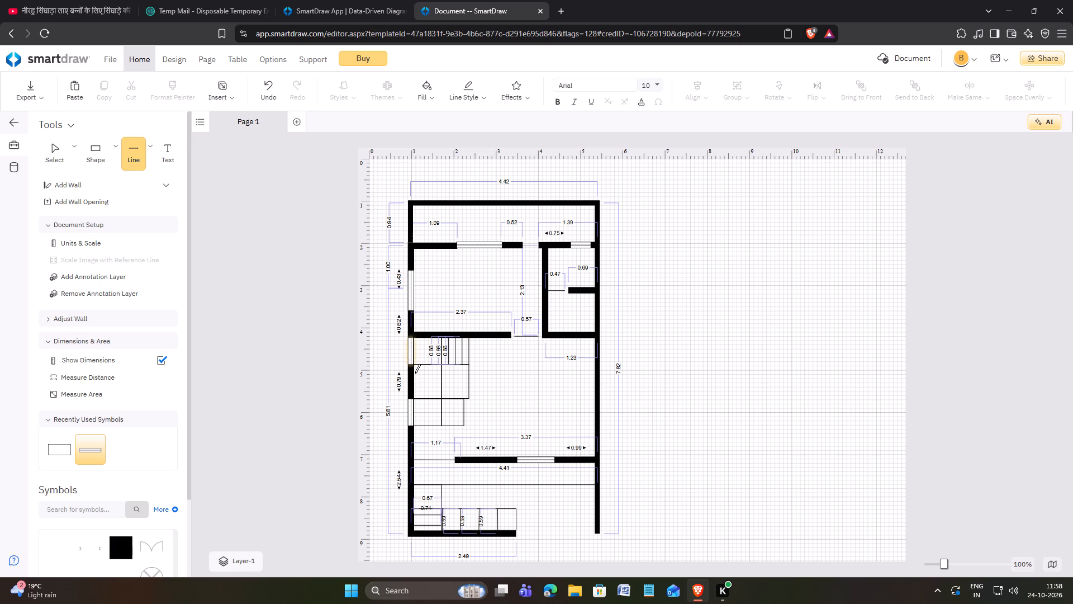
drag(414, 373, 437, 372)
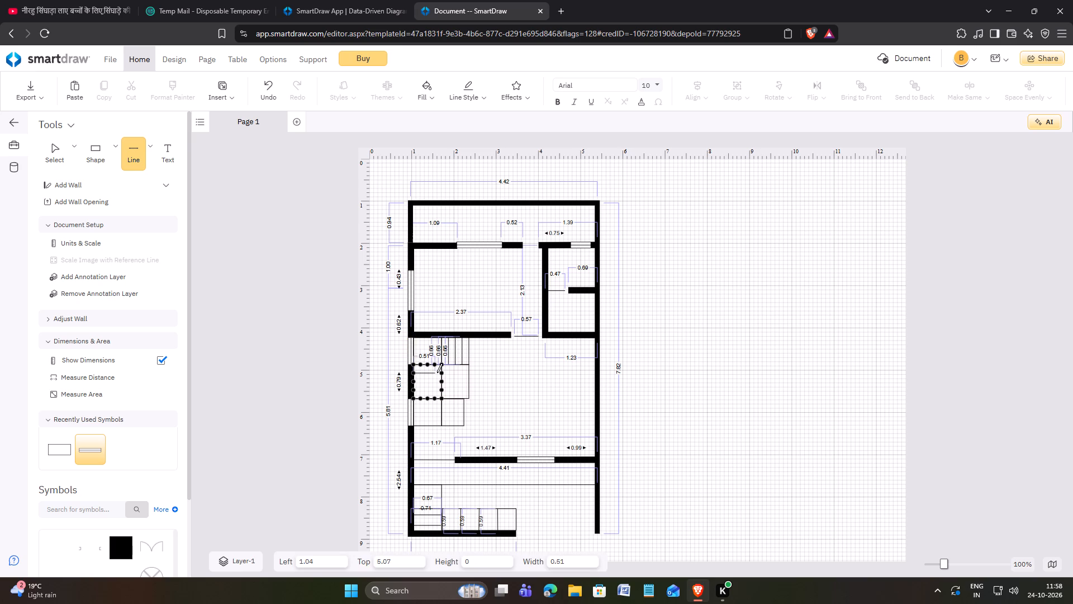
drag(437, 372, 442, 373)
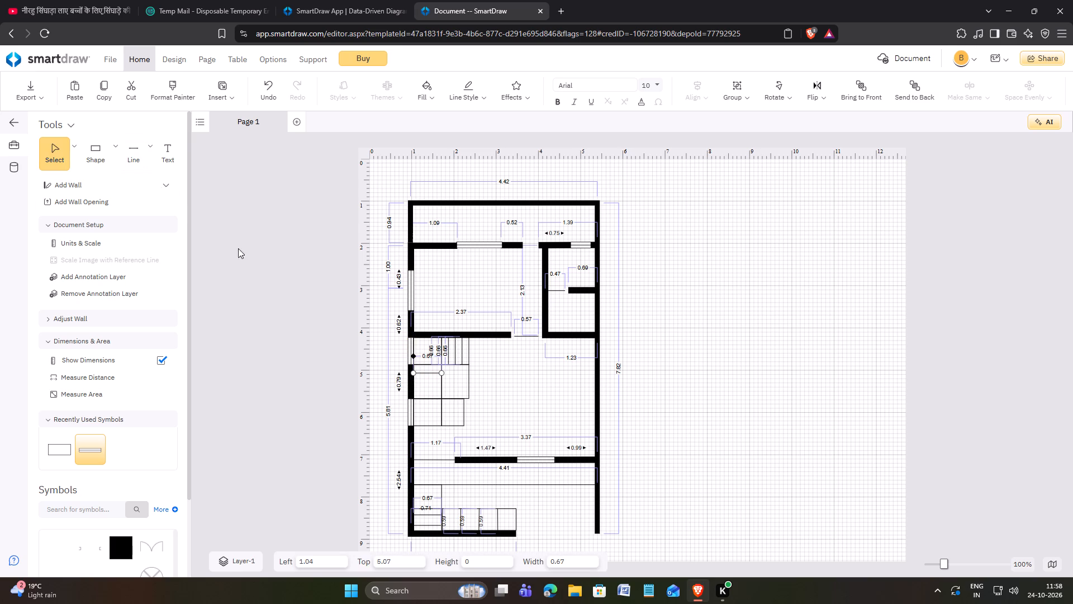
click(146, 145)
click(174, 192)
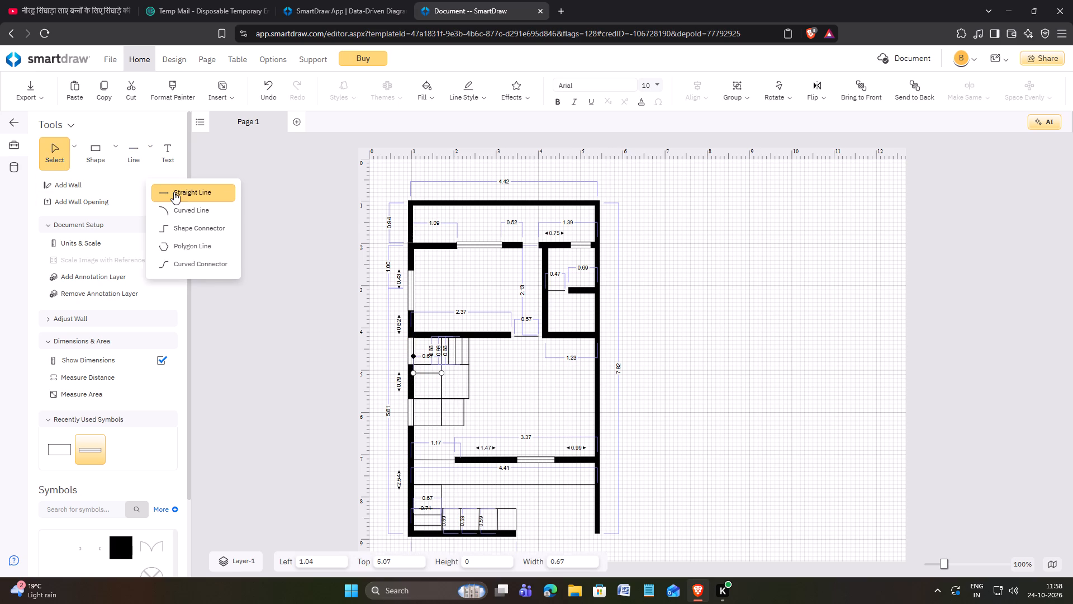
drag(414, 381, 420, 383)
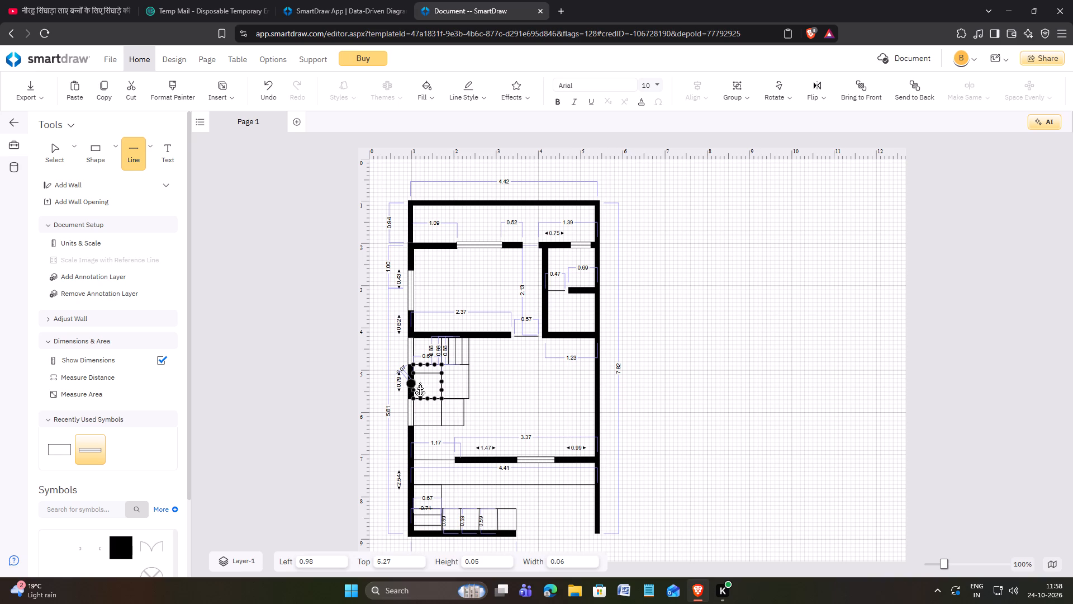
drag(420, 383, 447, 383)
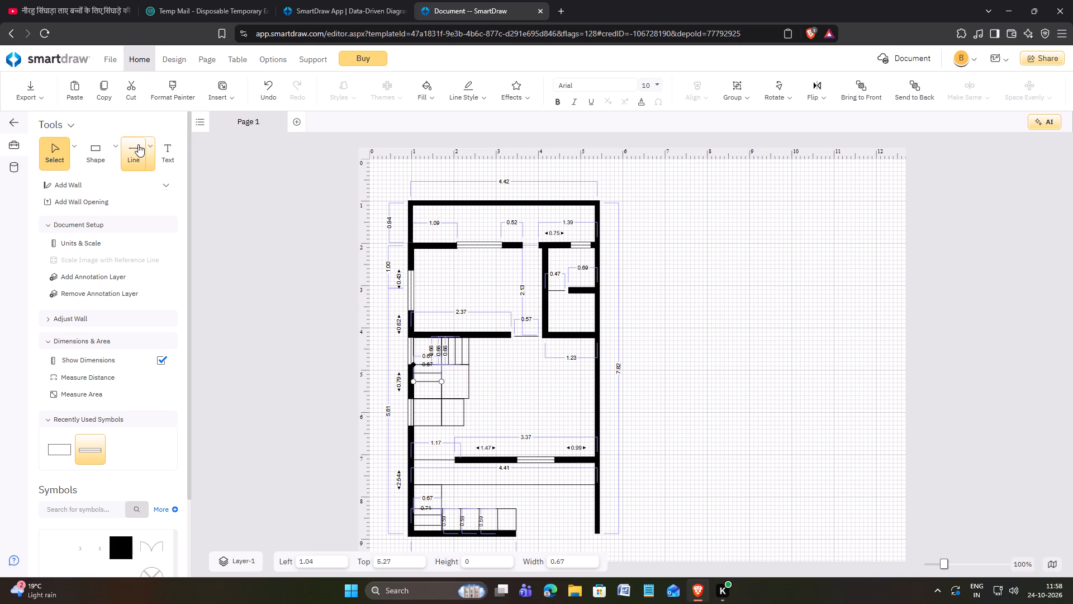
click(138, 144)
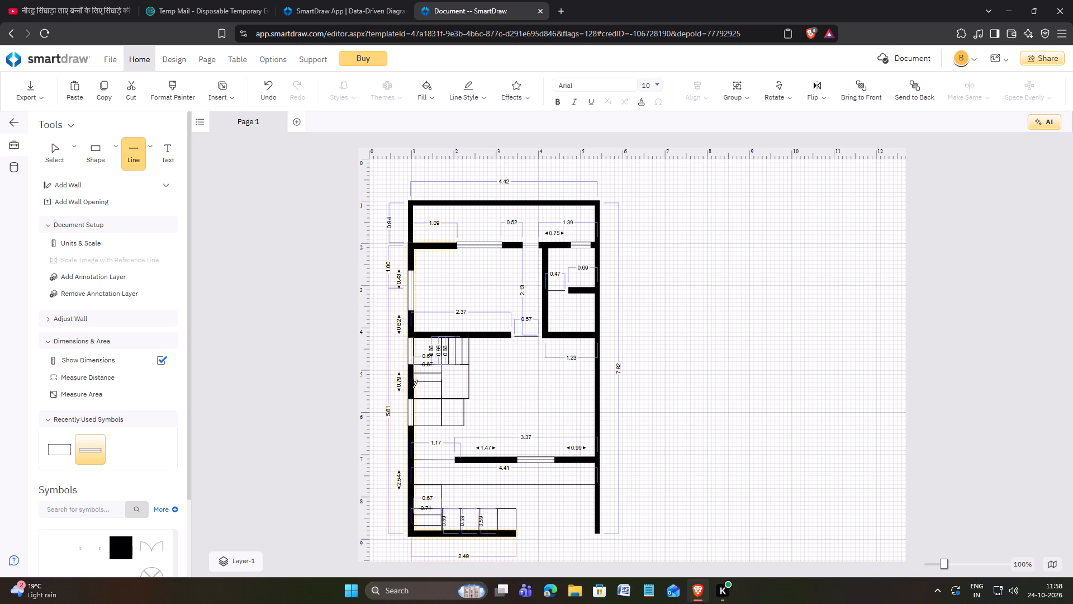
drag(414, 388, 445, 388)
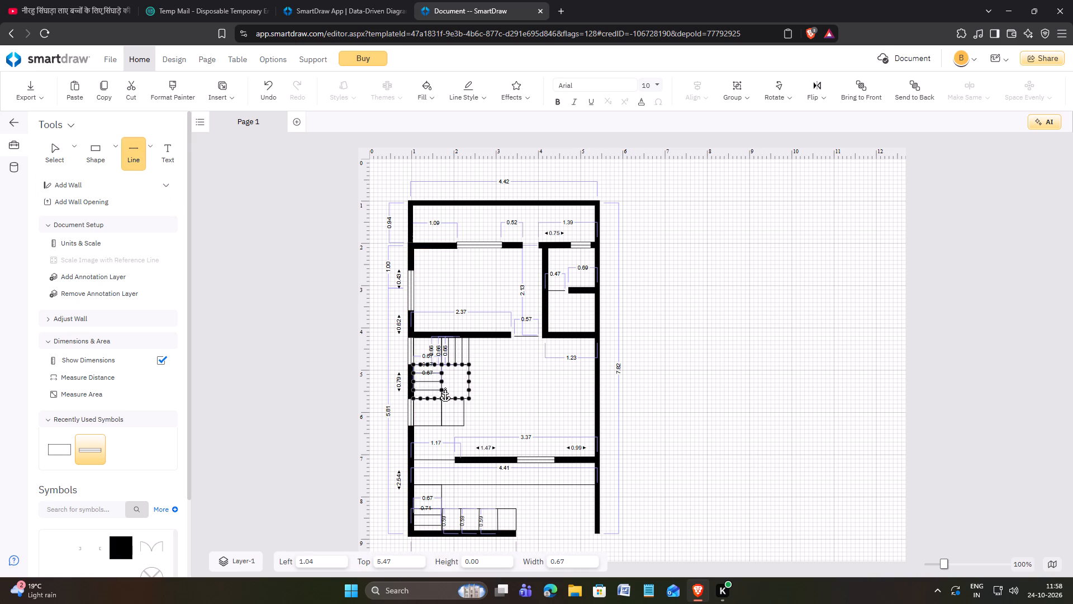
drag(445, 388, 445, 388)
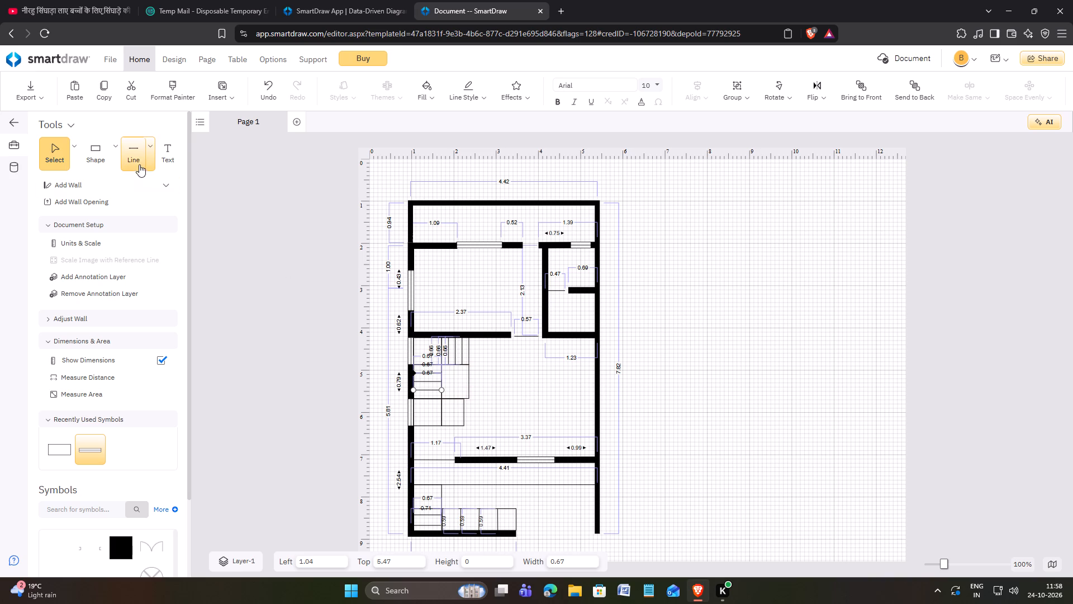
Draw two vertical lines about 0.68 long across the third-row rectangle farther from the left outer wall.
click(149, 149)
click(171, 192)
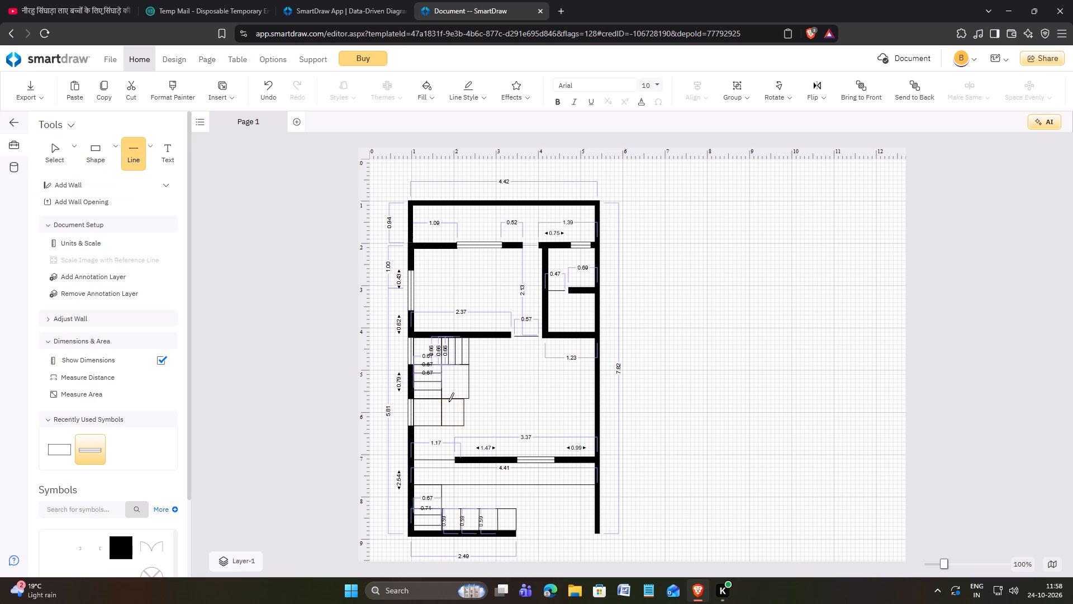
drag(448, 400, 448, 428)
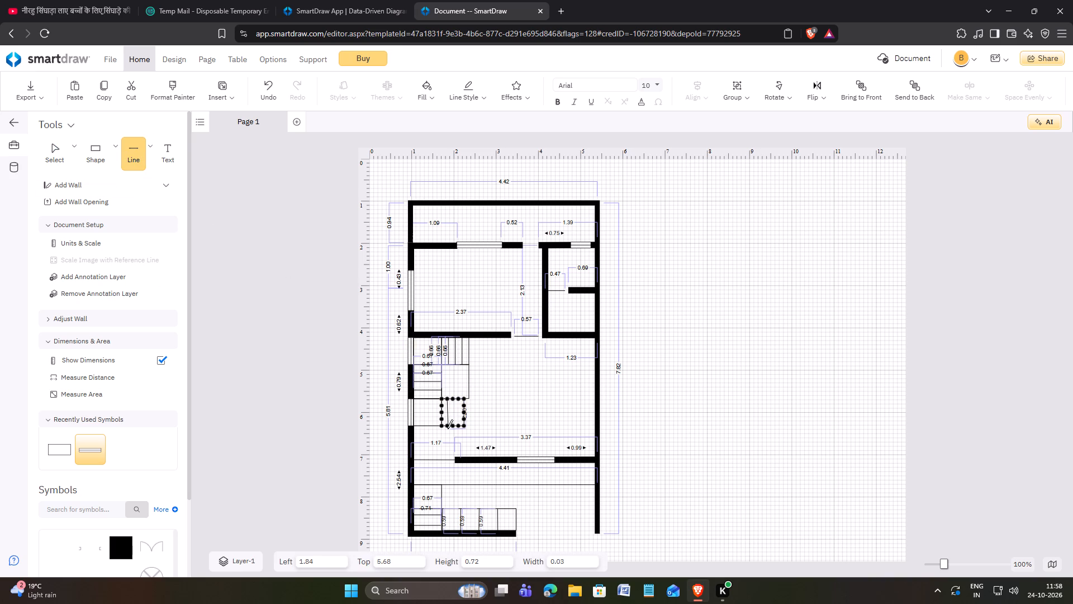
drag(448, 428, 447, 427)
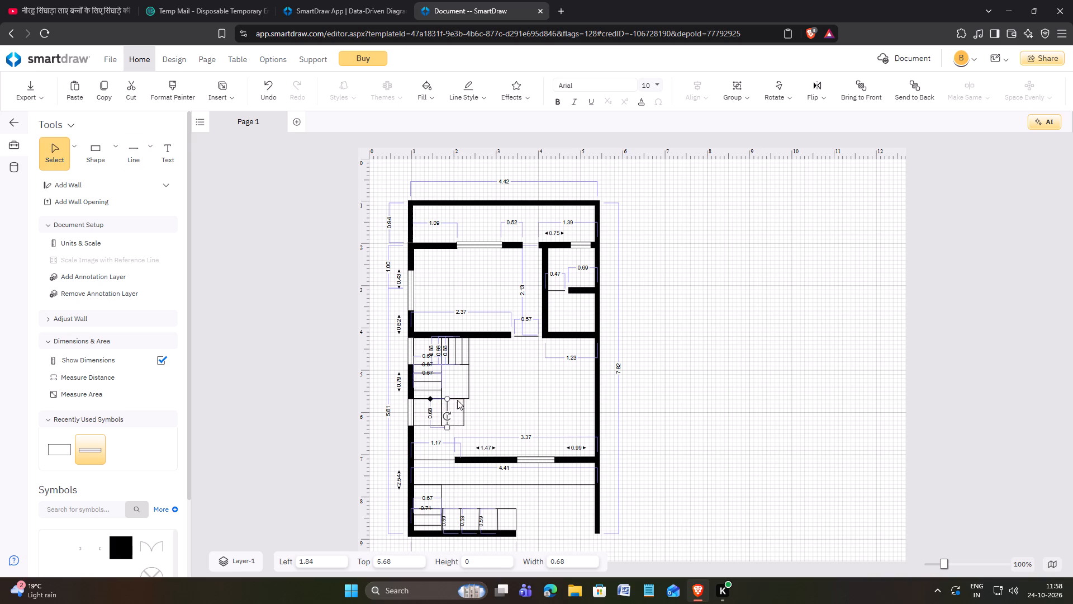
click(145, 151)
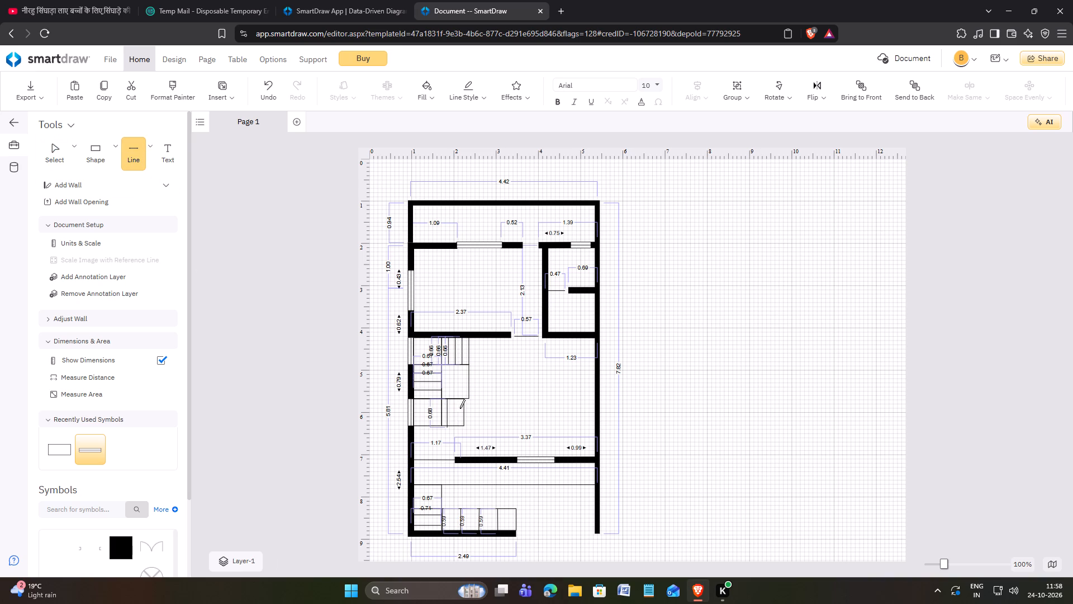
drag(455, 400, 452, 430)
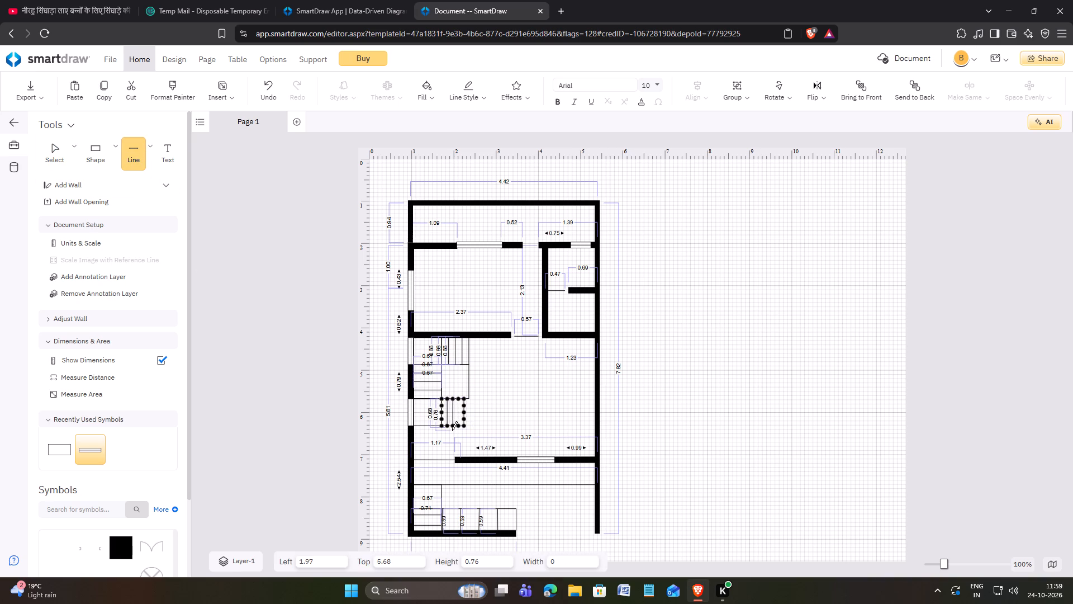
drag(452, 430, 452, 428)
drag(452, 428, 453, 427)
click(512, 412)
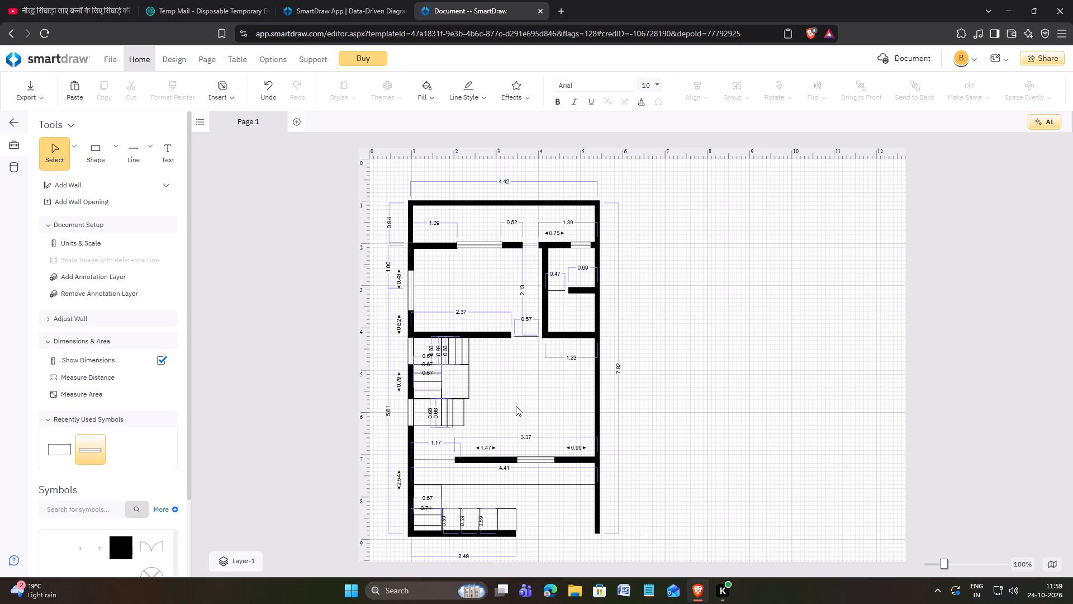
Draw a horizontal line about 0.53 long across the middle of the same third-row rectangle, from edge to edge.
click(149, 141)
click(189, 201)
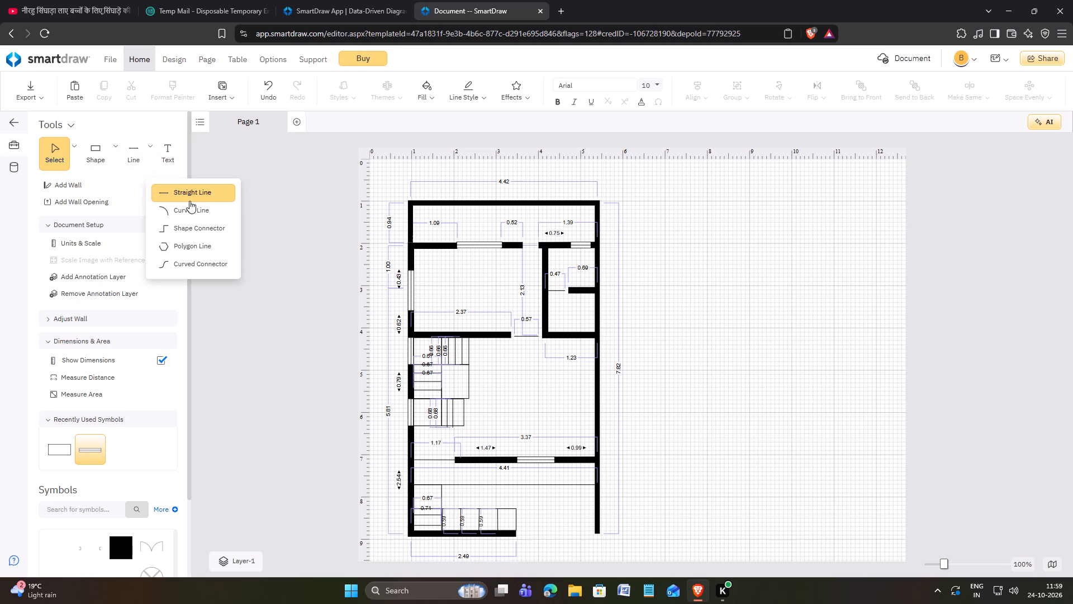
drag(443, 412, 458, 412)
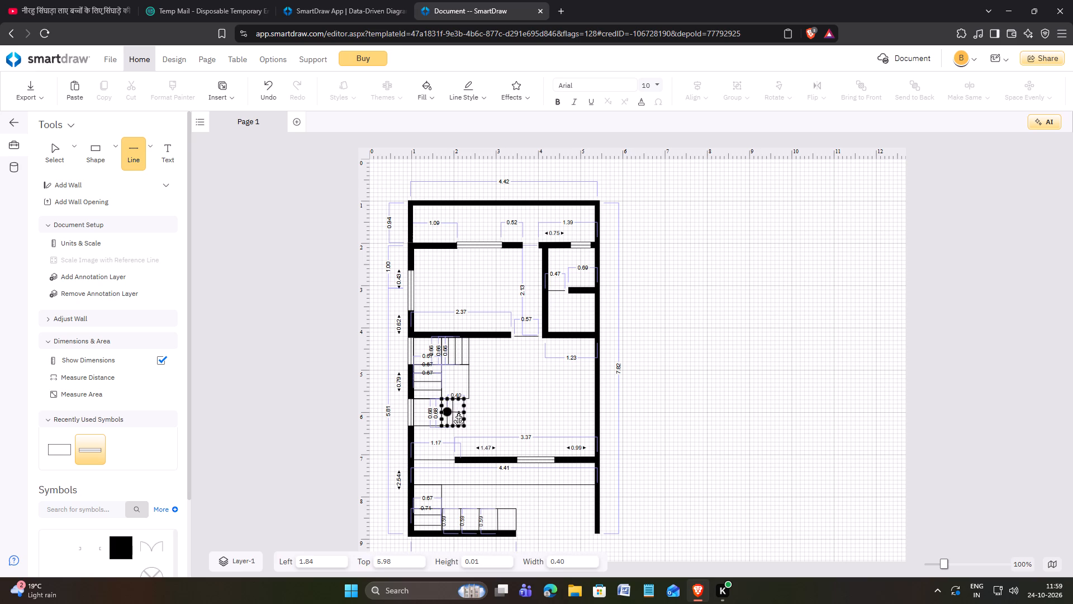
drag(458, 412, 462, 413)
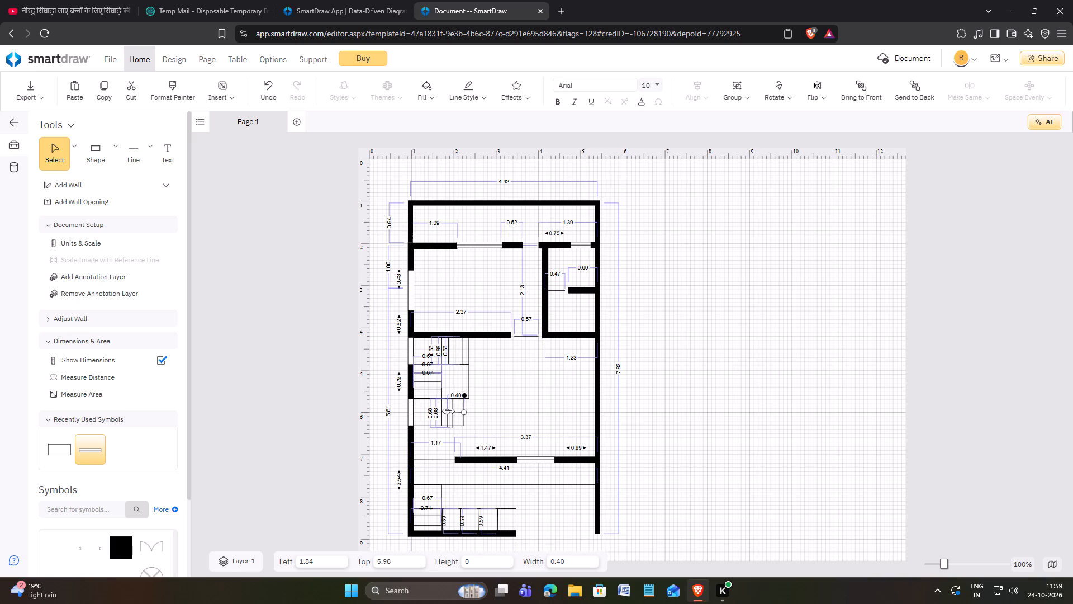
drag(448, 410, 438, 412)
click(658, 403)
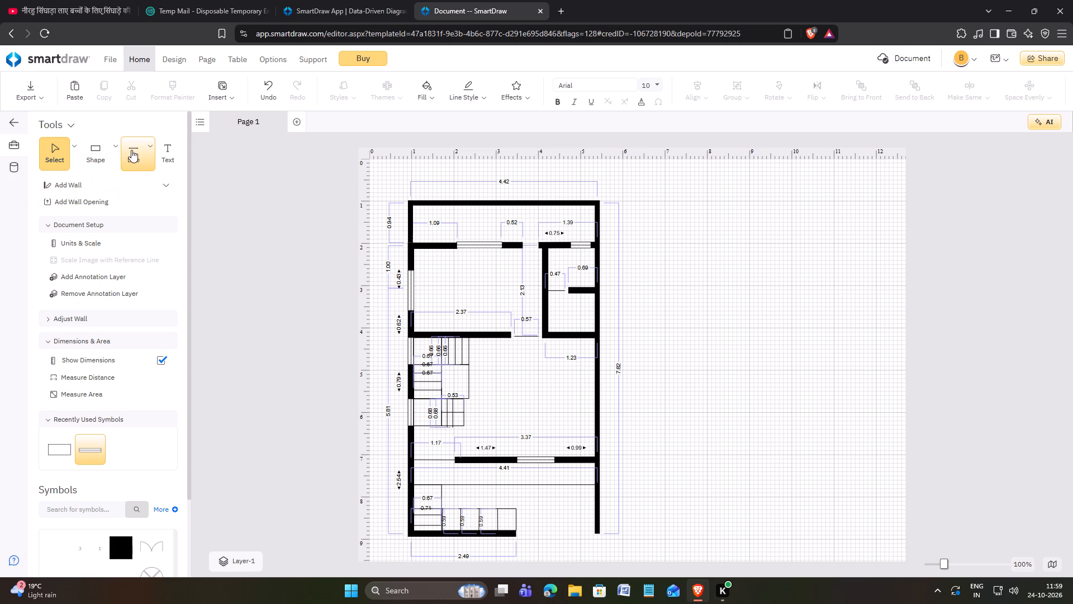
Draw two crossing diagonals about 1.03 long, corner to corner, in the second-row rectangle farther from the left outer wall.
click(148, 151)
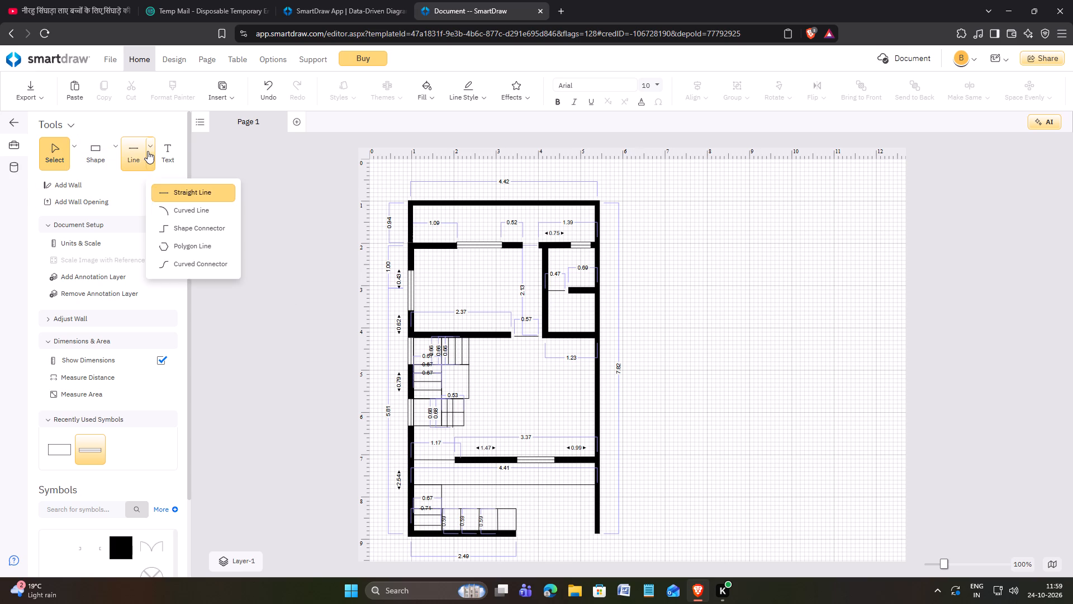
click(170, 195)
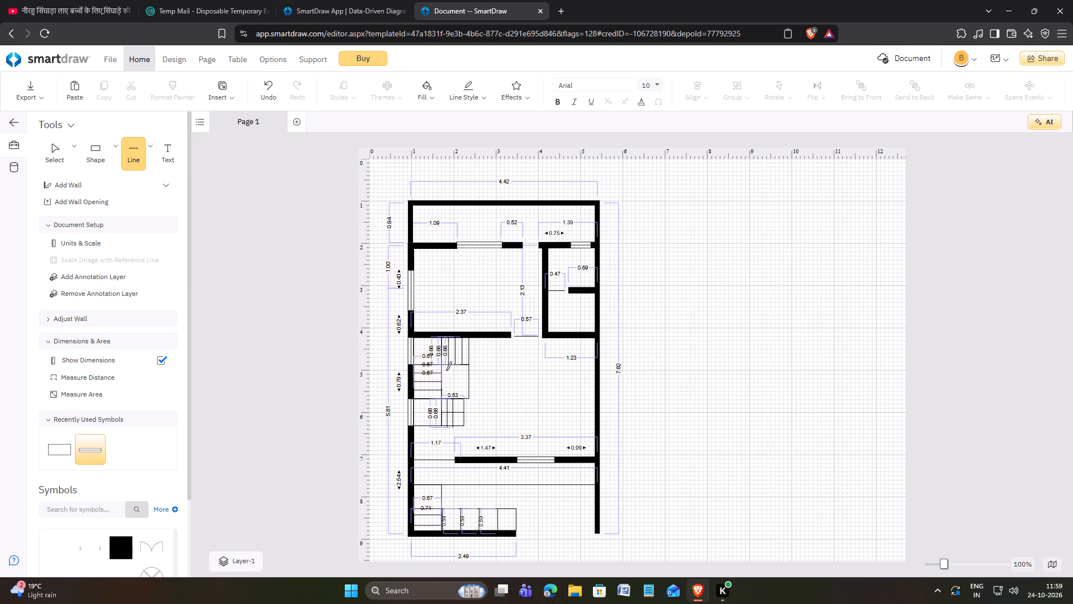
drag(441, 365, 468, 395)
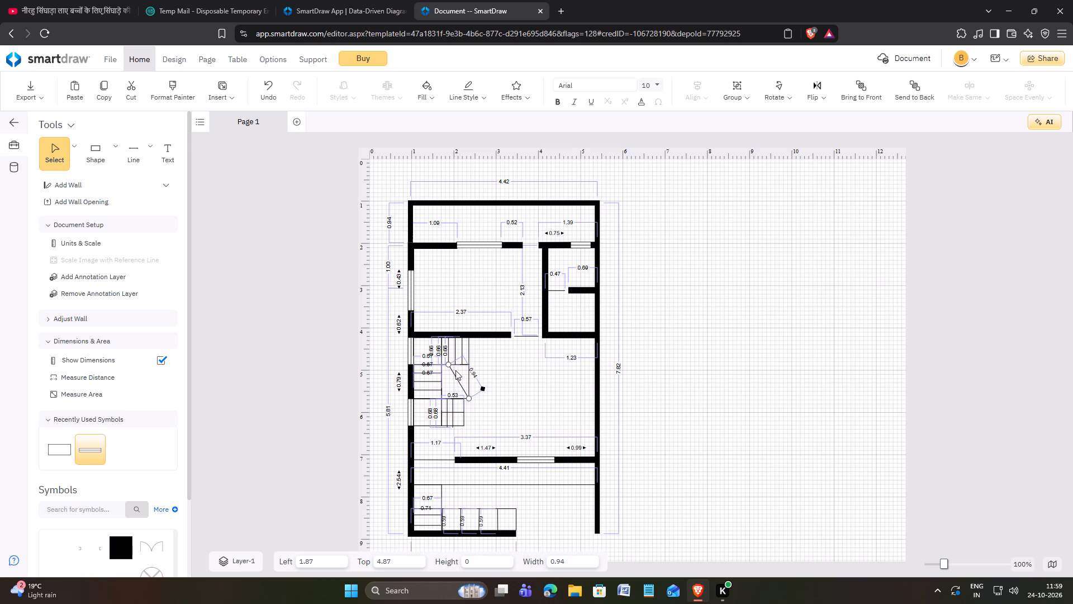
drag(448, 365, 438, 362)
drag(438, 362, 440, 363)
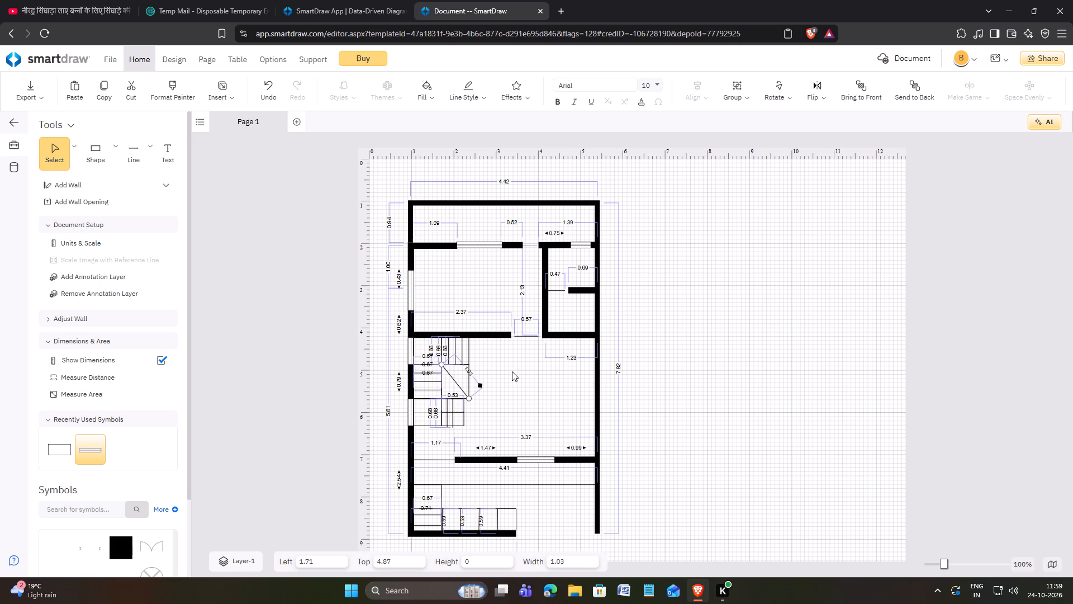
click(516, 374)
click(150, 147)
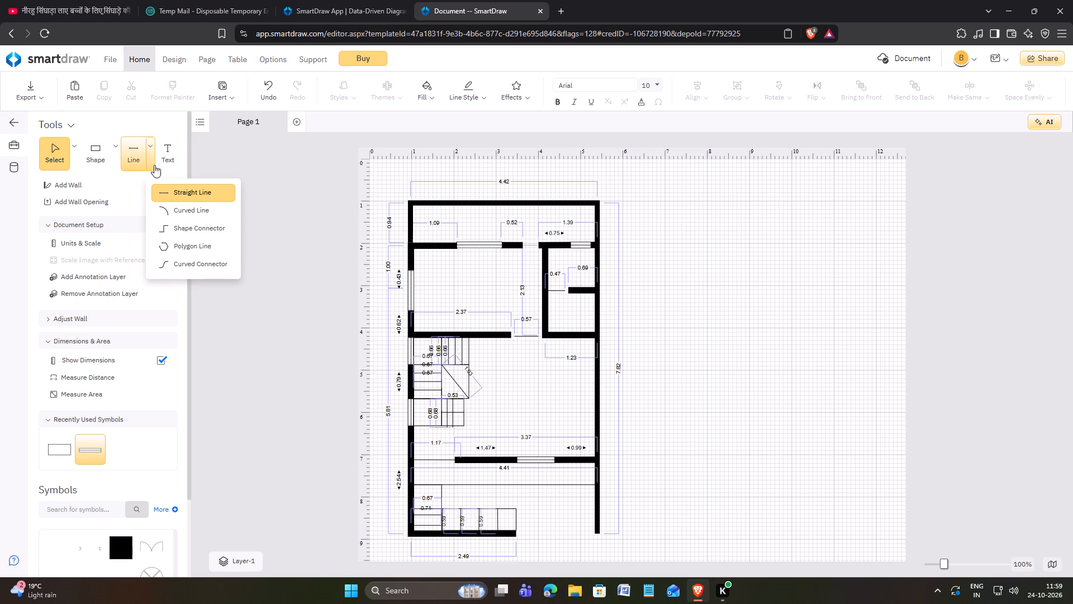
click(173, 198)
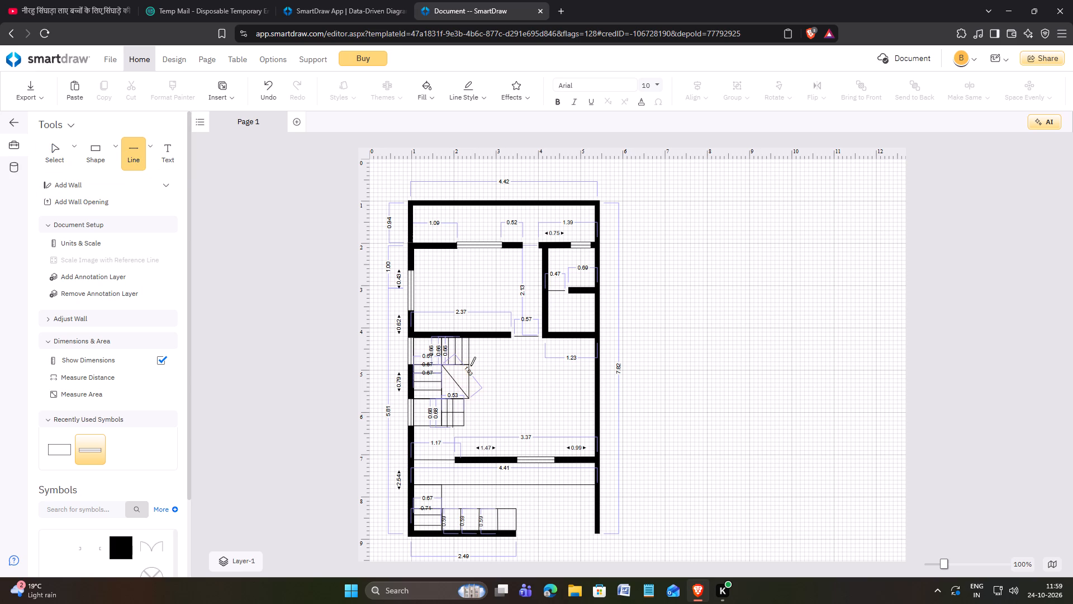
drag(469, 365, 441, 388)
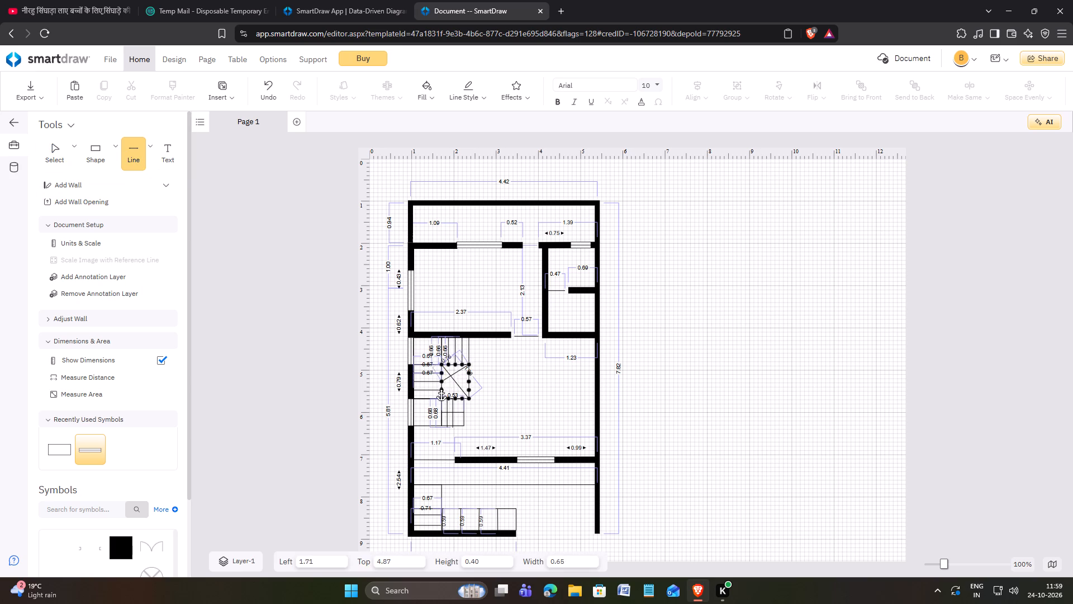
drag(441, 388, 441, 397)
click(542, 401)
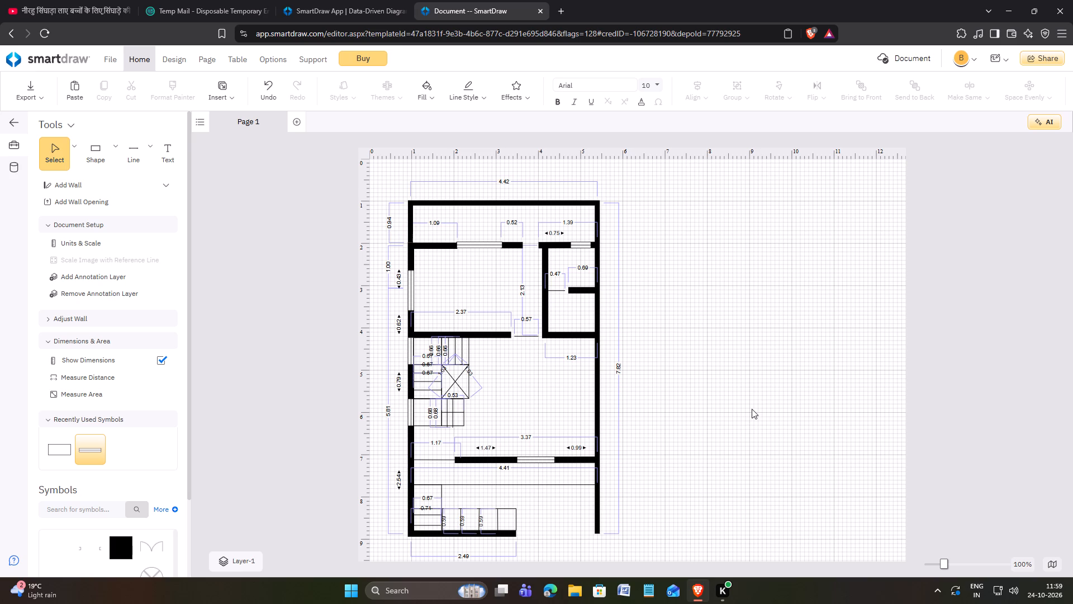
click(753, 391)
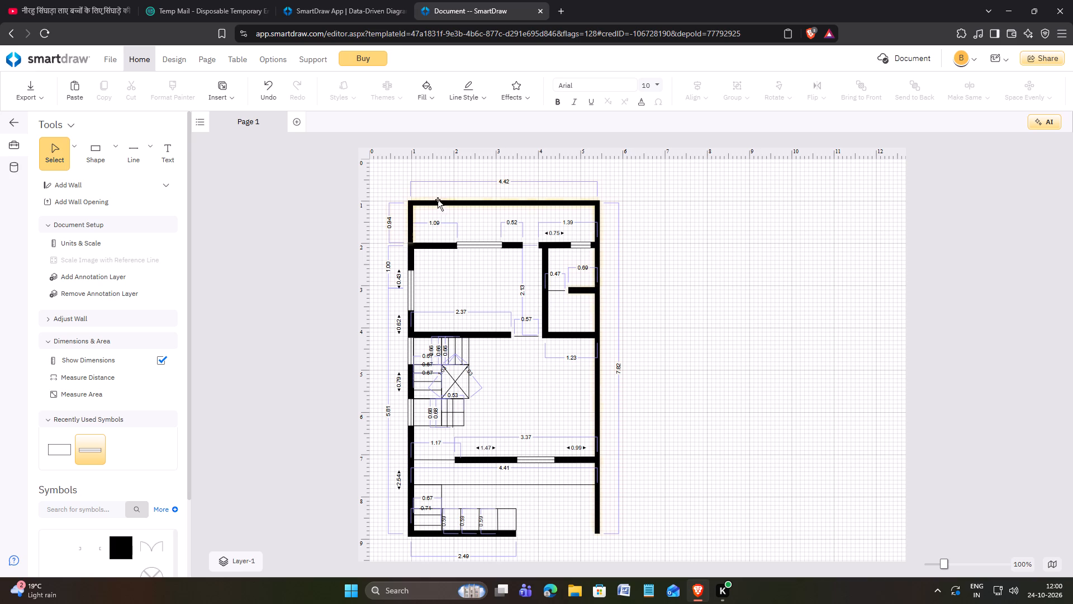
Draw a rectangle about 0.96 wide and 0.39 high in the upper corner of the second-row room, beside the left outer wall.
click(116, 154)
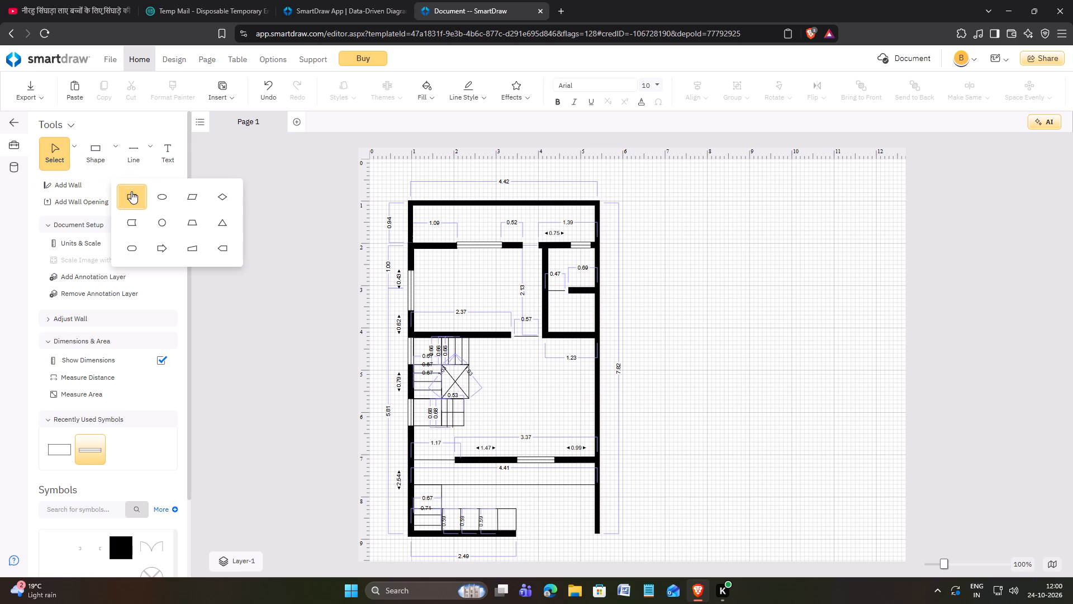
click(131, 191)
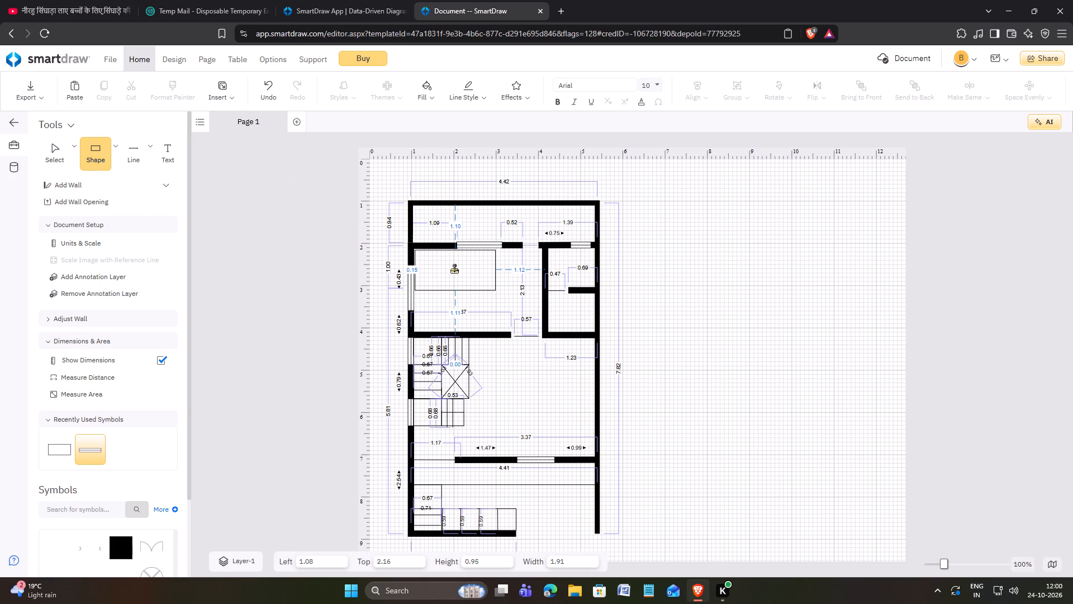
click(454, 270)
drag(455, 292, 455, 268)
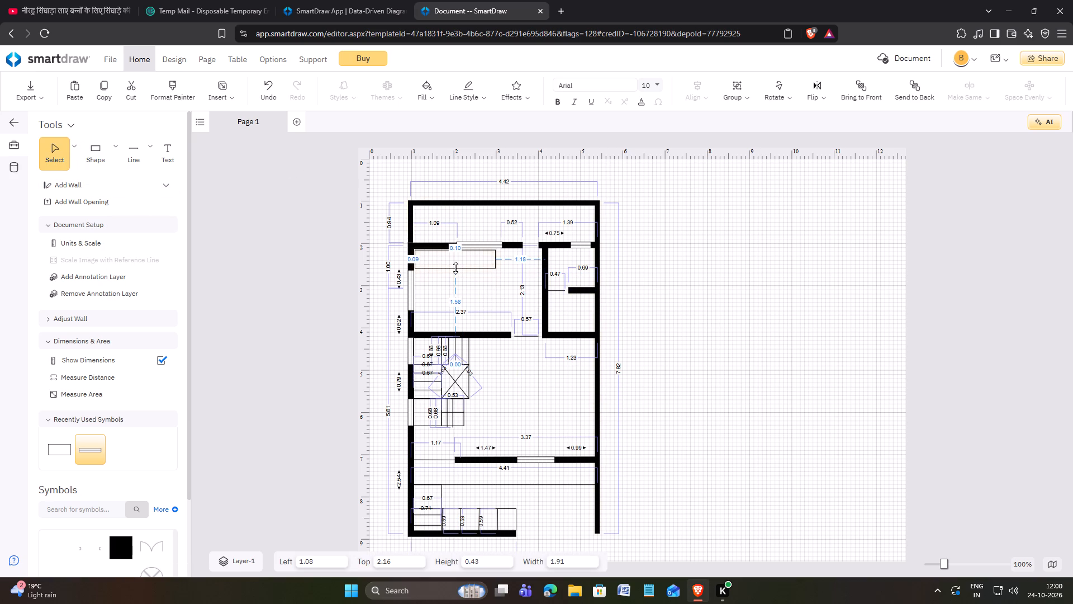
drag(455, 268, 455, 267)
drag(497, 257, 467, 257)
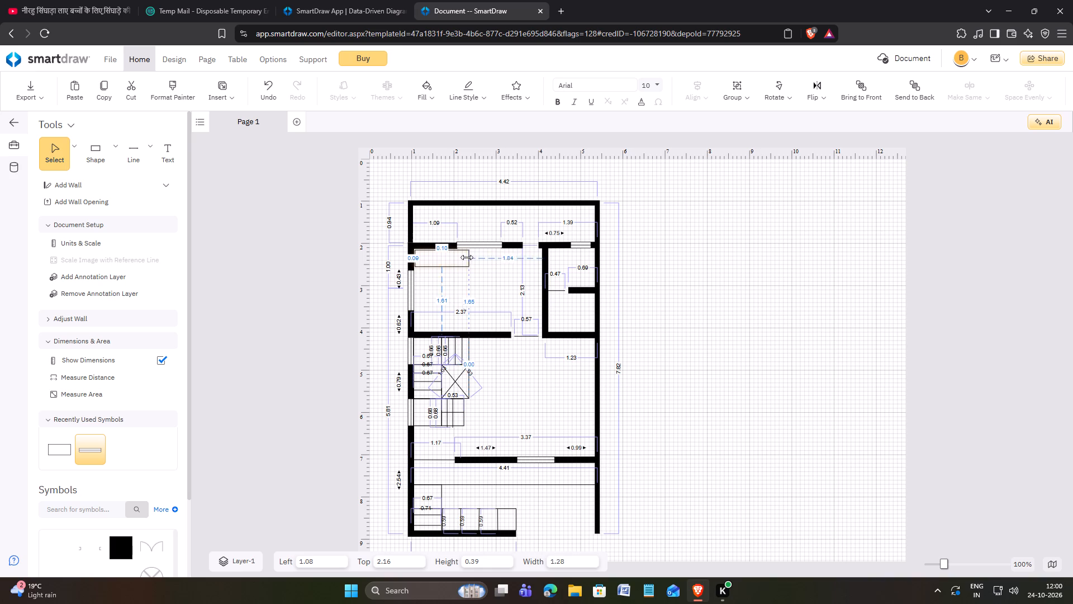
drag(467, 257, 458, 257)
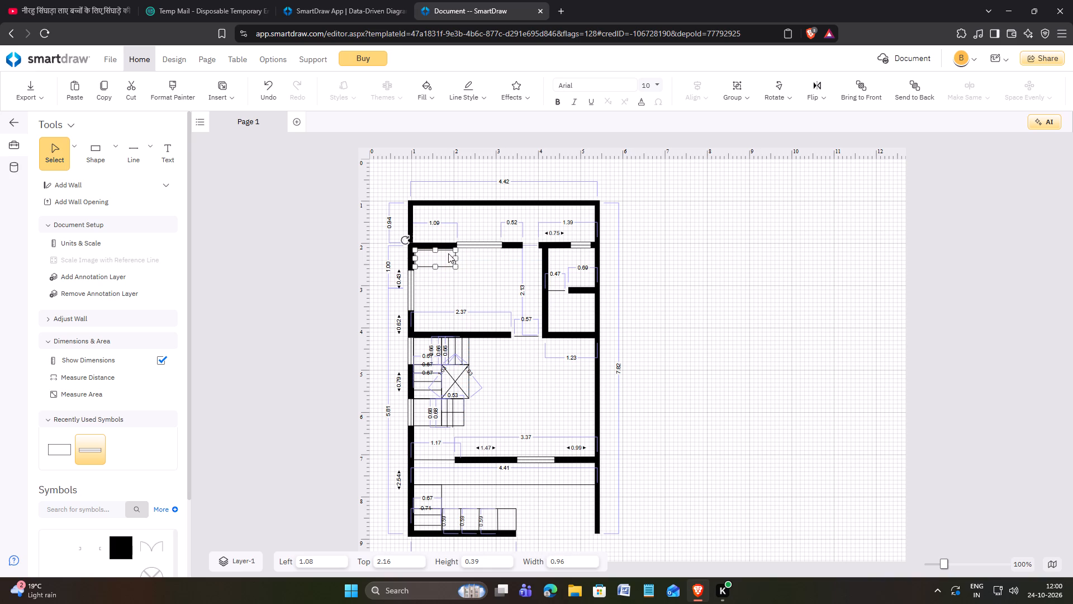
click(445, 267)
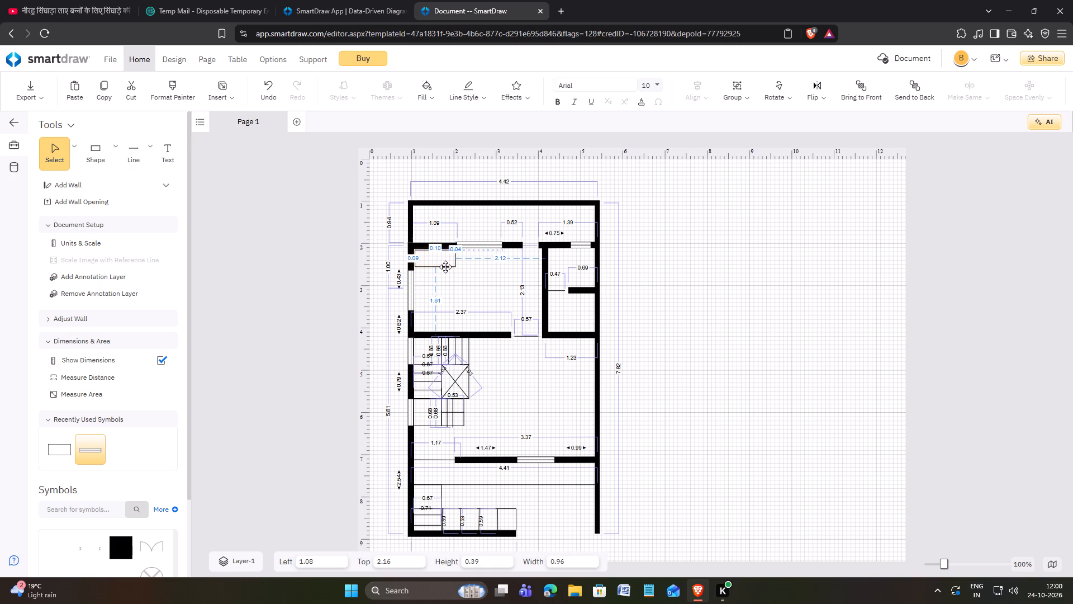
click(504, 273)
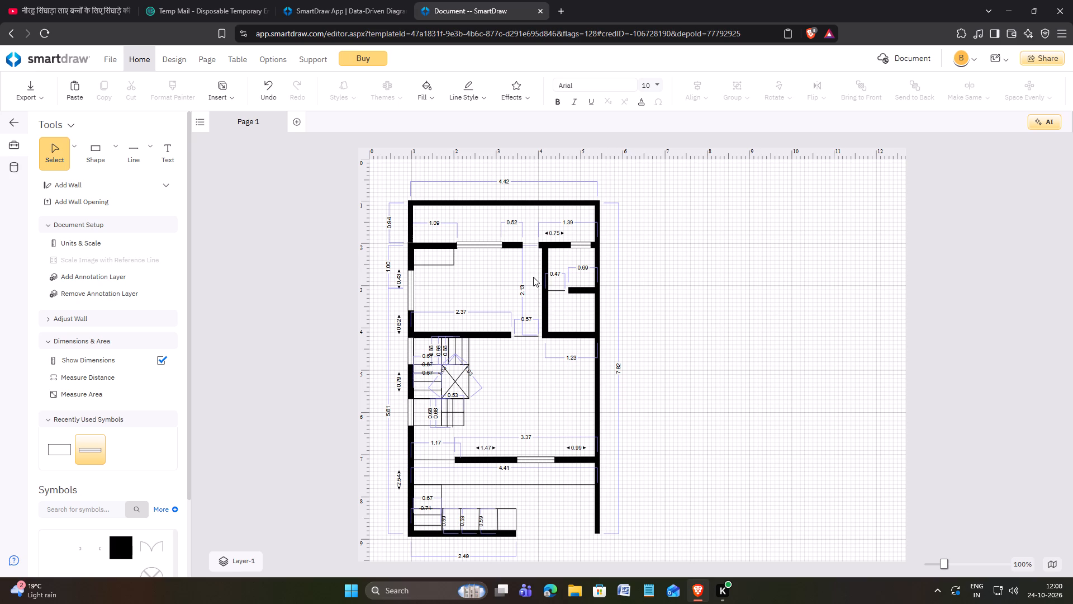
click(777, 295)
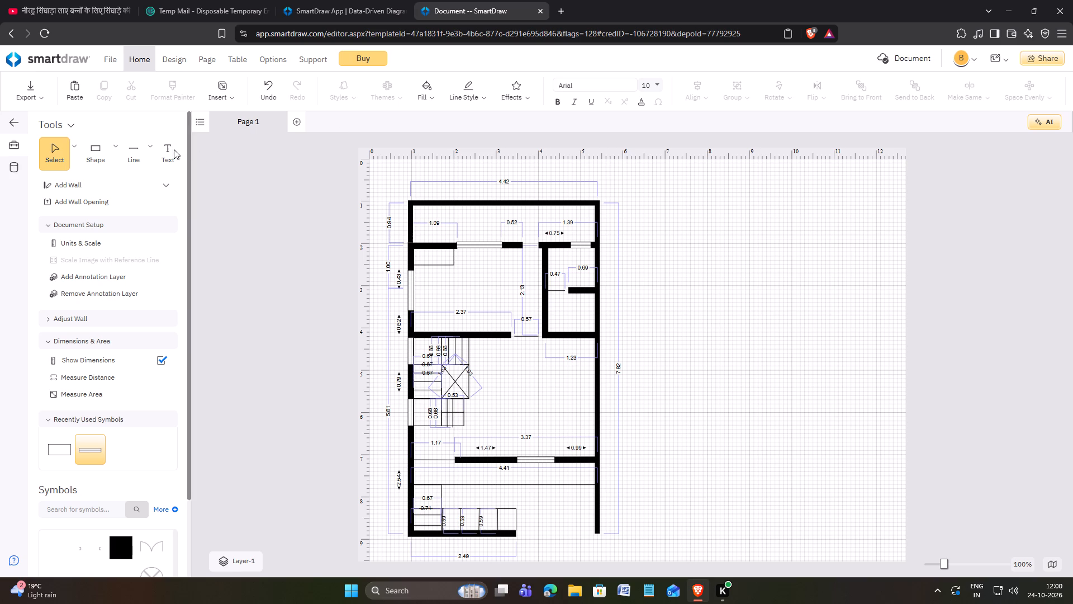
Draw a vertical line about 0.93 long in the small room below the 0.69 partition, from the partition down to the bottom wall.
click(150, 149)
click(191, 193)
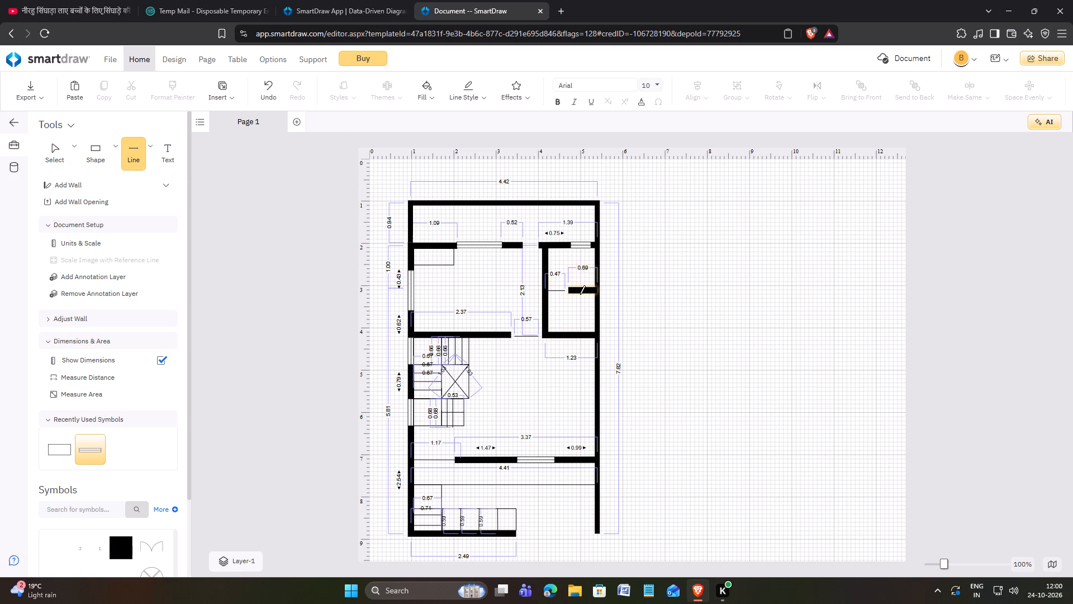
drag(580, 296, 580, 336)
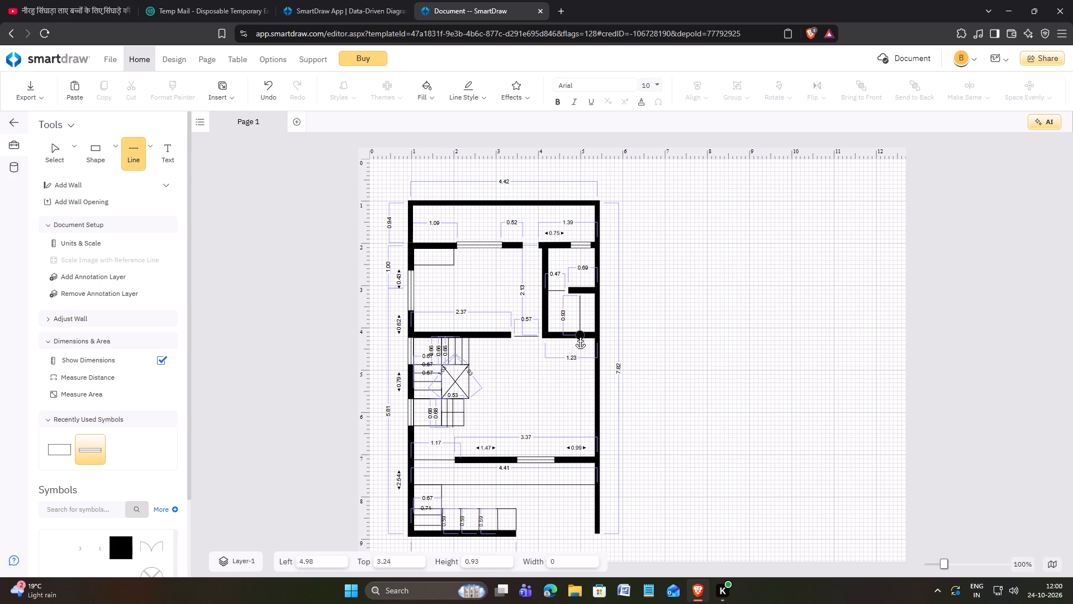
drag(580, 336, 578, 324)
drag(578, 324, 580, 323)
click(670, 314)
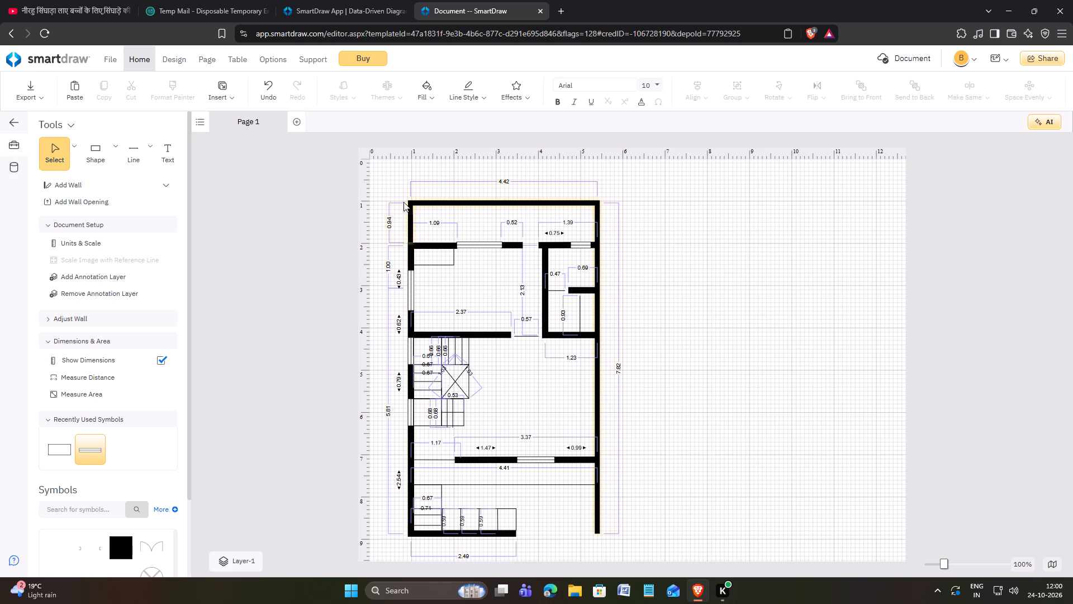
click(547, 332)
click(675, 342)
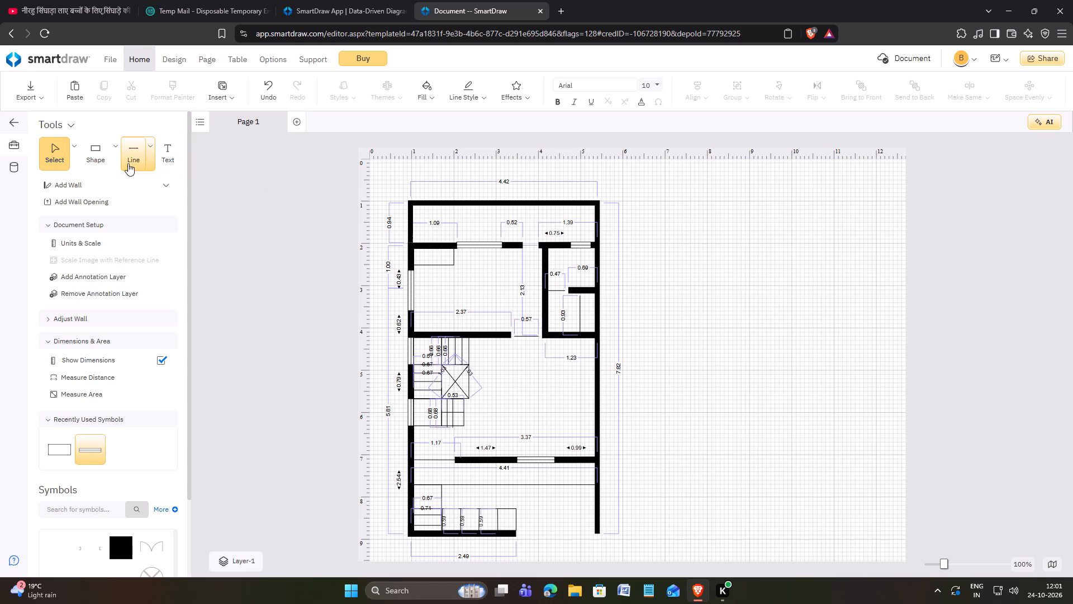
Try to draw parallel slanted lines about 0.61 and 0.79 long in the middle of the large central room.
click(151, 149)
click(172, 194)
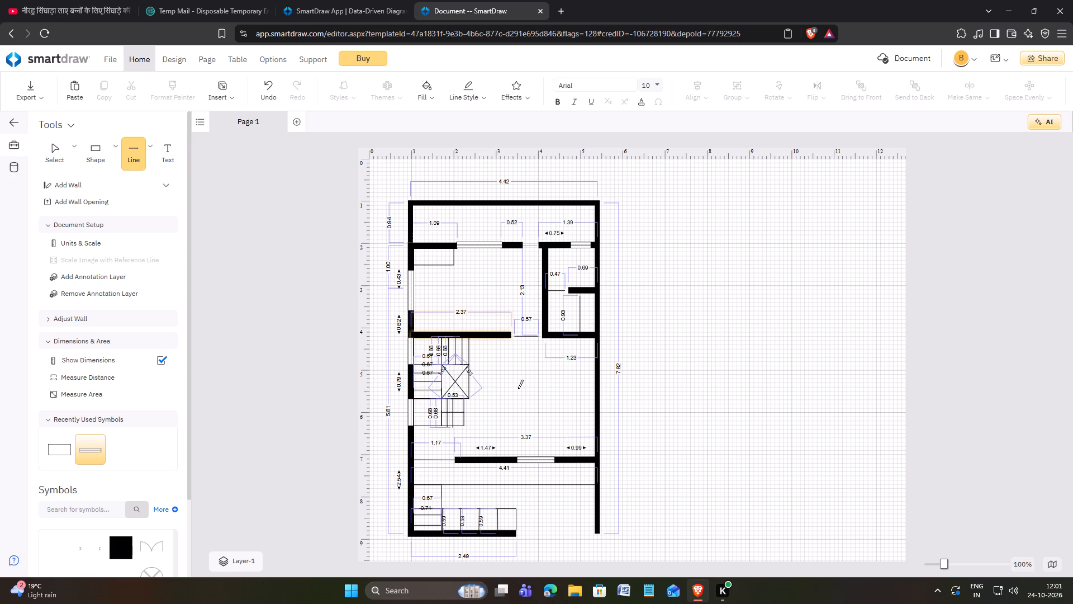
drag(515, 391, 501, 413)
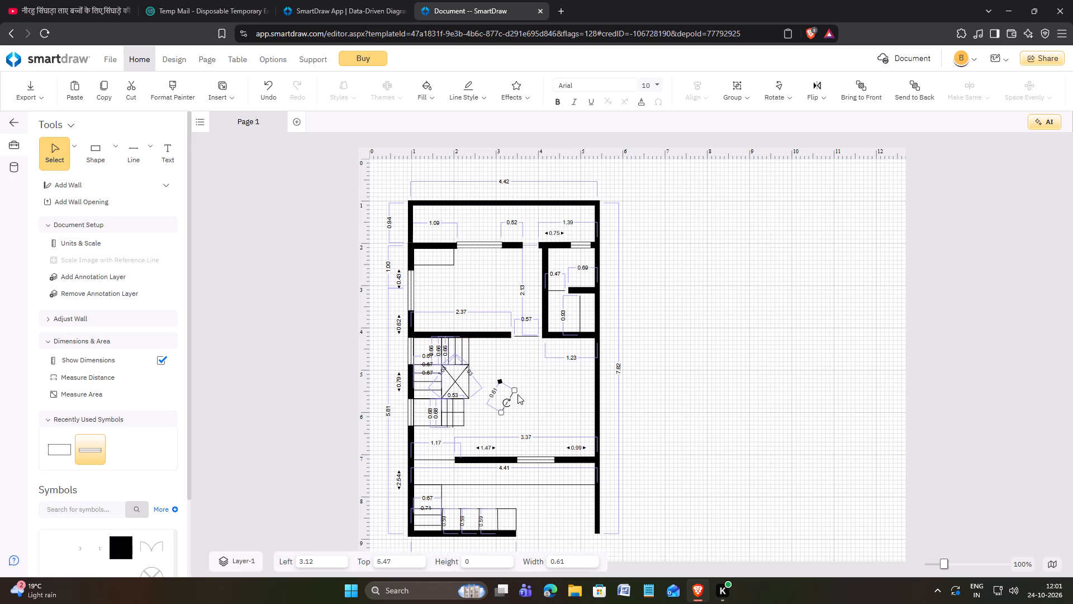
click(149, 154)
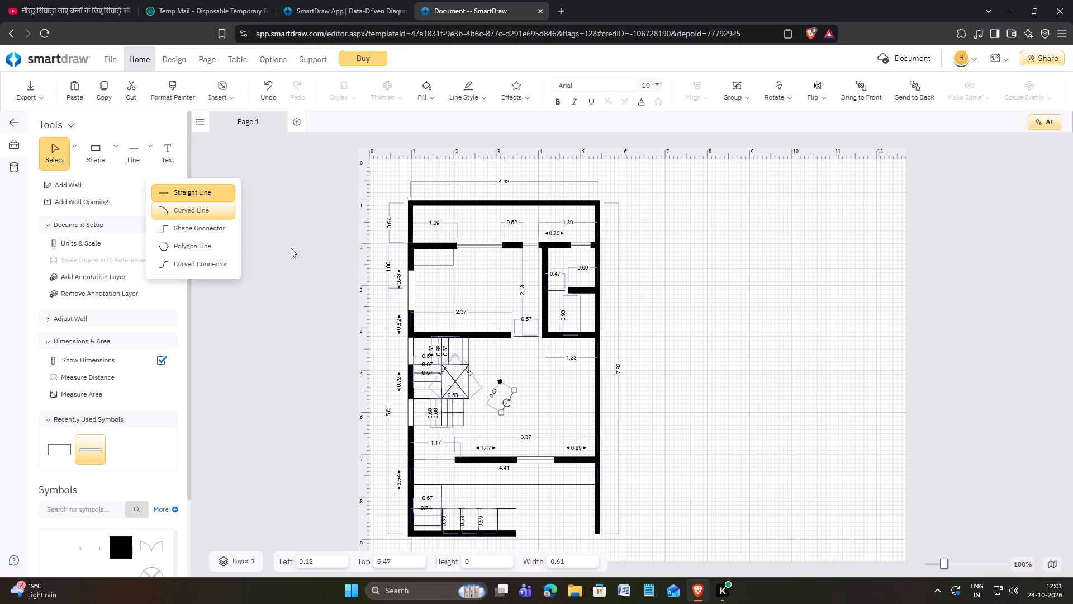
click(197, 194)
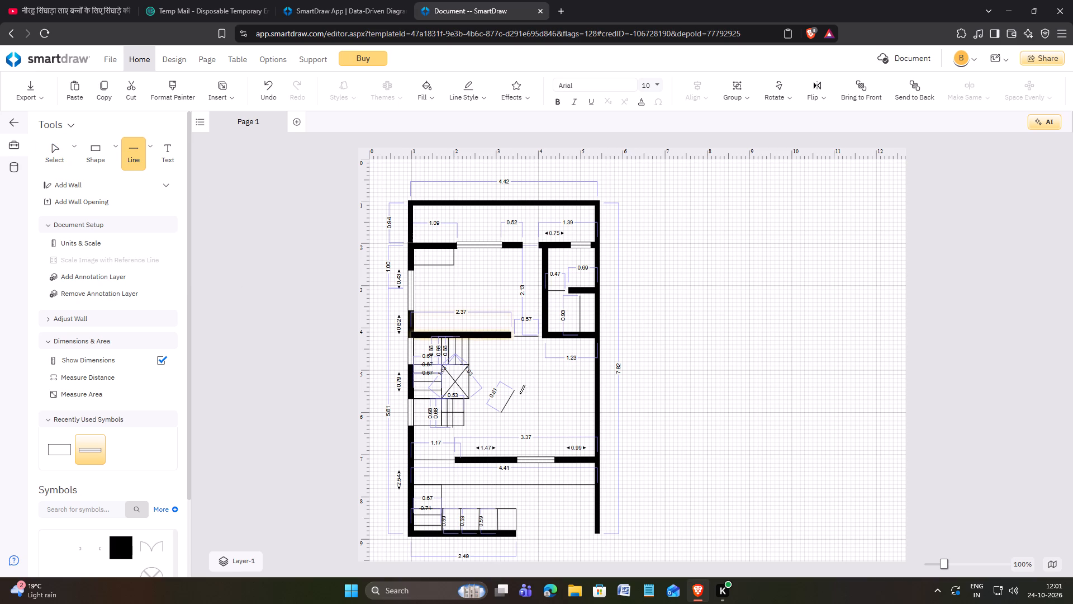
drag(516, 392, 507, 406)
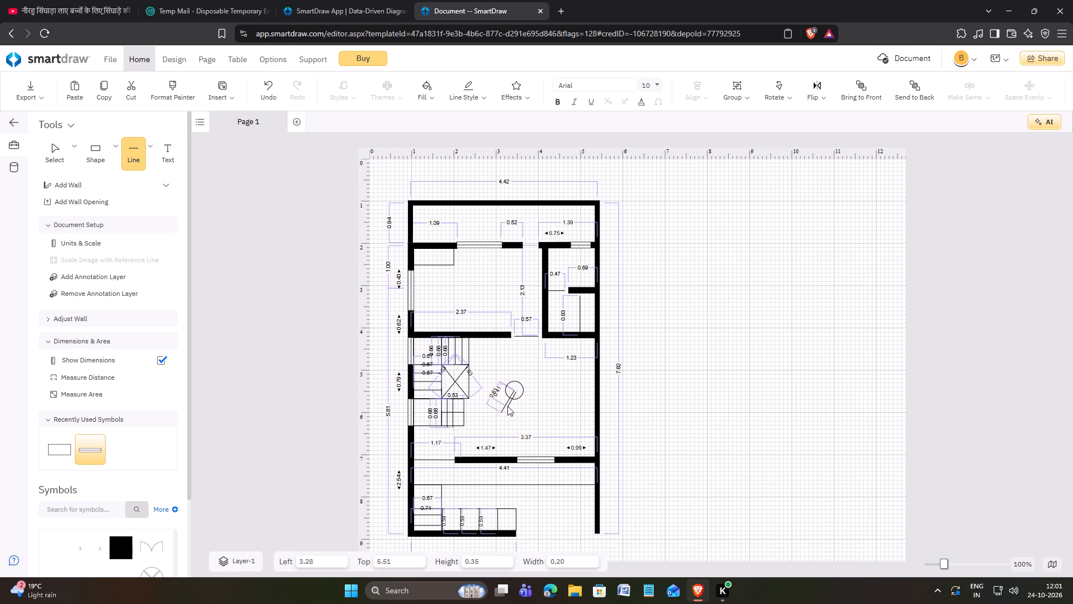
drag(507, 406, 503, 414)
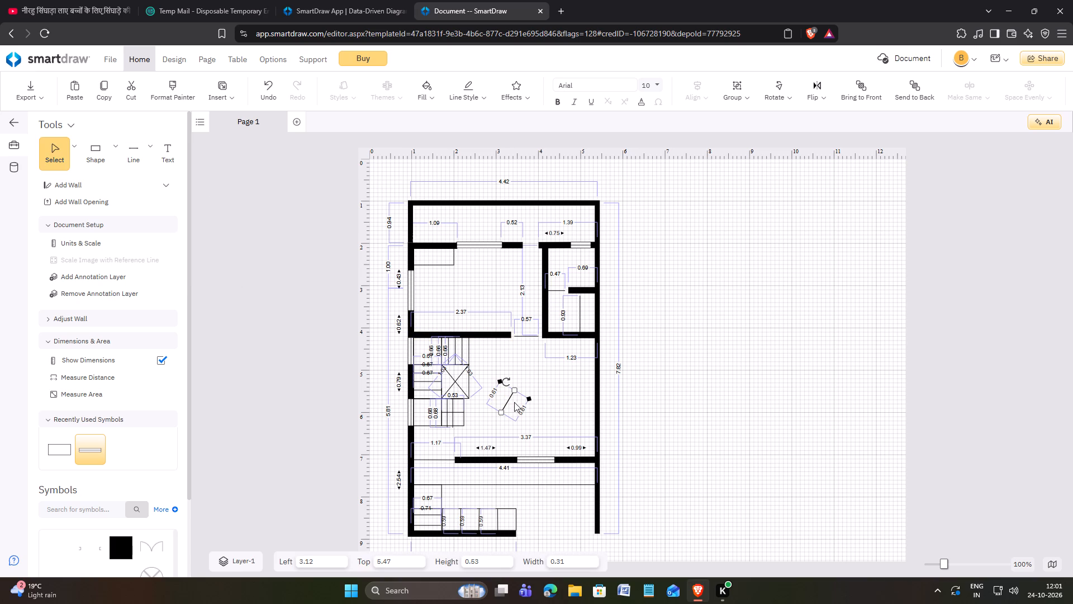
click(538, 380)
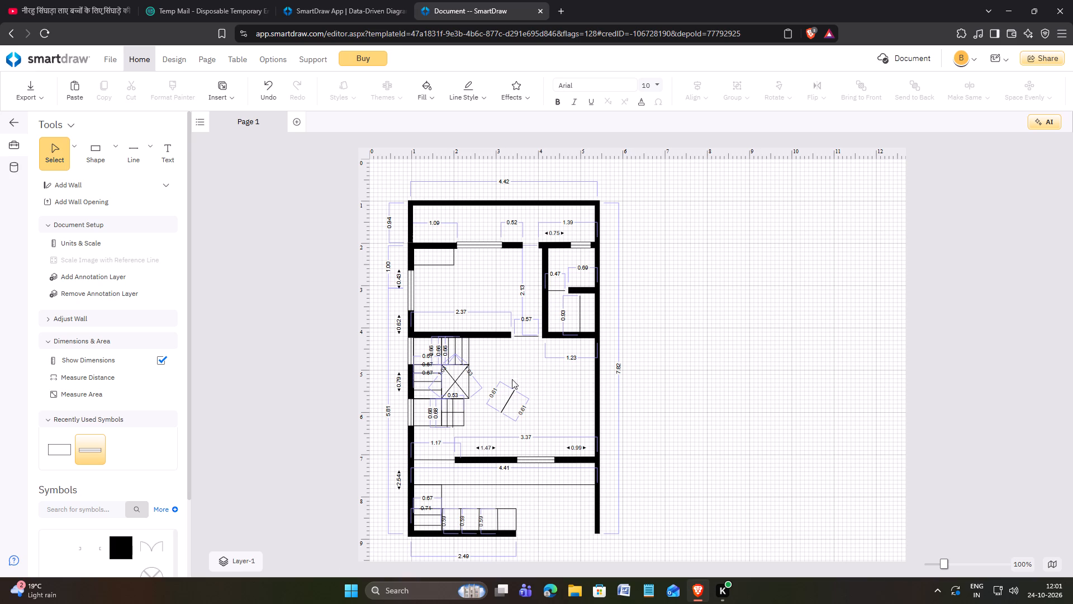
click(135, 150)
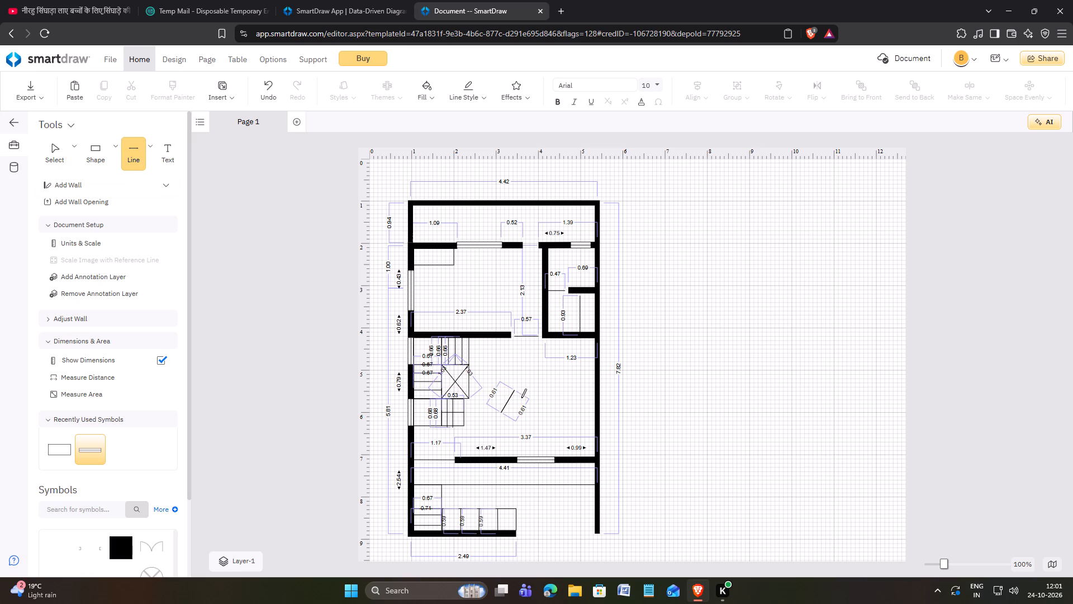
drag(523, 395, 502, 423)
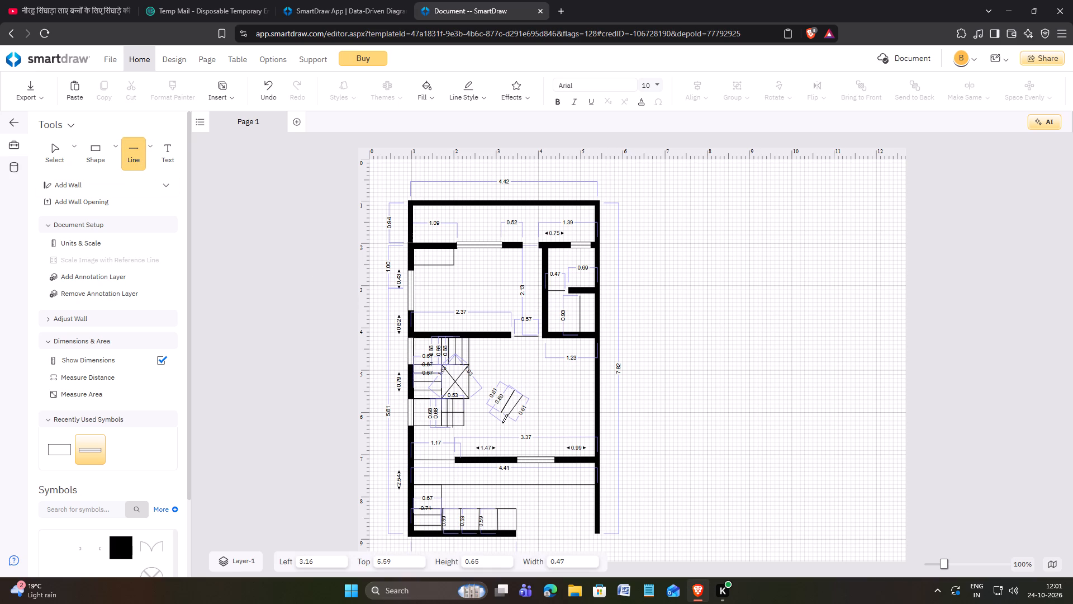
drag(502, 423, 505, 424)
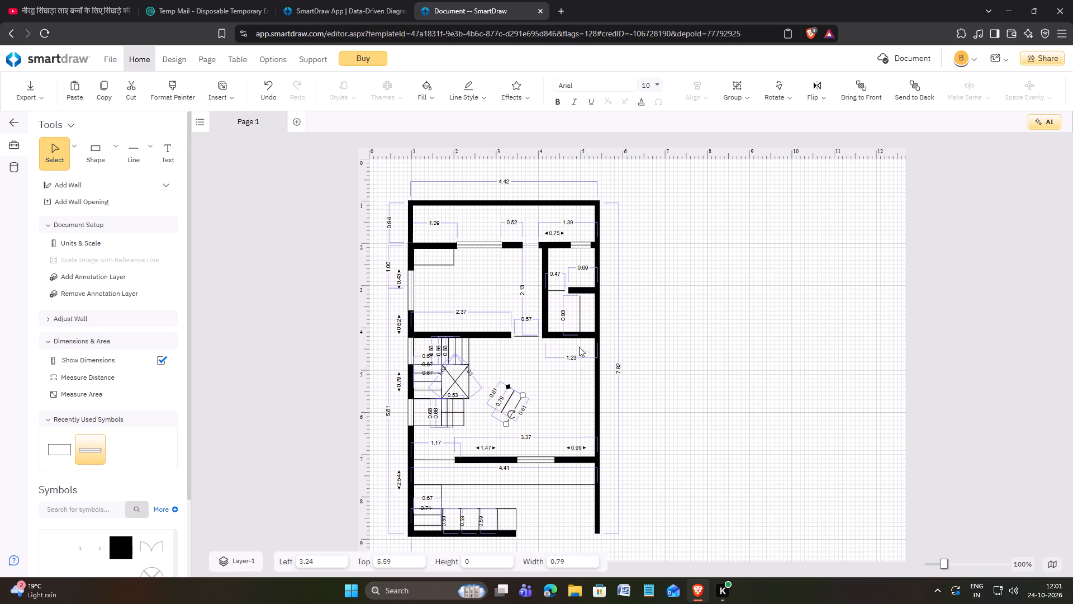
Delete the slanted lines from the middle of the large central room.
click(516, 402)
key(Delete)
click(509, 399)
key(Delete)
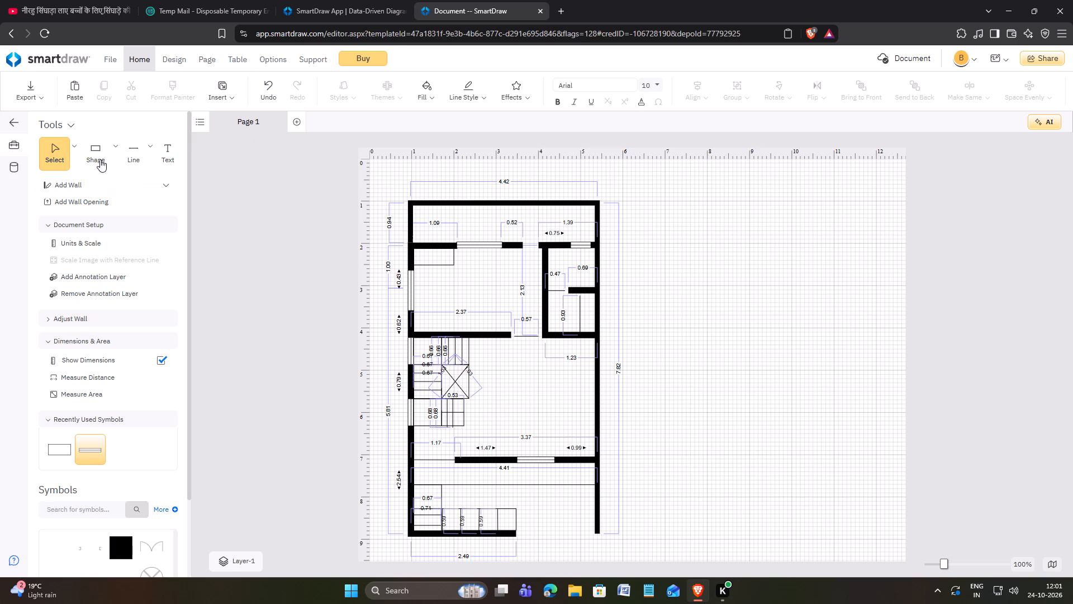
Draw a narrow rectangle about 0.57 by 0.12 in the middle of the large central room, rotated to a steep slant.
click(121, 150)
click(119, 152)
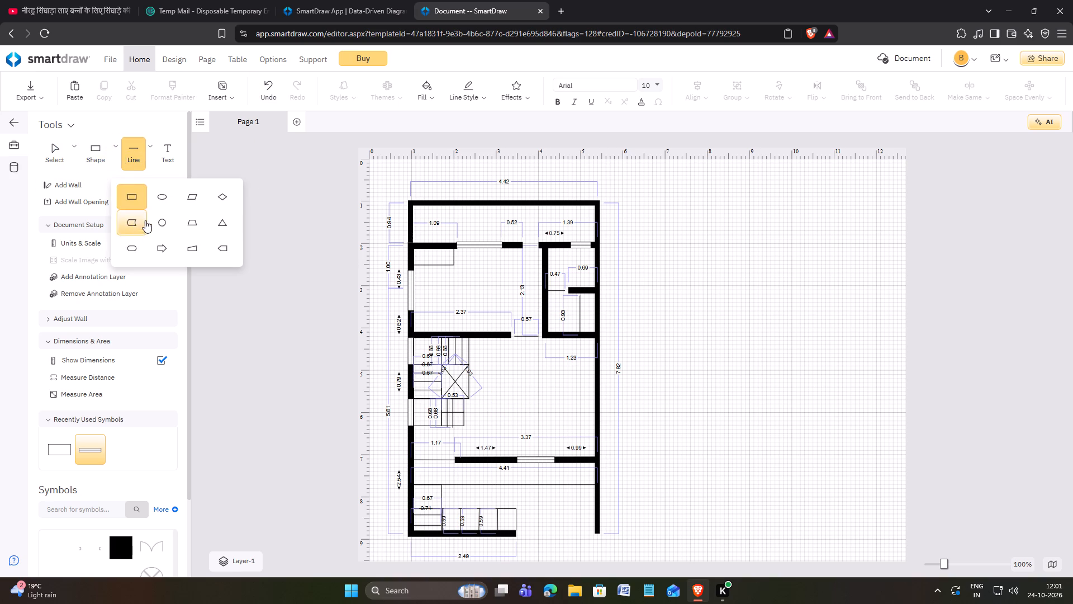
click(145, 202)
click(529, 406)
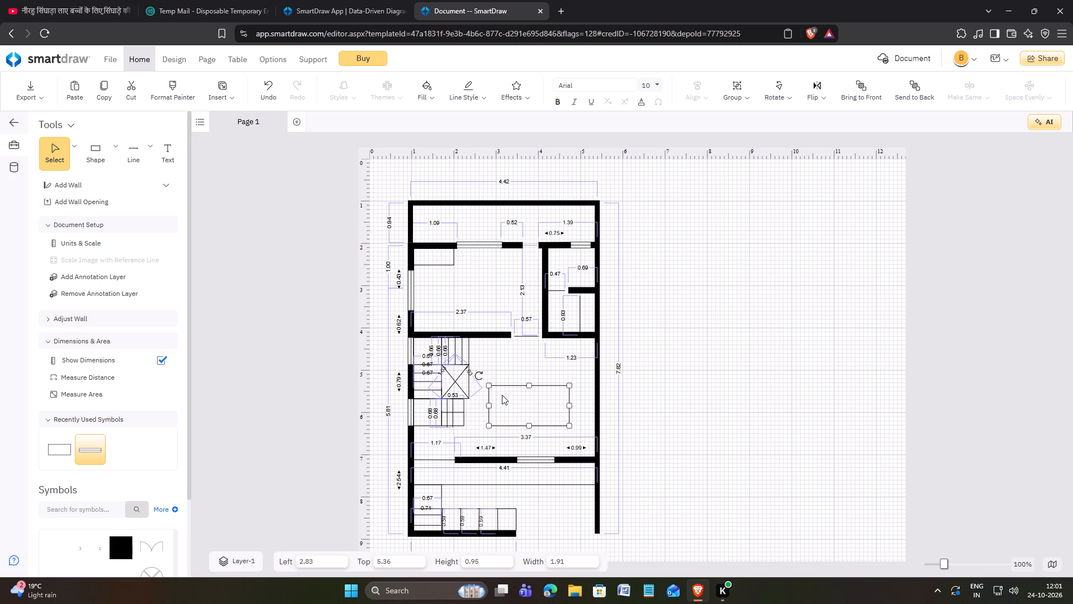
drag(489, 386, 492, 419)
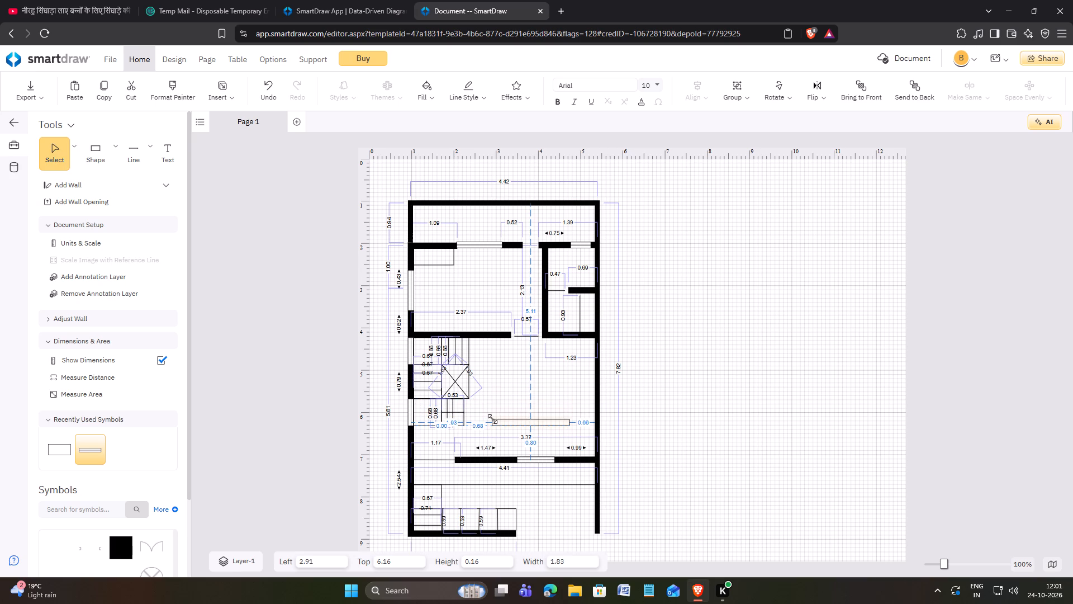
drag(492, 419, 493, 418)
drag(486, 408, 515, 440)
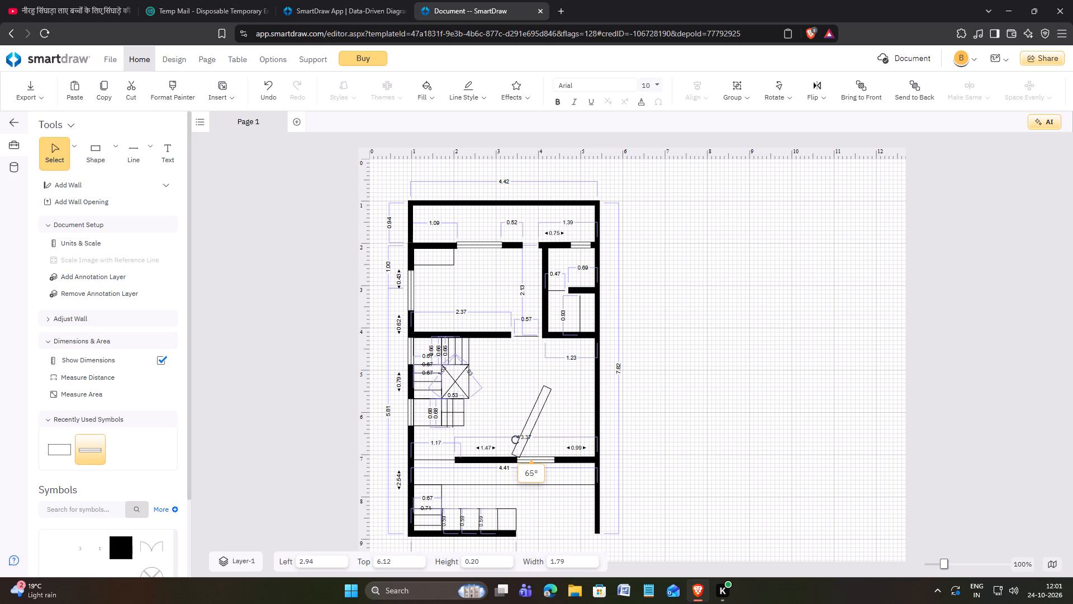
drag(515, 440, 509, 439)
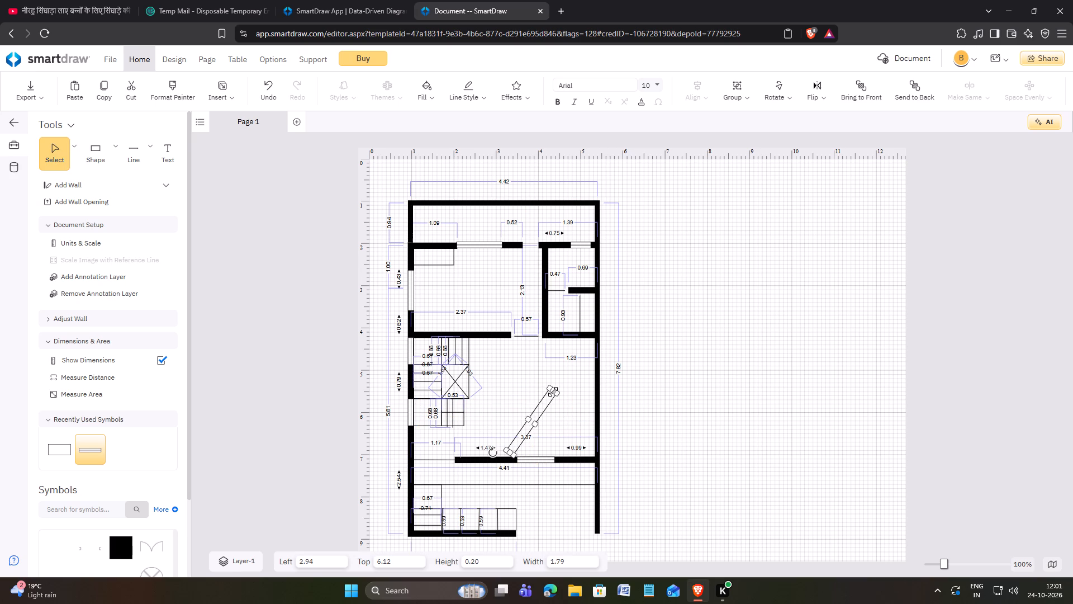
drag(554, 391, 536, 422)
drag(531, 429, 519, 390)
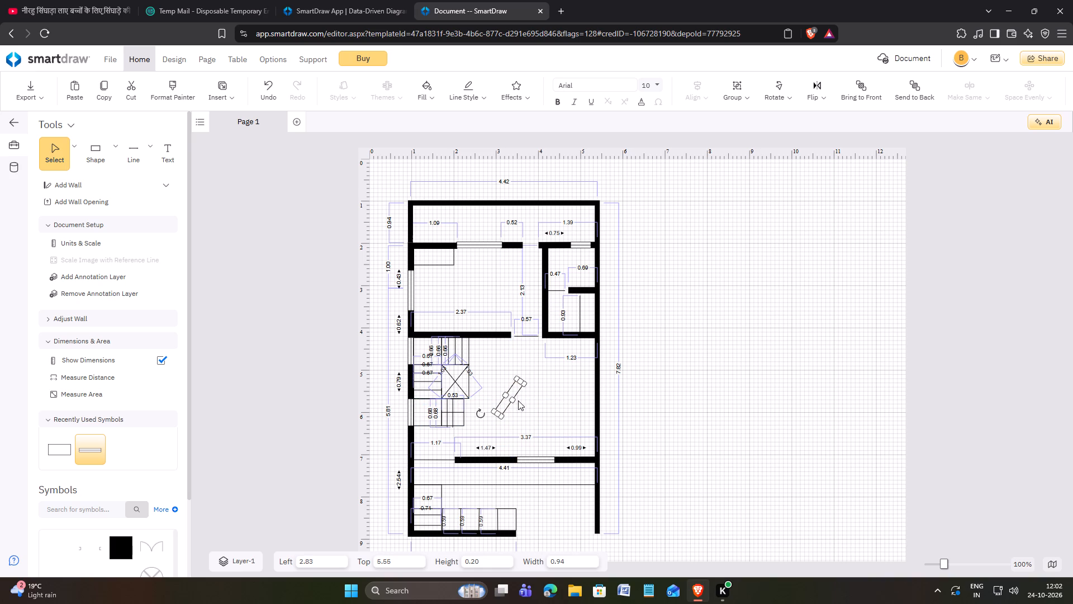
click(514, 400)
drag(497, 413, 507, 402)
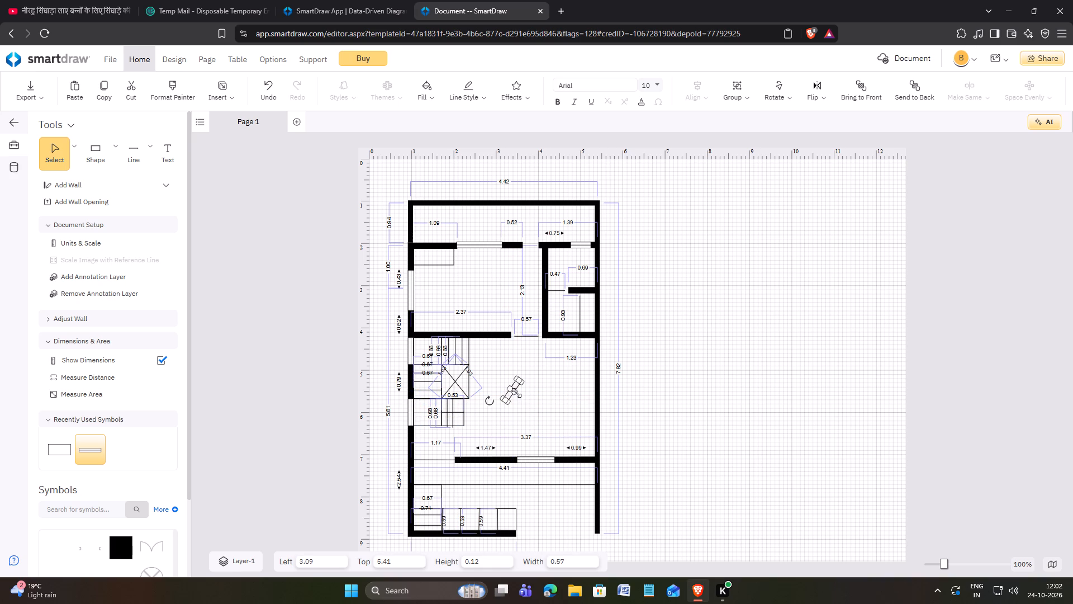
drag(515, 386, 507, 395)
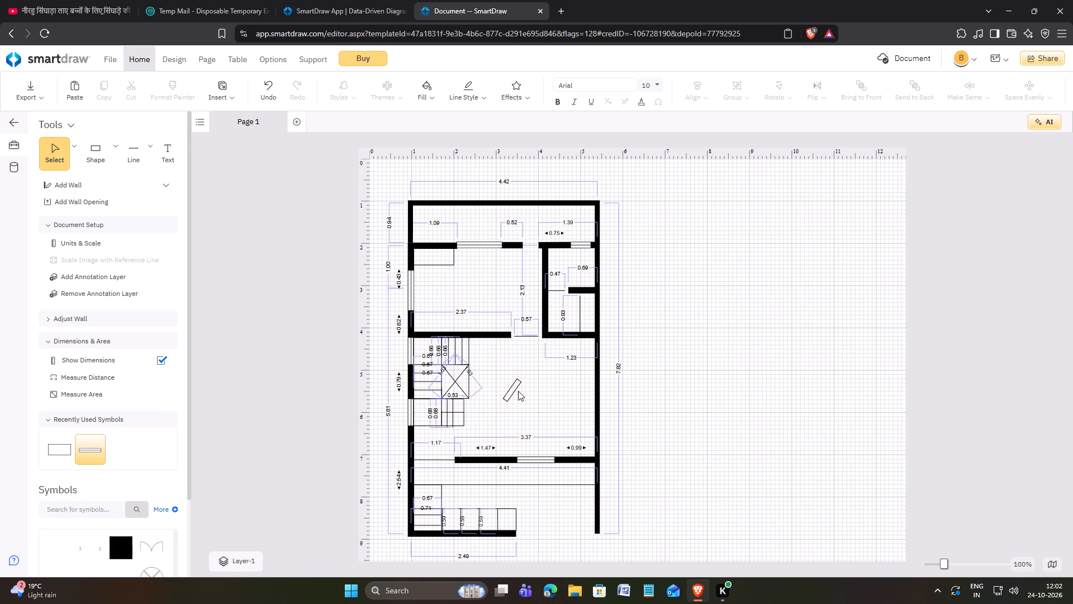
Move the narrow slanted rectangle in the large central room slightly down and left, to about left 2.97, top 5.57.
drag(517, 389, 512, 395)
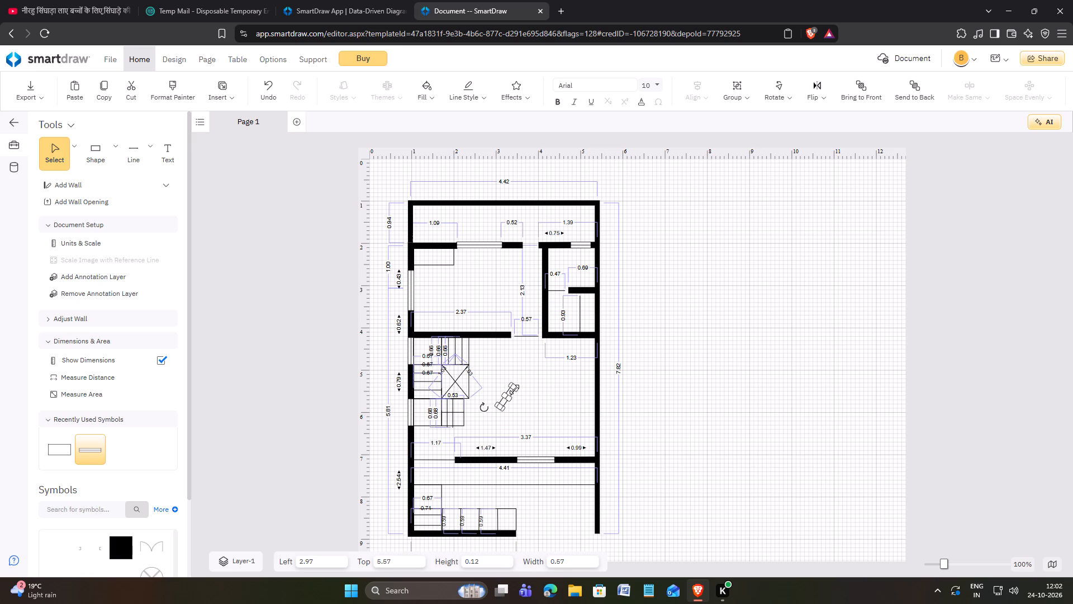
click(534, 407)
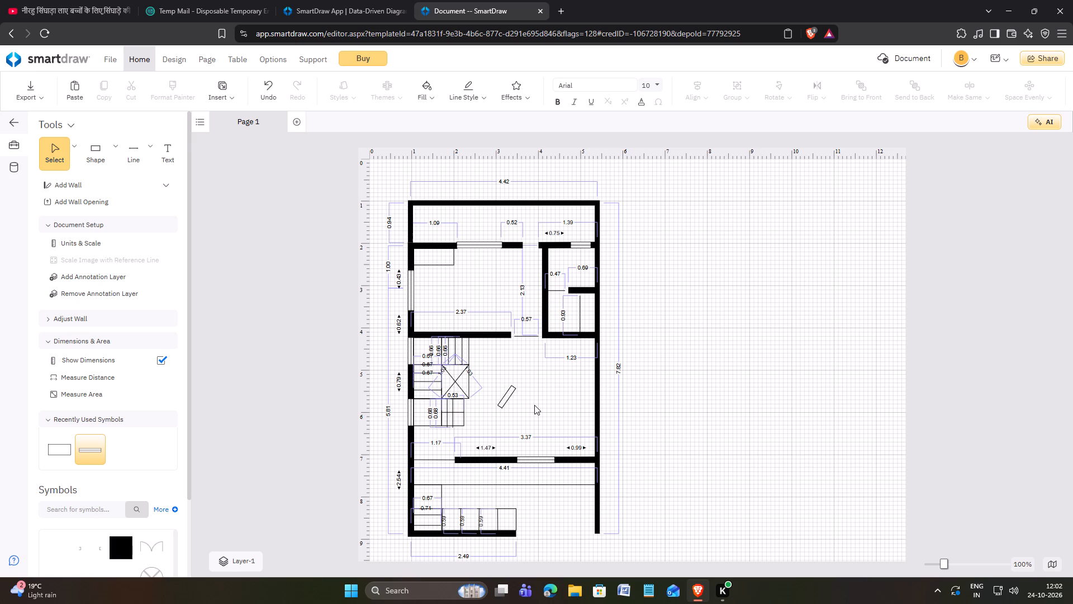
Duplicate the slanted rectangle, rotate the copy to 290°, and place it beside the original so their upper ends meet in a peak.
click(506, 400)
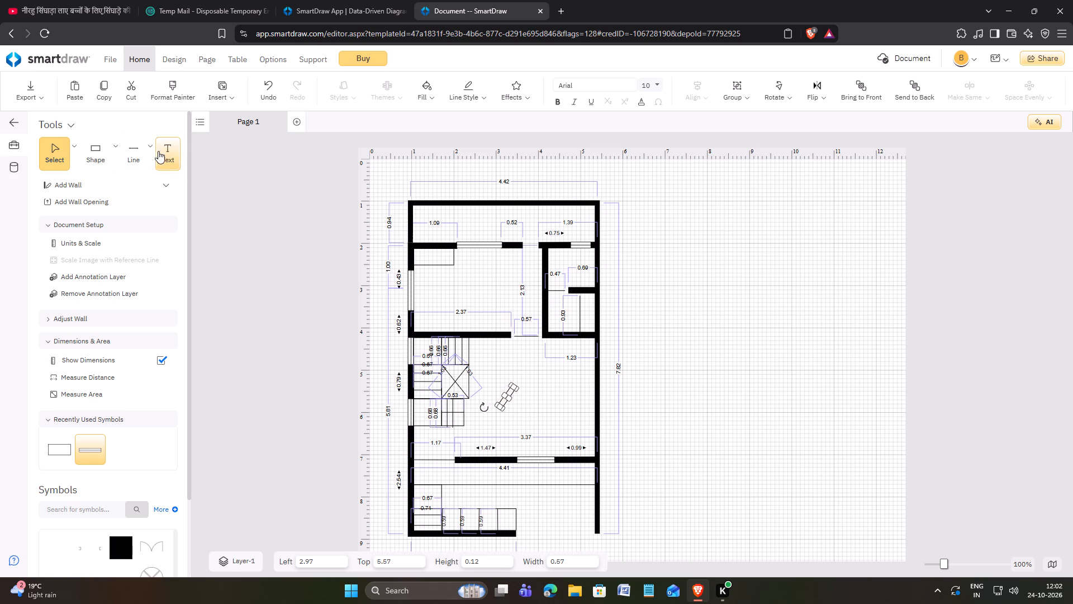
click(107, 98)
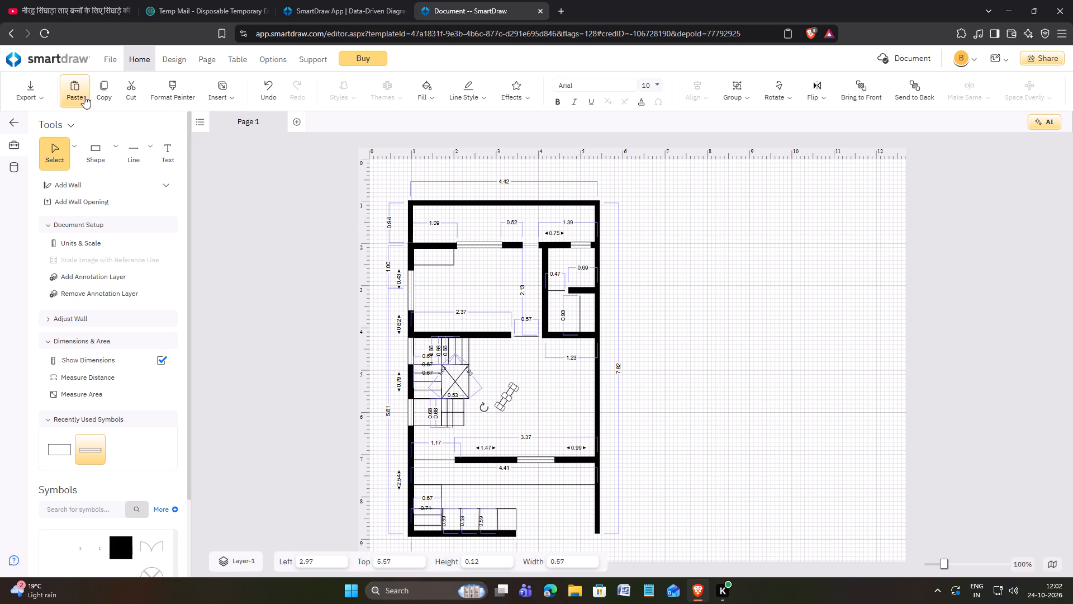
click(80, 97)
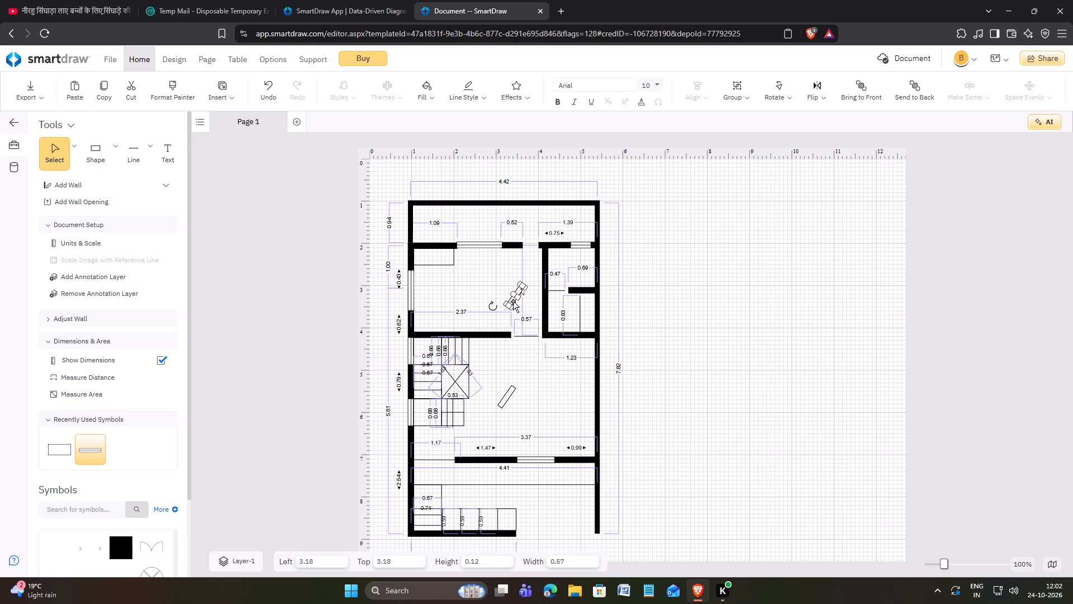
drag(513, 301, 515, 388)
drag(497, 391, 528, 339)
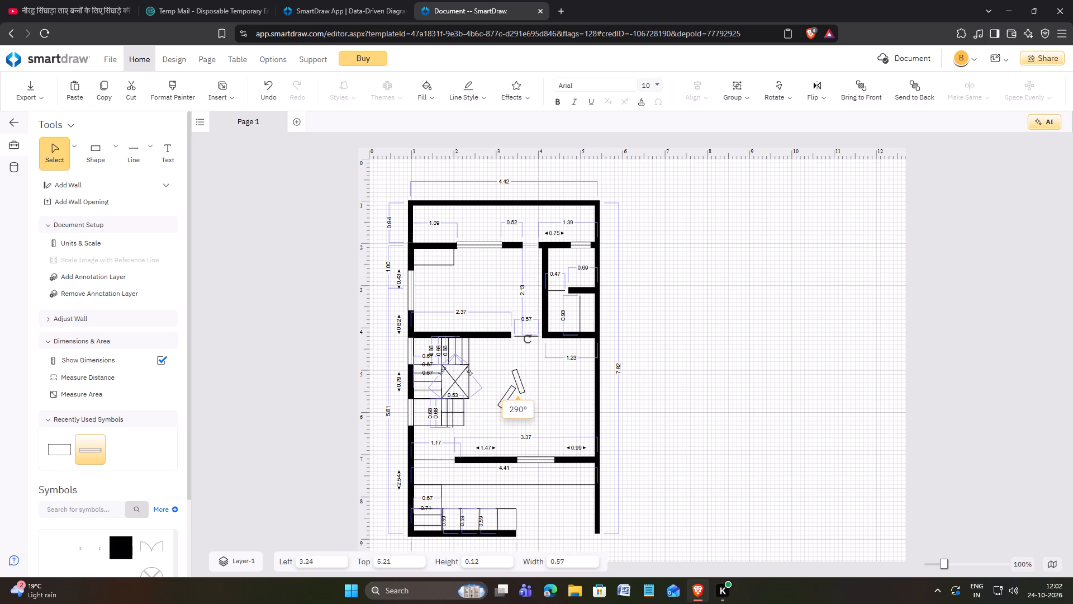
drag(528, 339, 527, 339)
drag(523, 386, 523, 387)
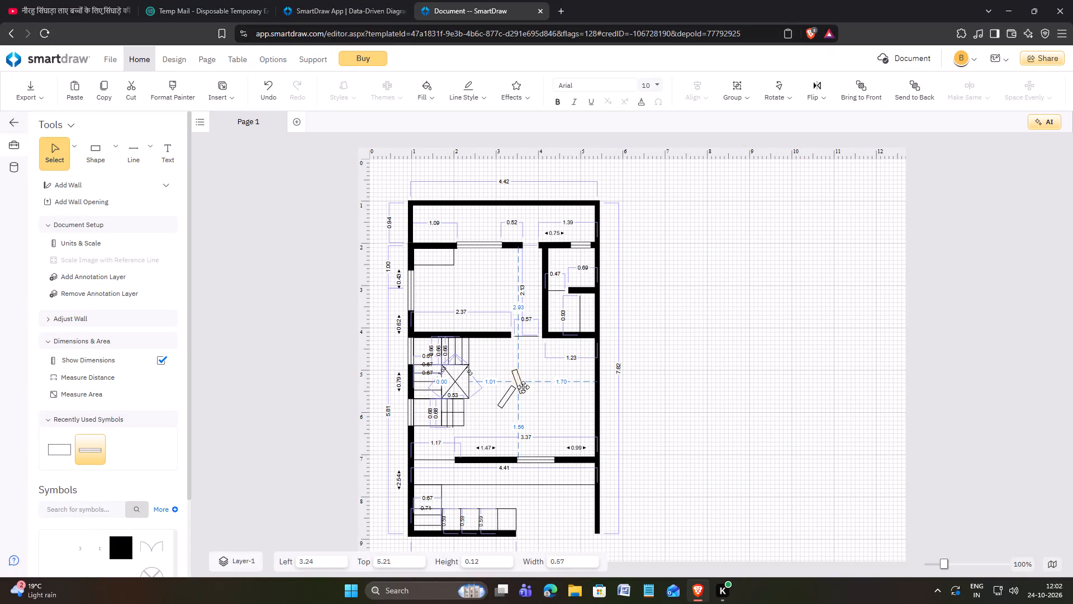
drag(523, 387, 521, 403)
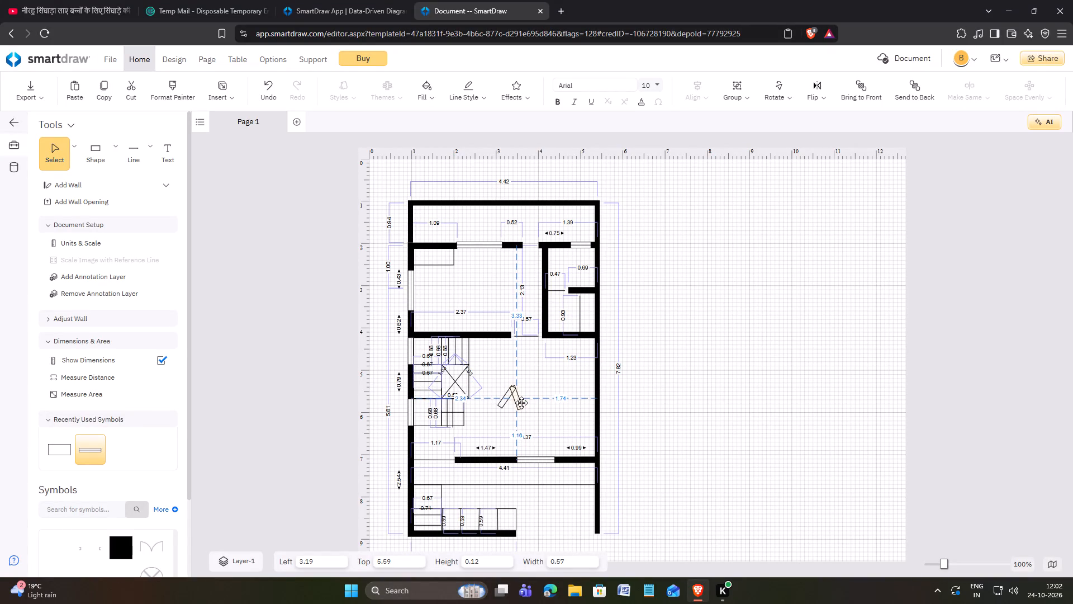
drag(521, 403, 521, 402)
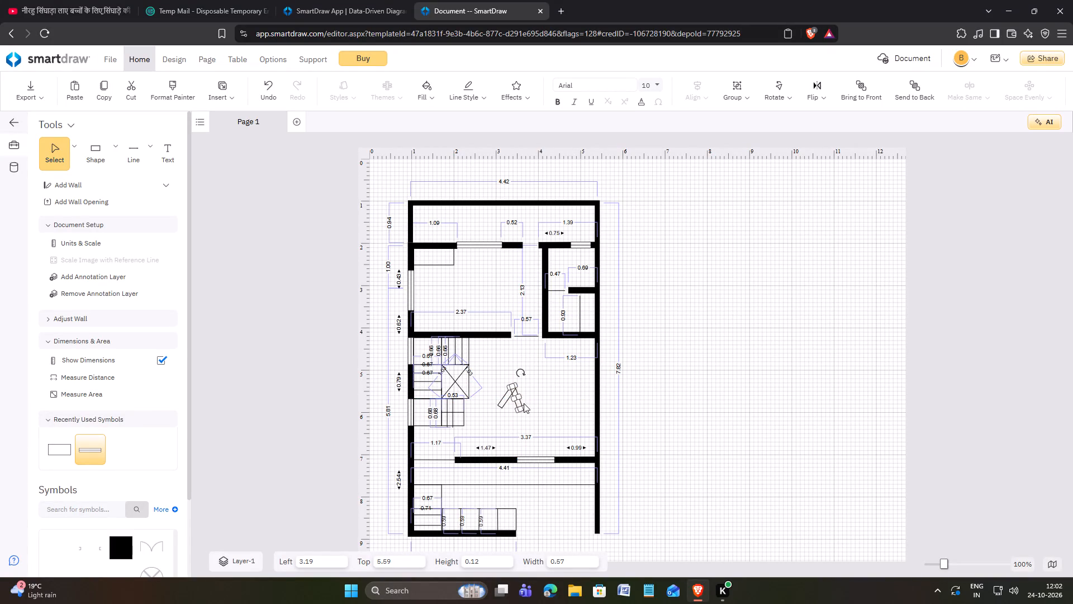
Rotate the copied rectangle to about 315° and position it at about left 3.24, top 5.57.
drag(522, 372, 516, 367)
drag(516, 367, 516, 367)
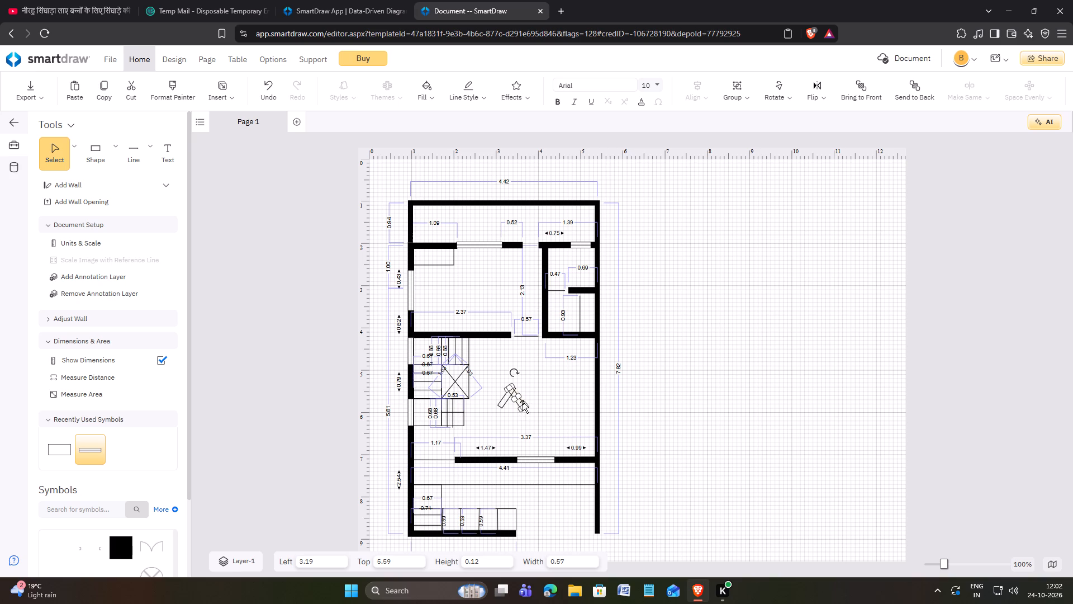
click(523, 402)
drag(520, 369, 519, 366)
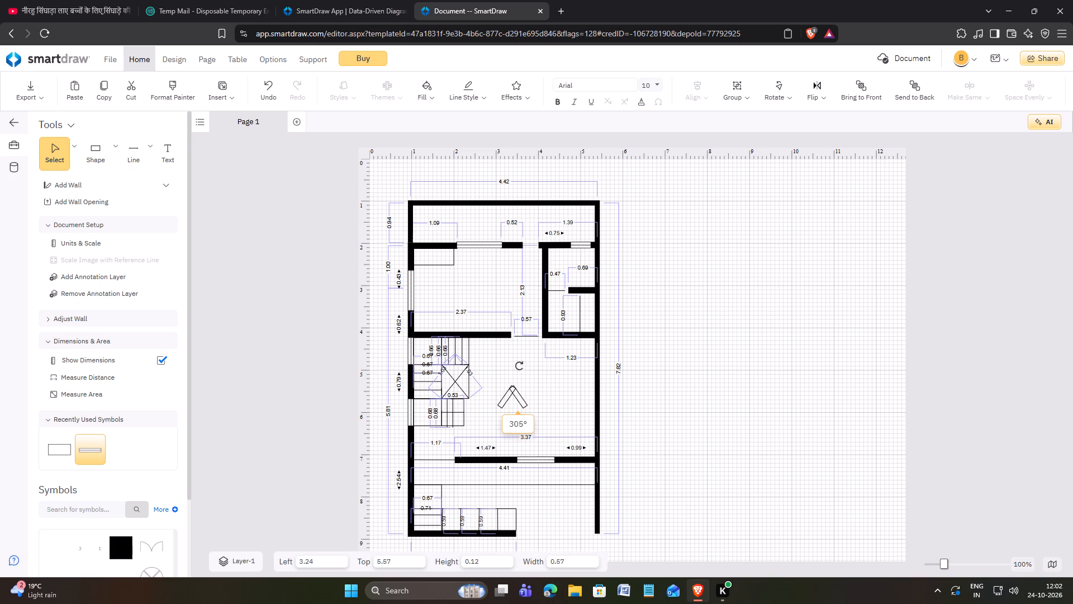
drag(519, 366, 524, 357)
drag(520, 367, 517, 369)
drag(517, 369, 513, 374)
drag(513, 374, 513, 374)
Flatten the original rectangle's slant and nudge both rectangles into a symmetric peak, at about left 2.92, top 5.53 and left 3.21, top 5.55.
click(506, 400)
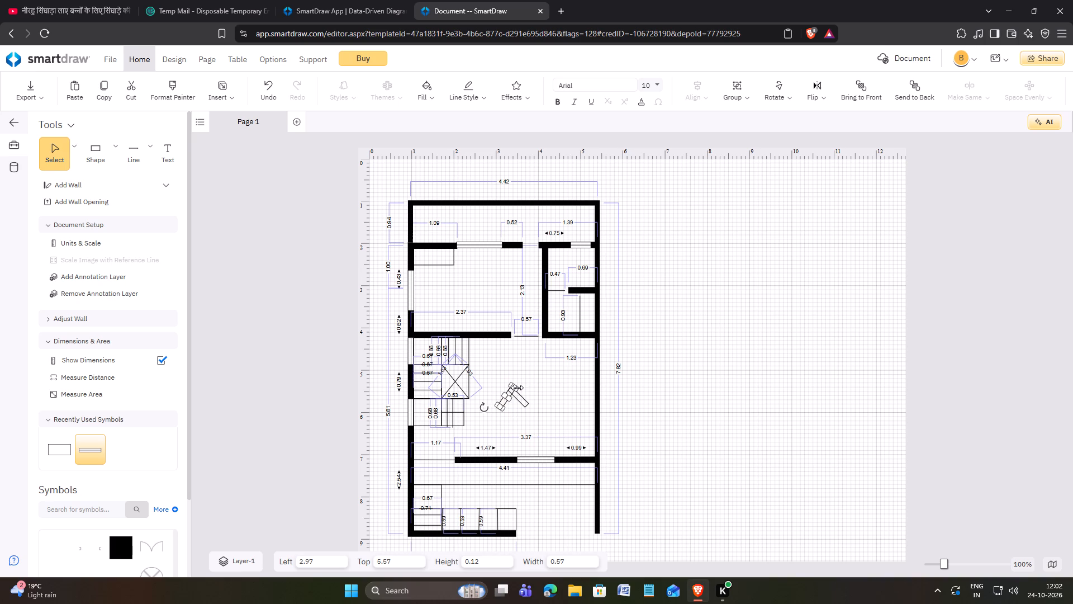
drag(482, 409, 476, 404)
click(506, 402)
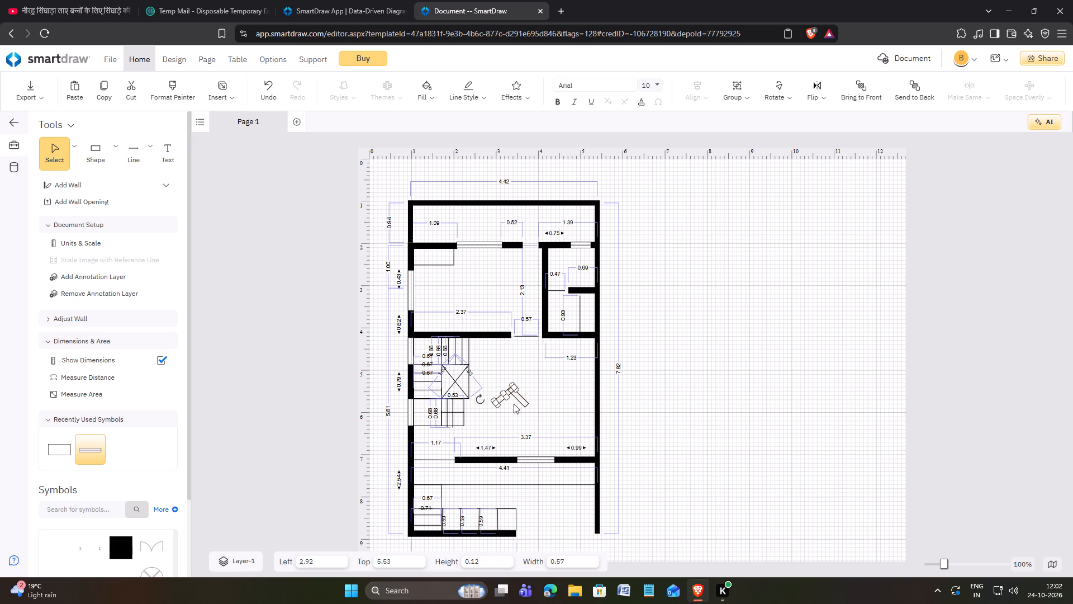
click(529, 404)
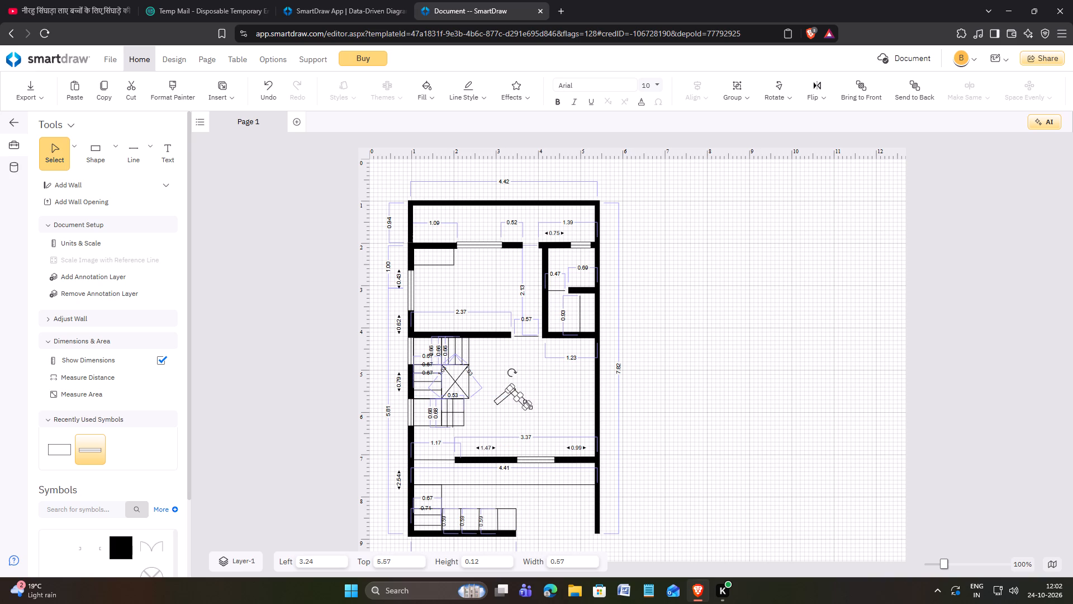
click(523, 399)
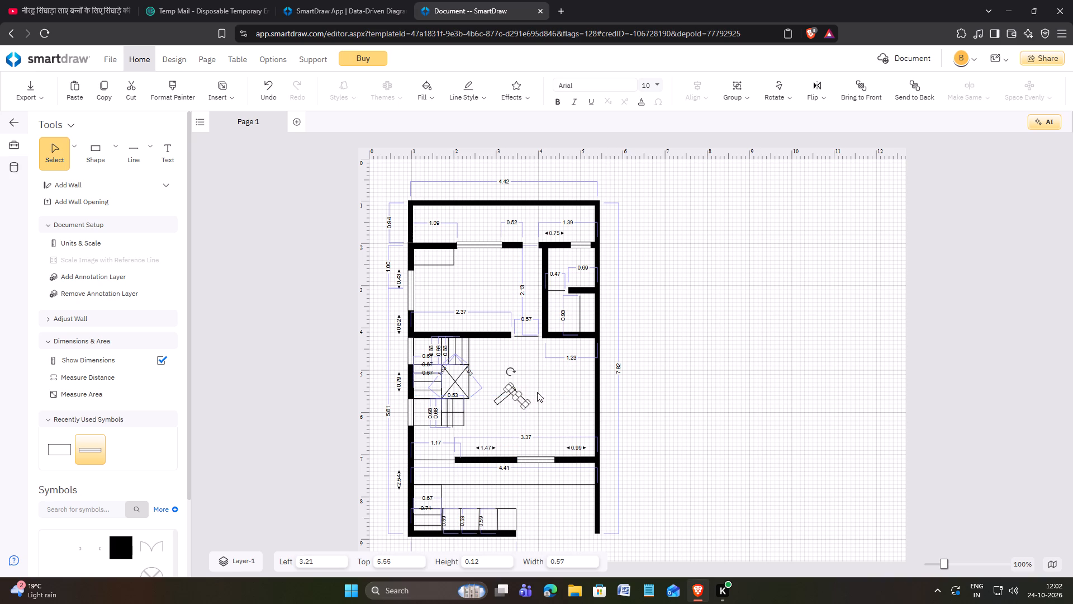
click(538, 389)
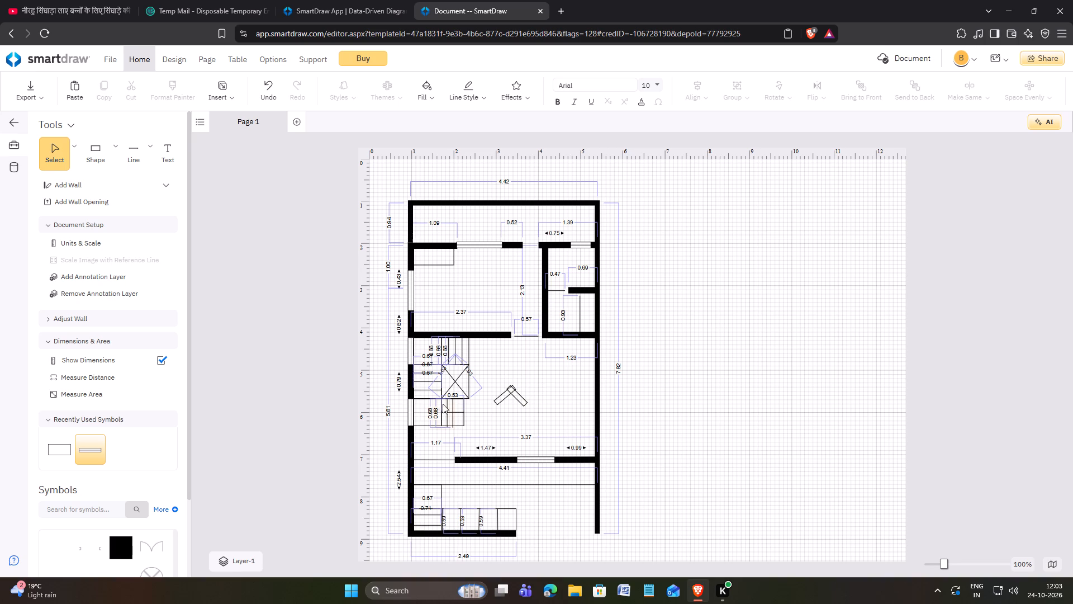
Draw a rectangle about 0.47 wide and 0.57 high directly beneath the slanted rectangles' peak in the large central room.
click(116, 149)
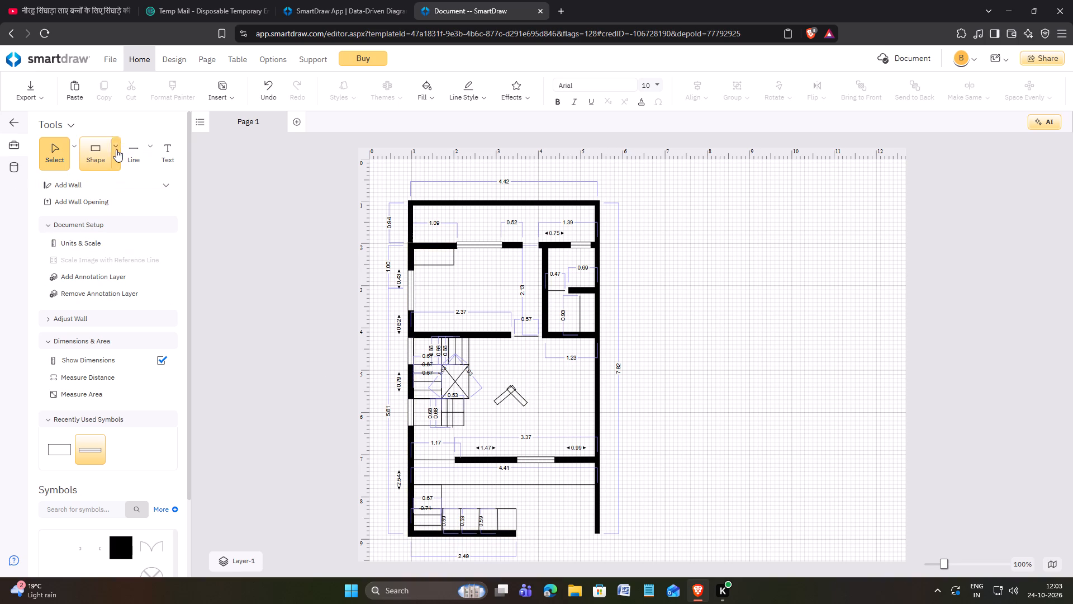
click(130, 194)
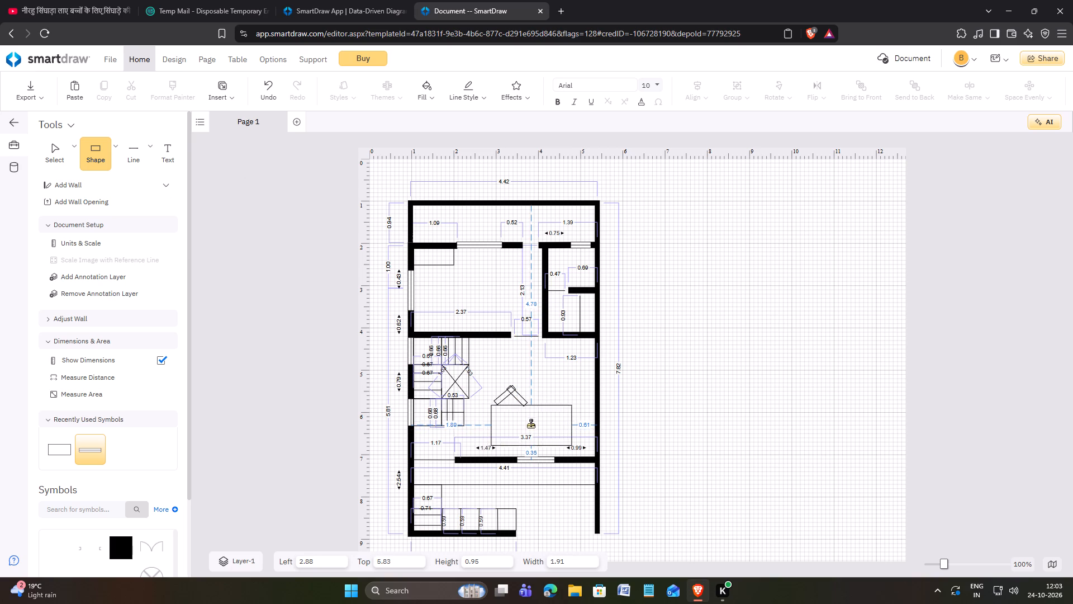
click(531, 422)
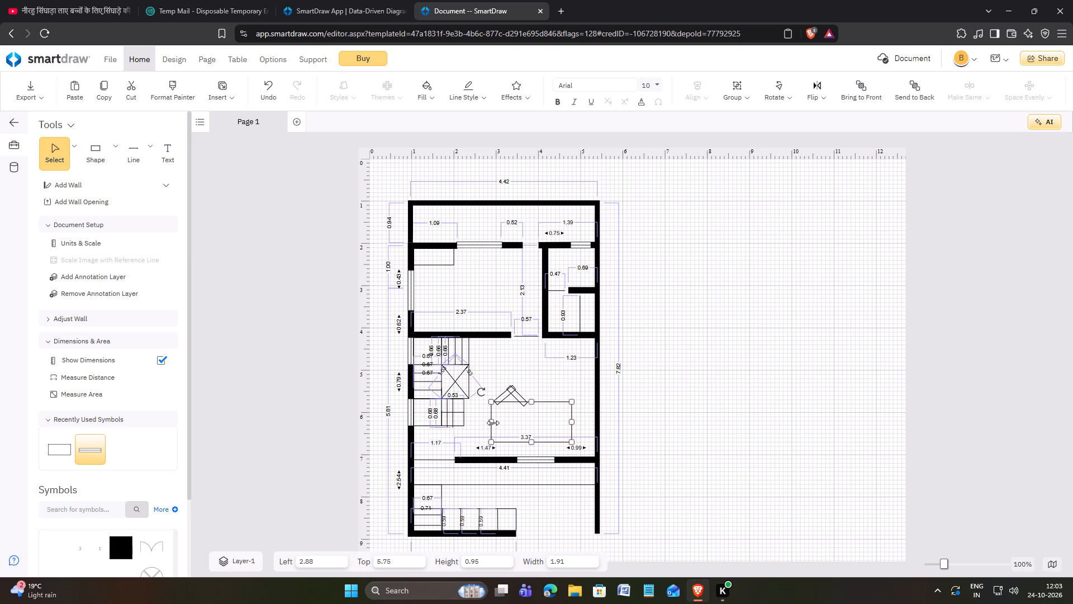
drag(493, 423, 498, 424)
drag(571, 421, 528, 418)
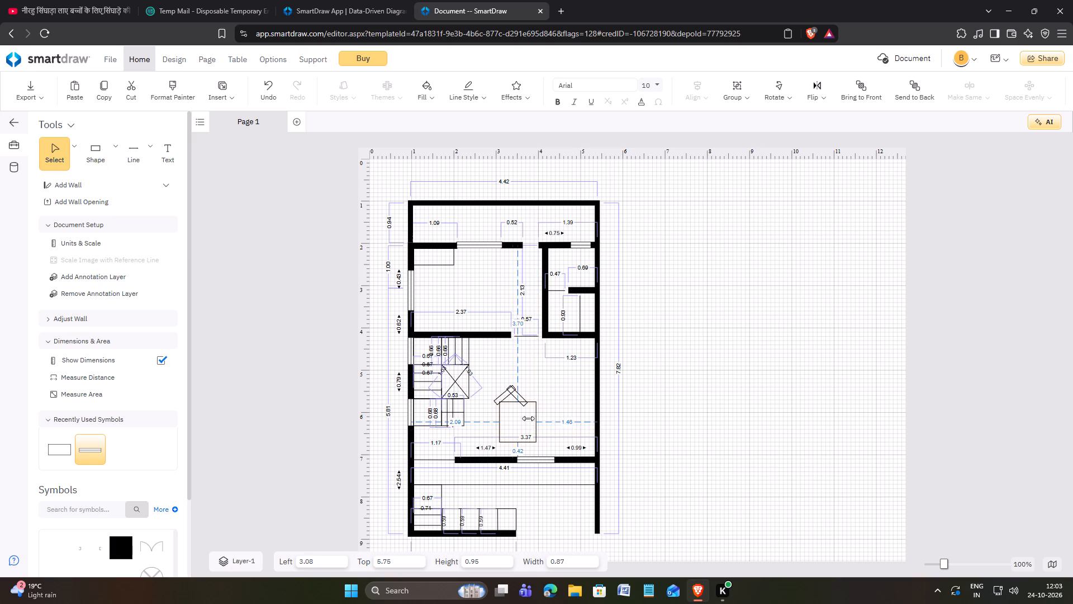
drag(528, 418, 519, 418)
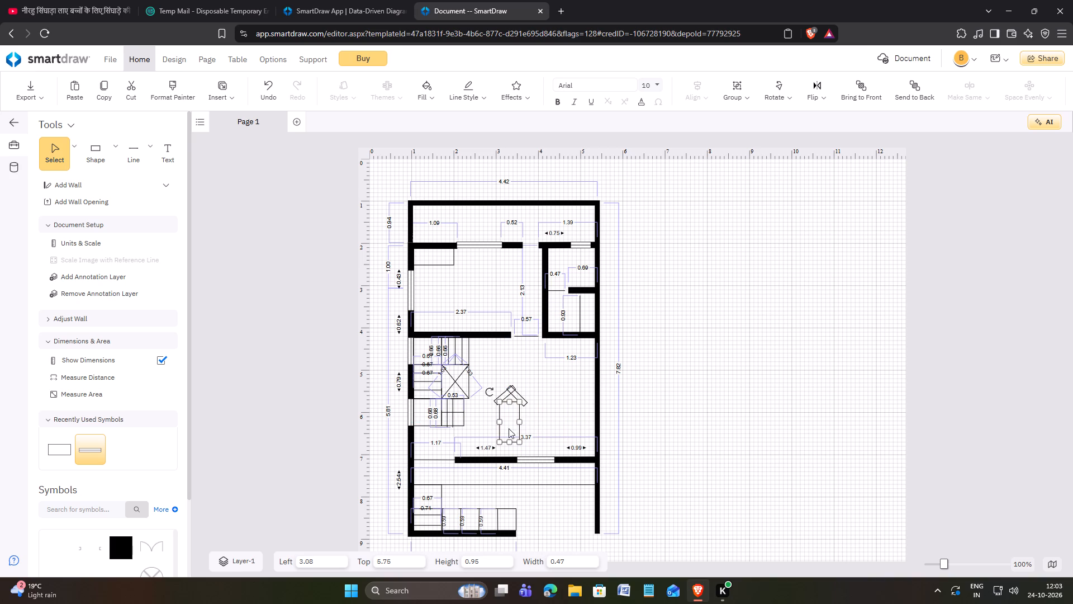
drag(509, 443, 507, 426)
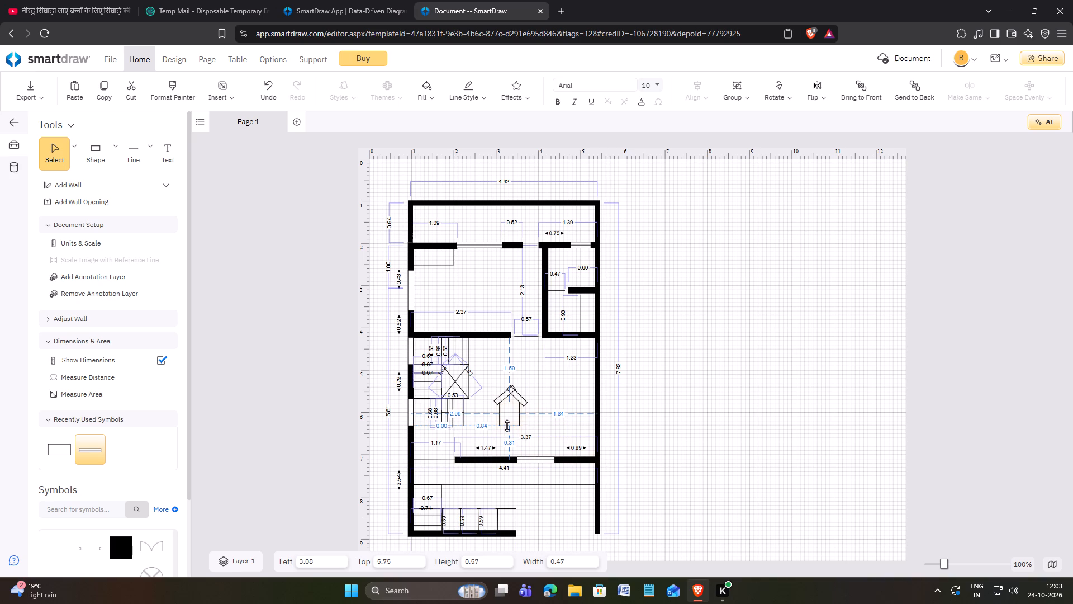
drag(507, 426, 507, 425)
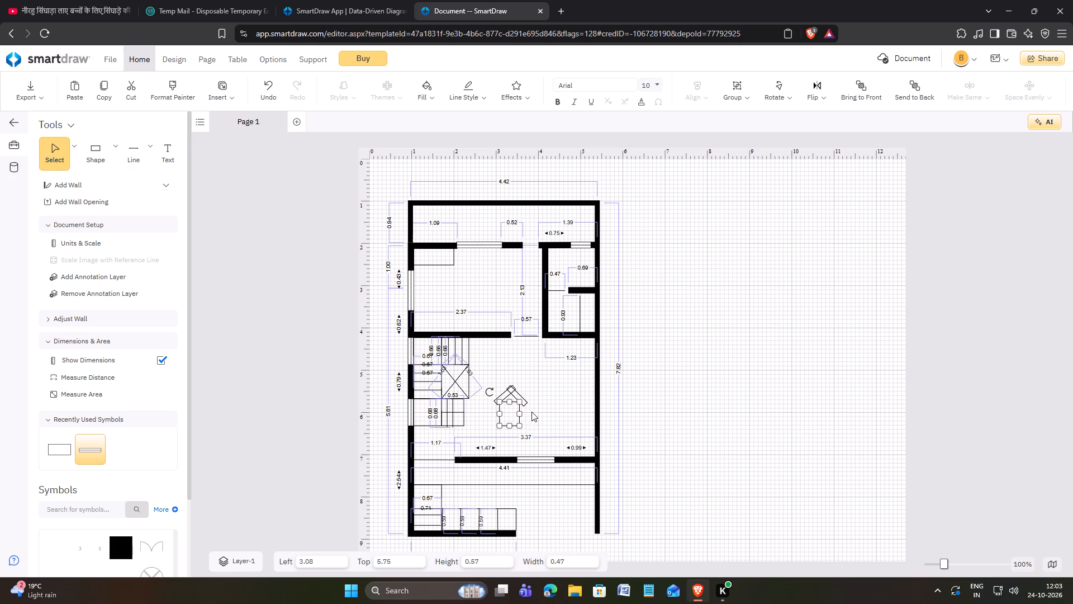
click(532, 412)
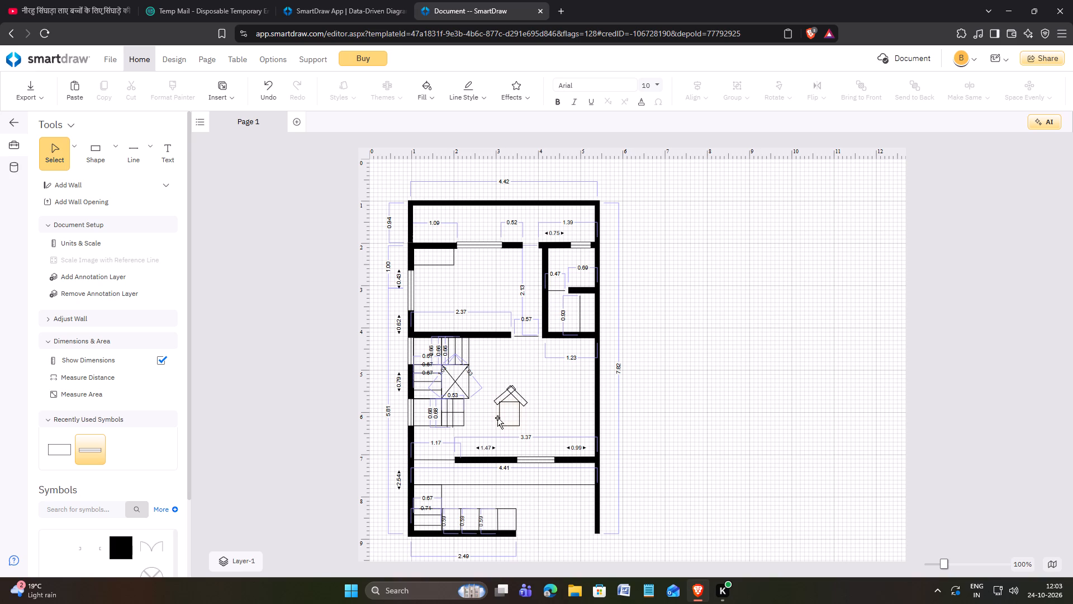
Shorten the rectangle beneath the peak slightly by raising its bottom edge.
click(499, 417)
click(500, 415)
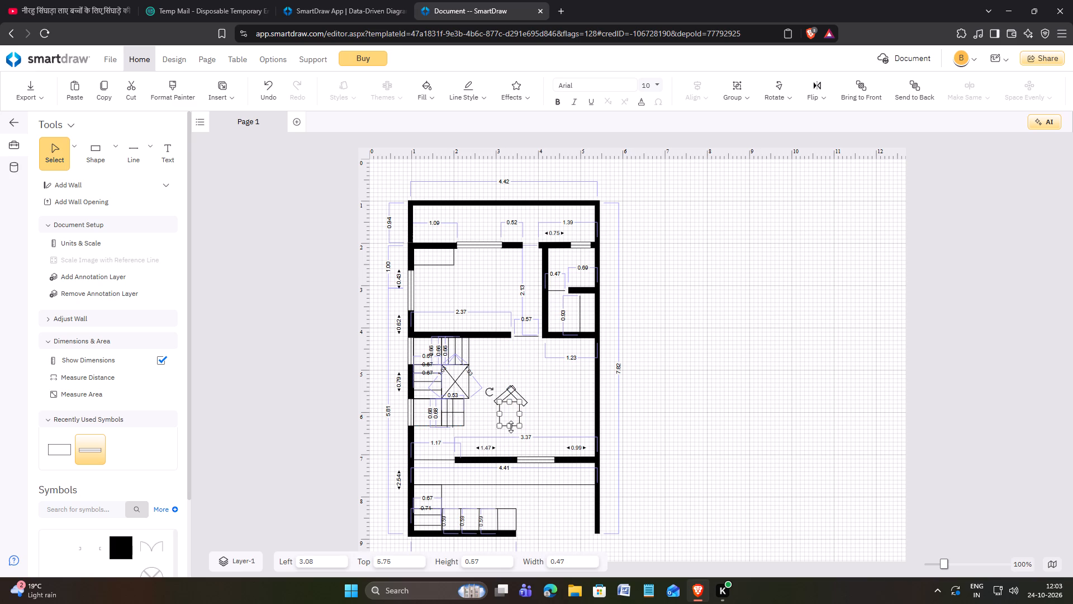
click(510, 427)
click(542, 418)
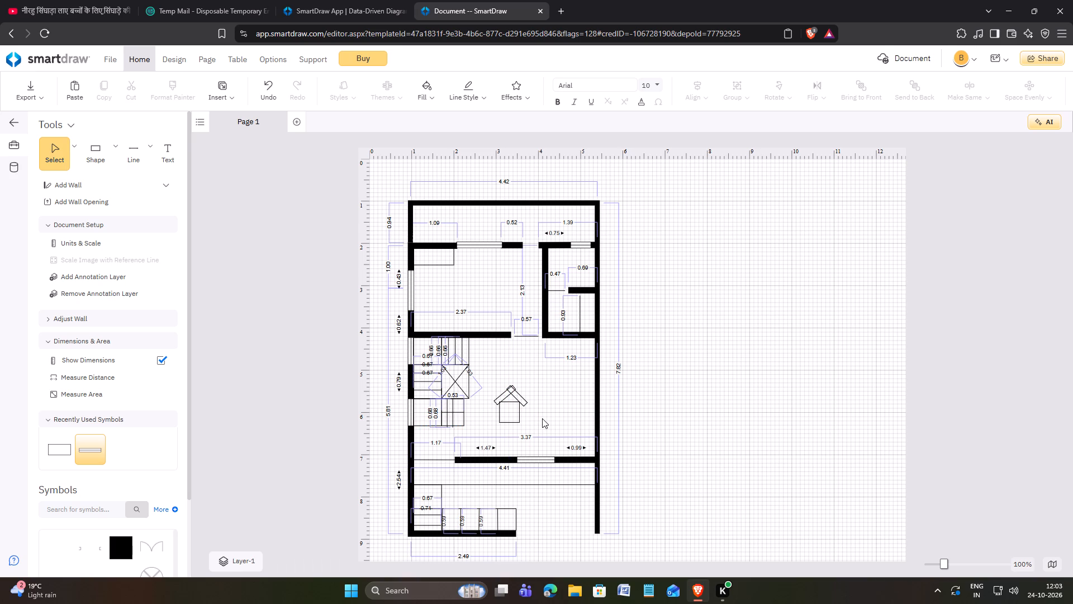
Draw two horizontal lines about 1.20 long extending right from the small rectangle, one near its top and one at its bottom edge.
click(137, 153)
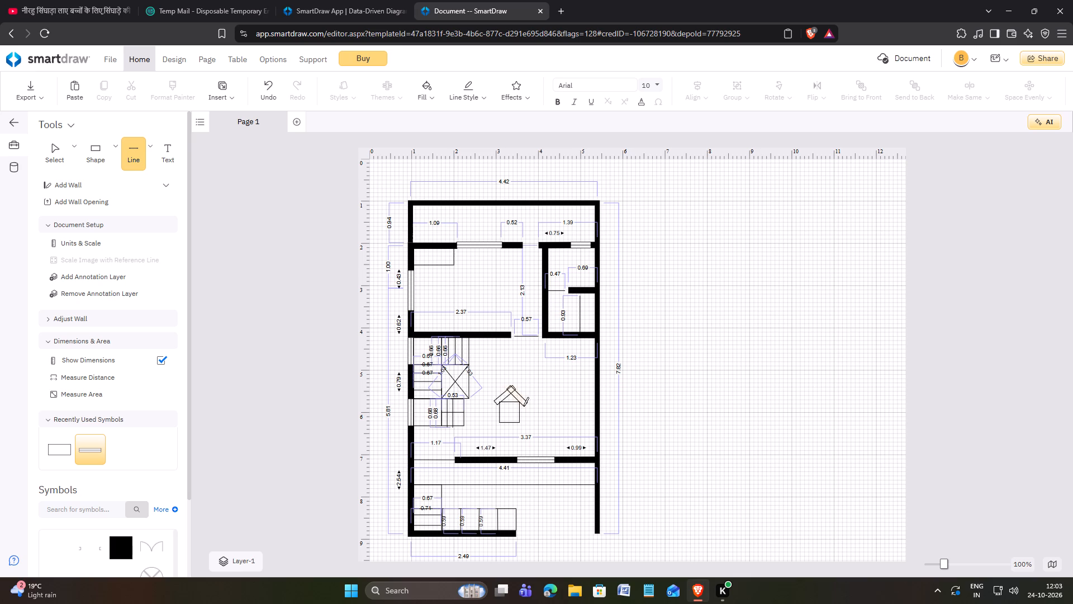
drag(520, 406, 571, 404)
click(129, 152)
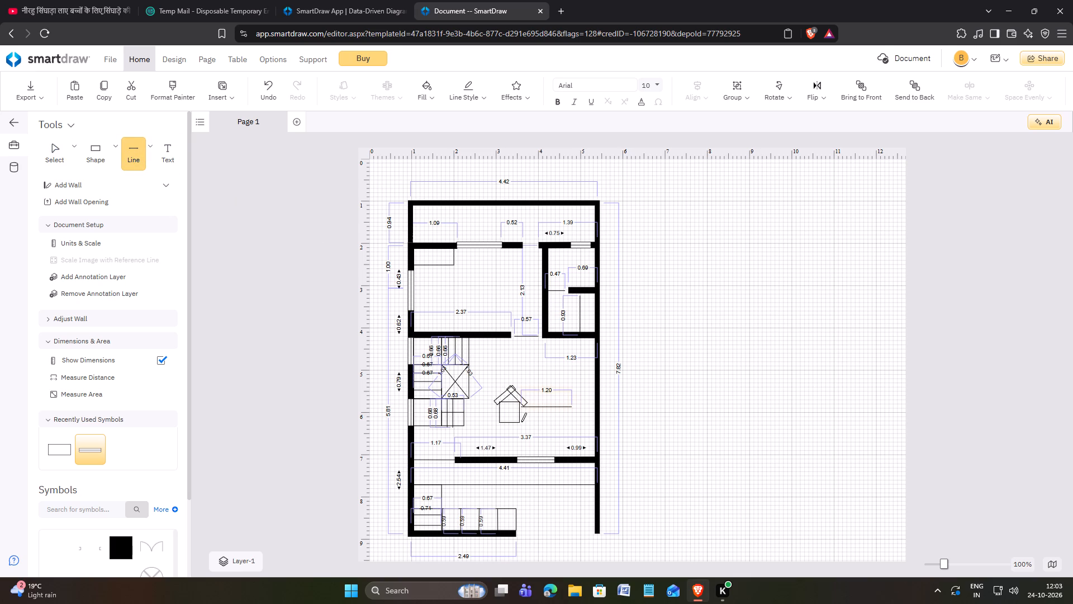
drag(521, 422, 572, 421)
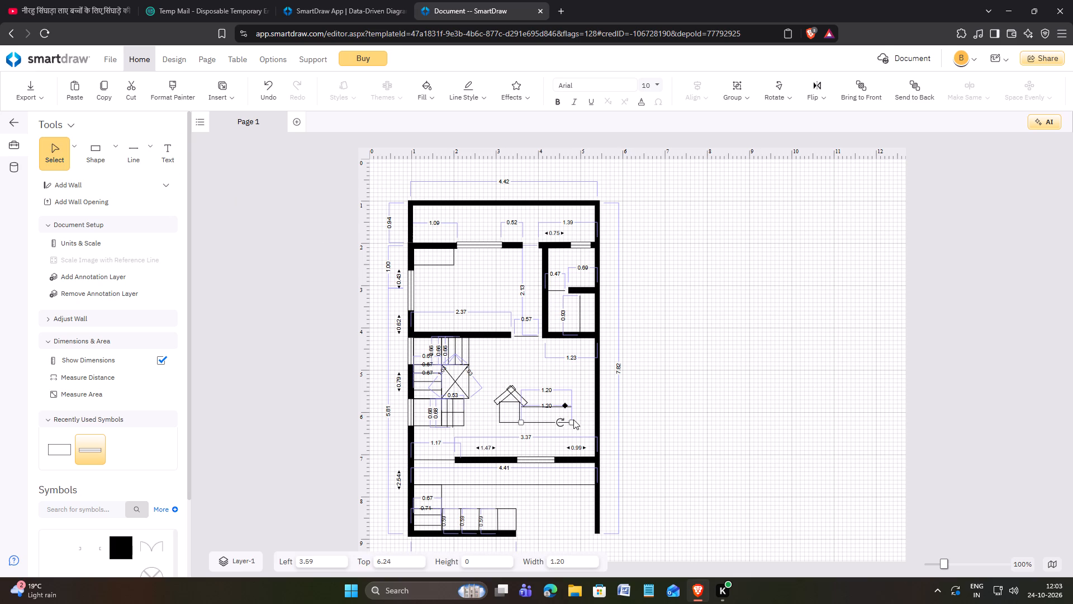
Draw a rectangle in the large central room, below the peaked figure, and shrink it to about 0.28 wide and 0.39 high.
click(531, 357)
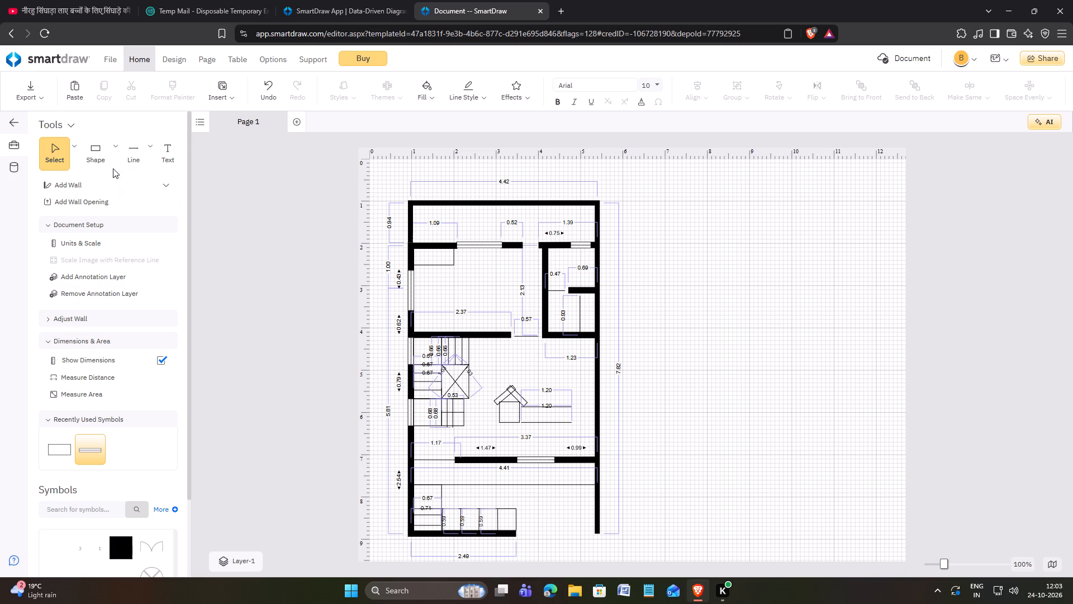
click(116, 149)
click(127, 193)
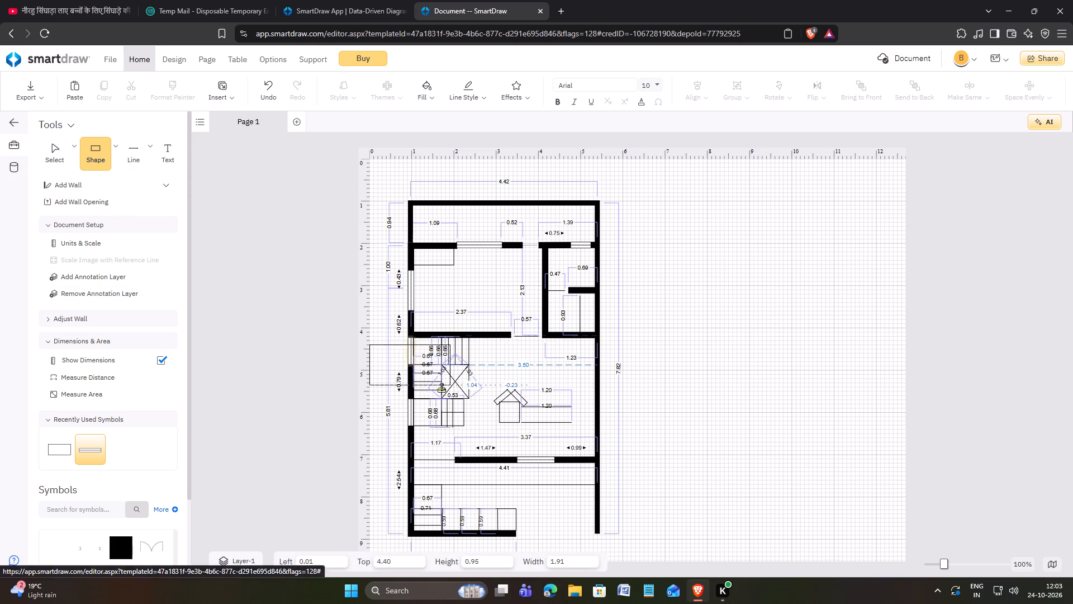
click(528, 422)
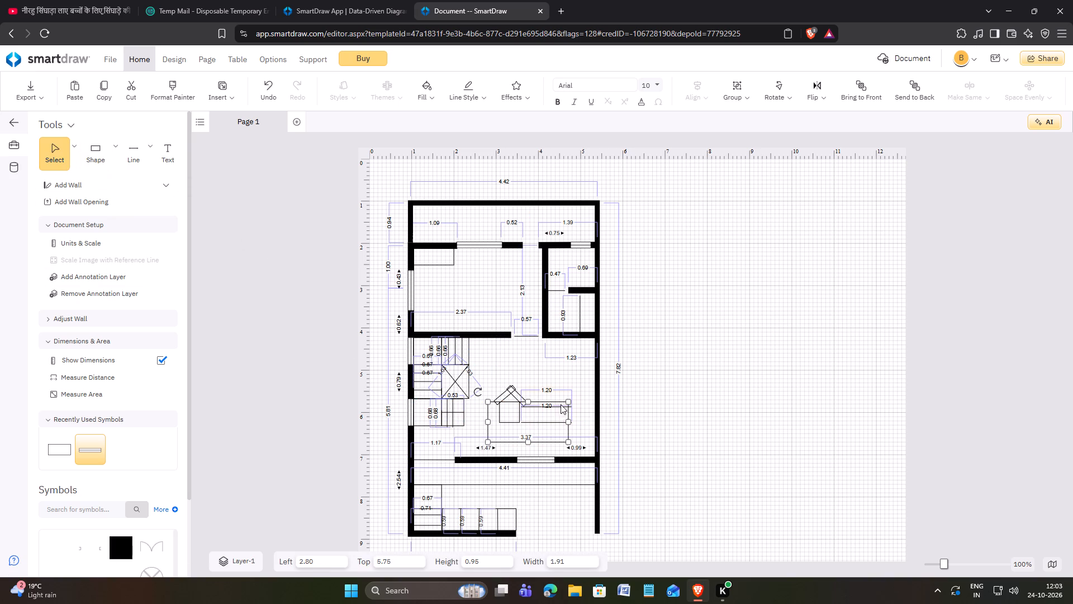
drag(570, 400, 497, 430)
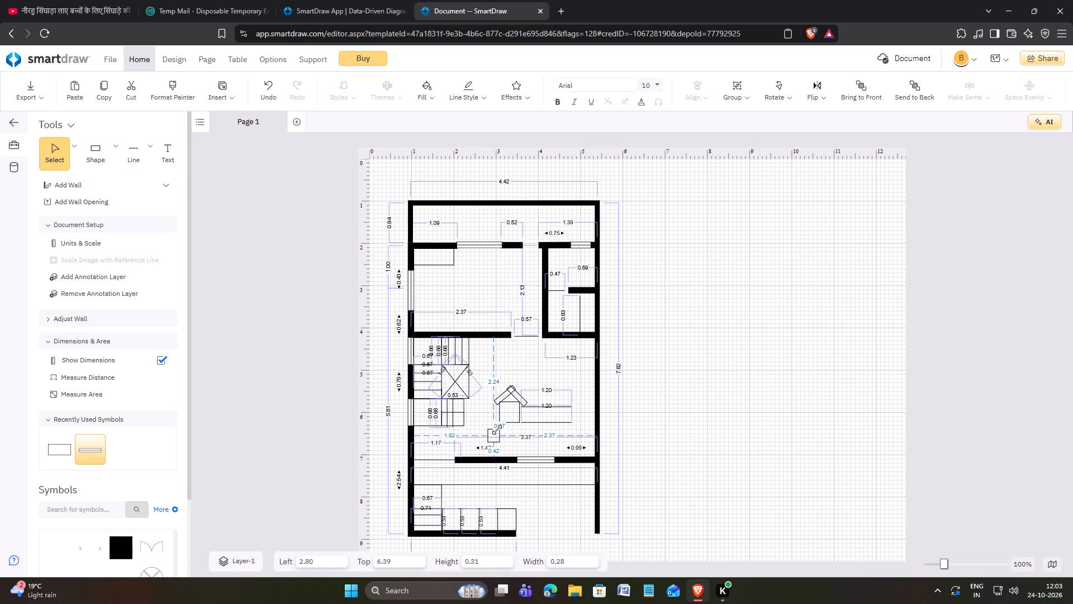
drag(497, 430, 496, 430)
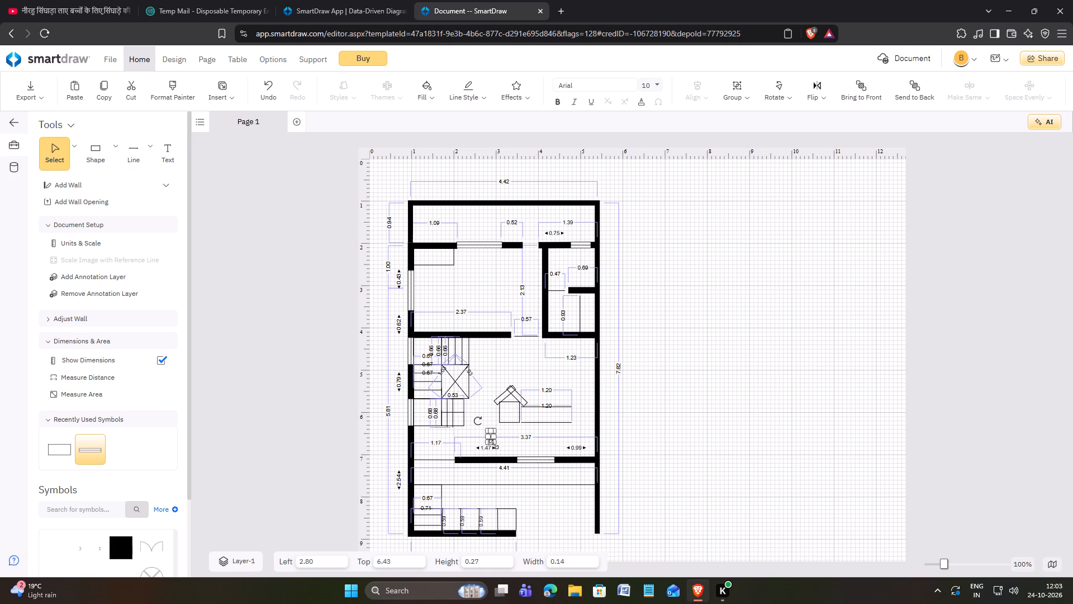
click(495, 430)
Move the new rectangle inside the one beneath the peak, at about left 3.16, top 5.93, and shorten it to about 0.31 high.
drag(500, 430, 514, 414)
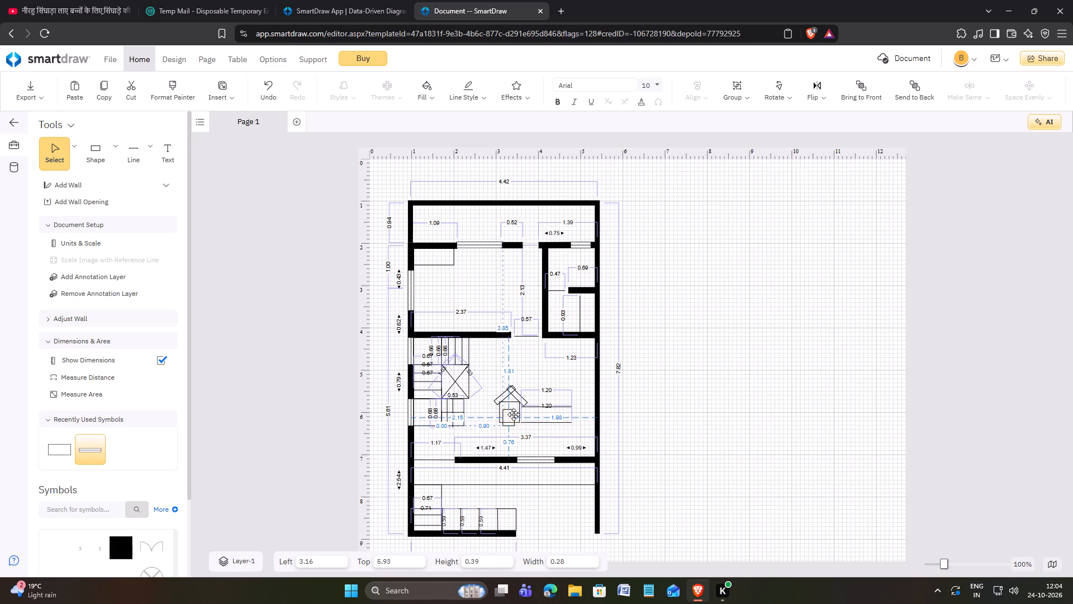
drag(514, 414, 515, 412)
drag(515, 412, 515, 412)
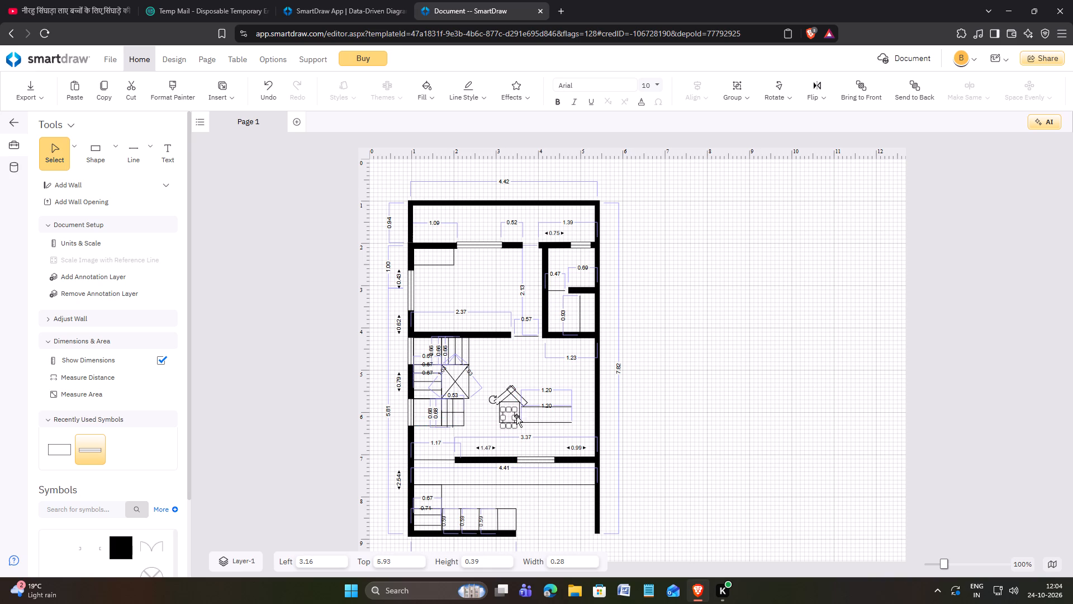
click(536, 430)
click(509, 427)
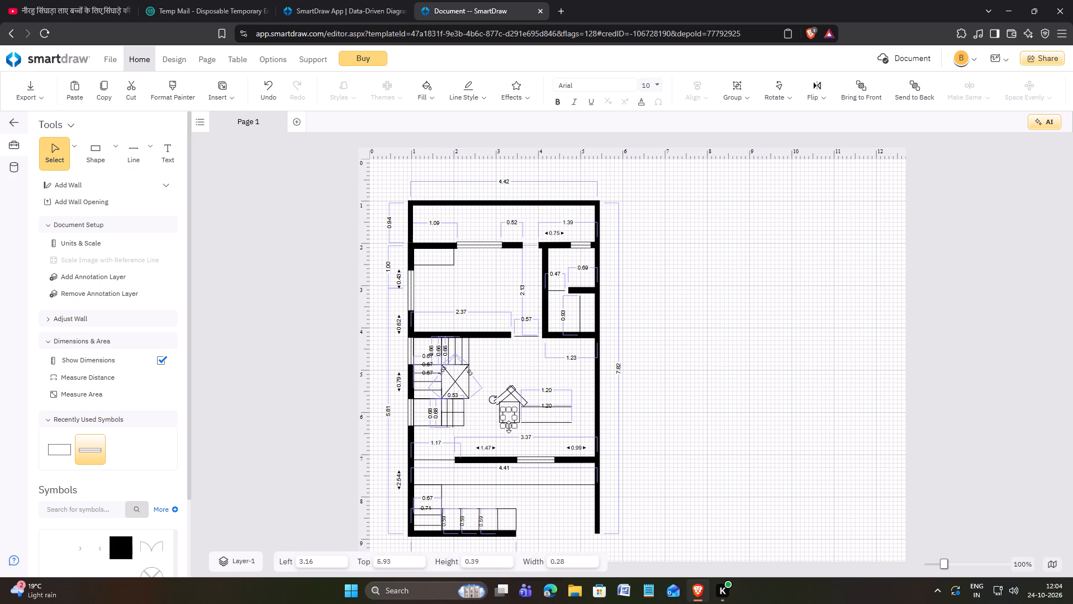
click(509, 426)
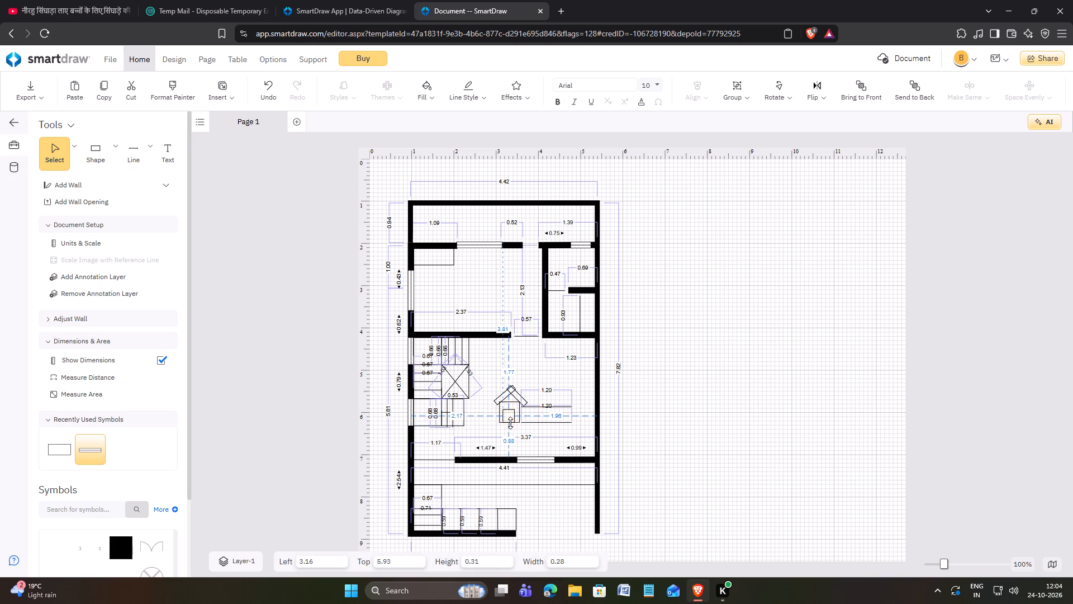
click(580, 418)
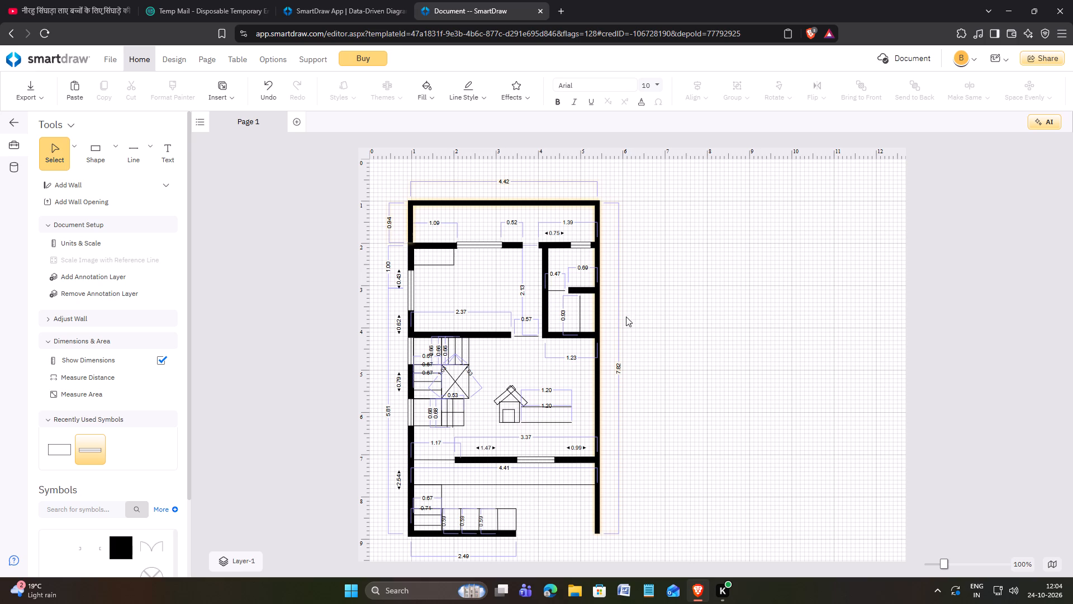
click(667, 392)
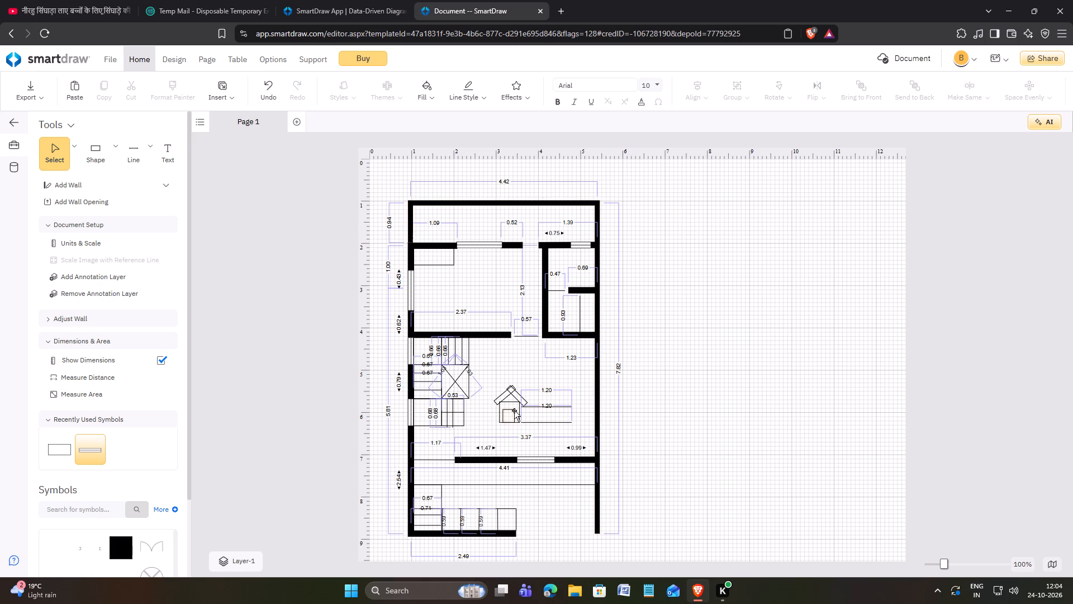
Give the larger rectangle beneath the peak a red fill and a matching red outline.
click(515, 402)
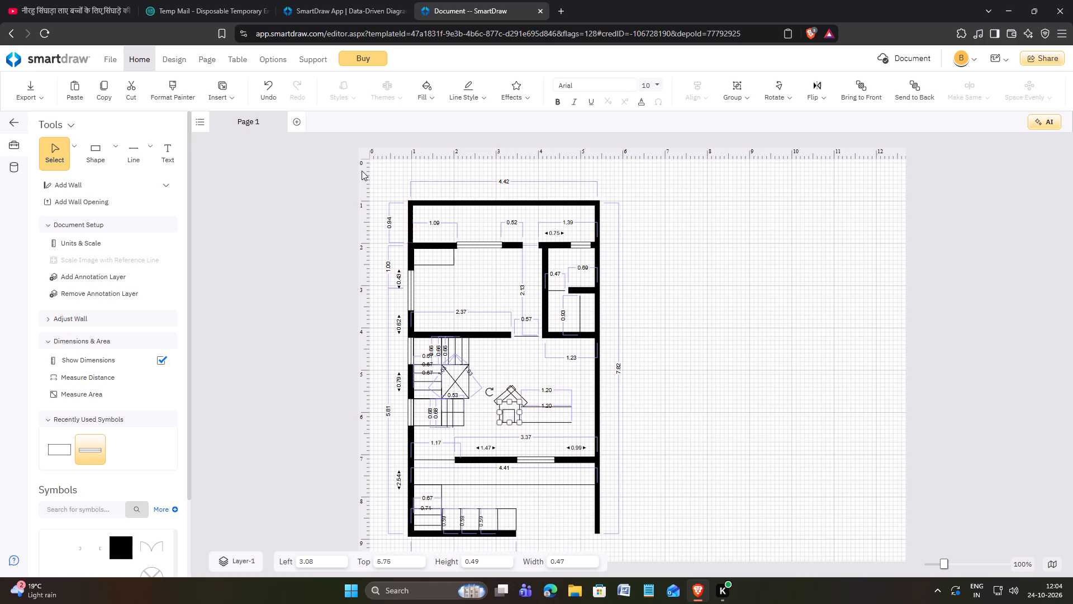
click(431, 98)
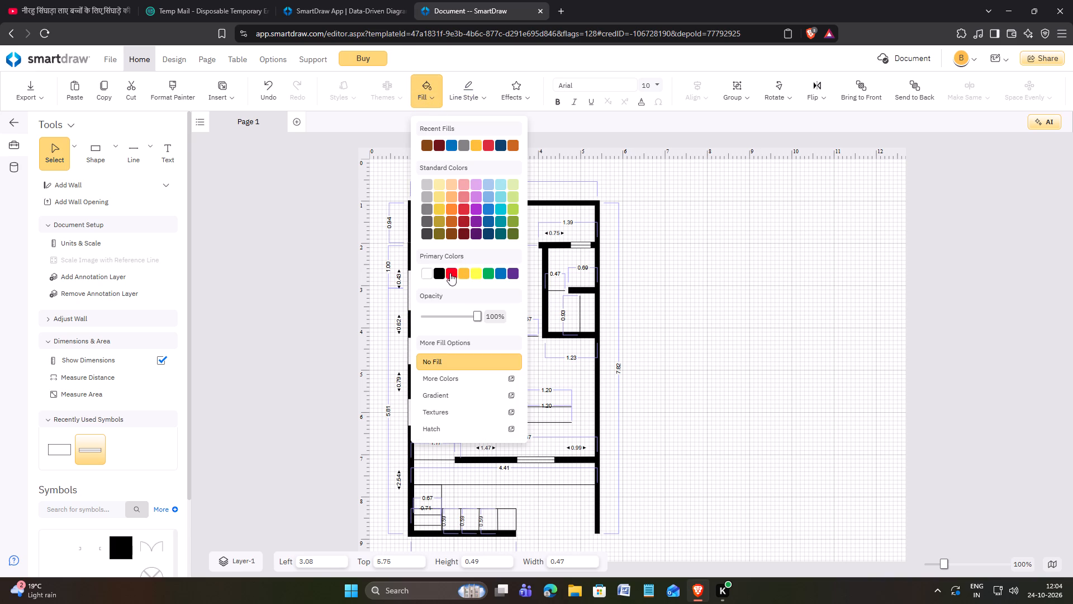
click(448, 273)
click(430, 100)
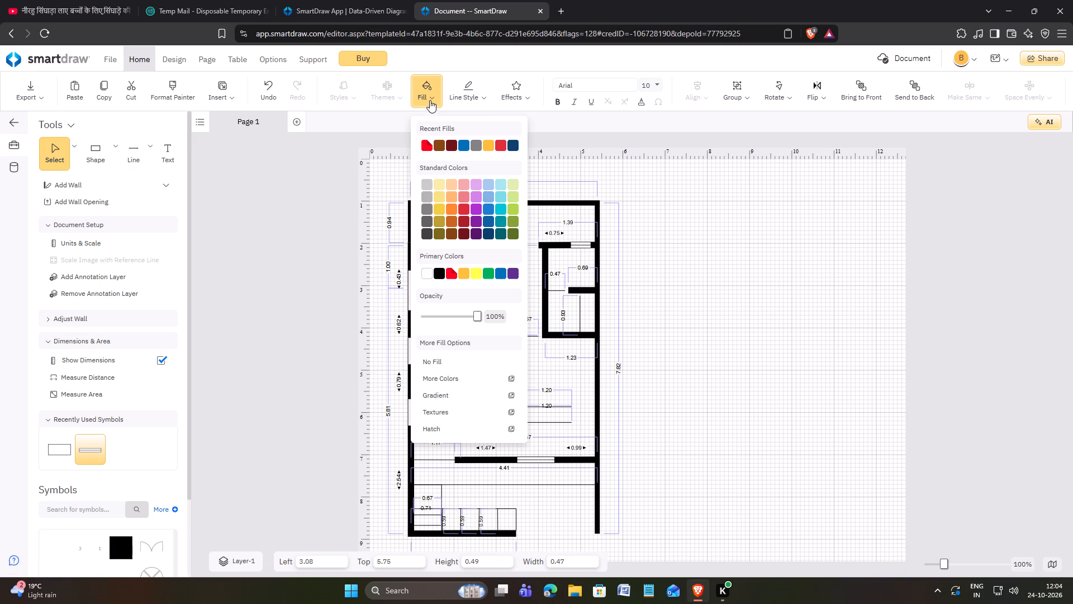
click(467, 102)
click(457, 245)
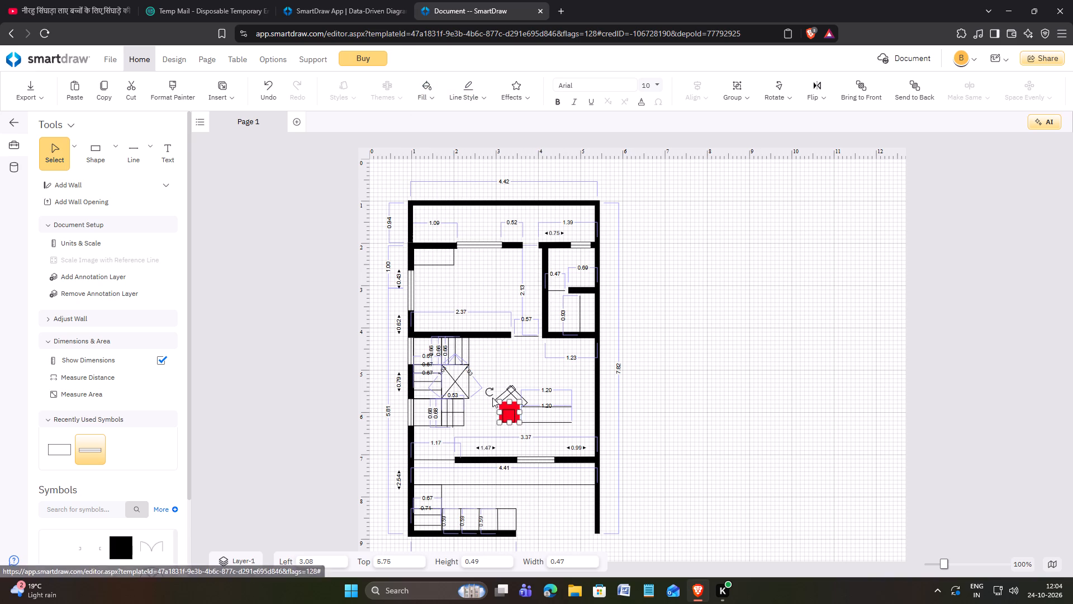
Narrow the inner rectangle to about 0.19 wide and center it in the red rectangle, at about left 3.24, top 5.94.
click(514, 418)
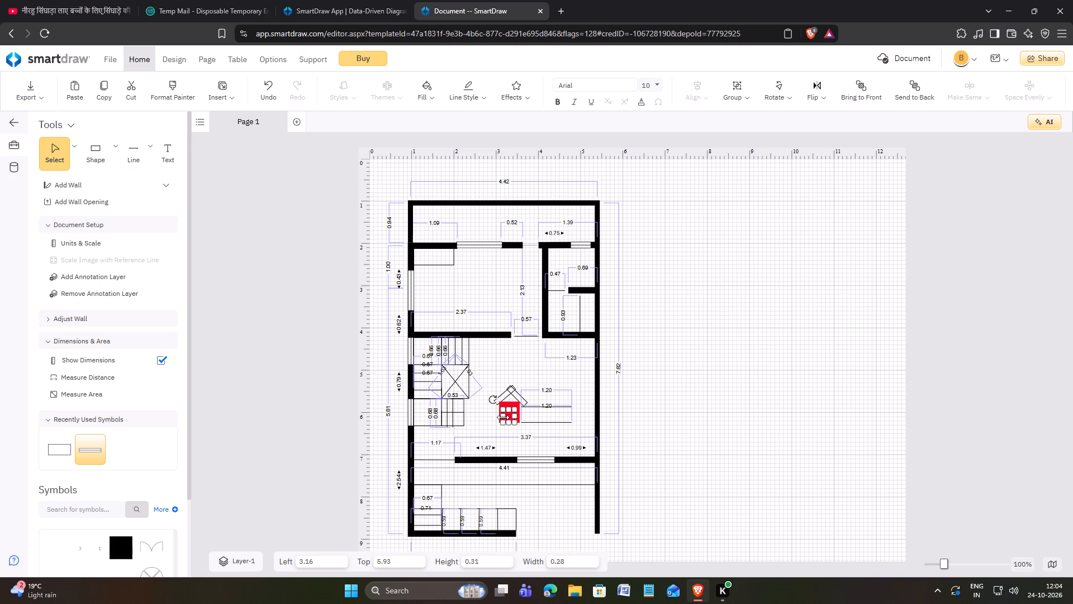
click(503, 417)
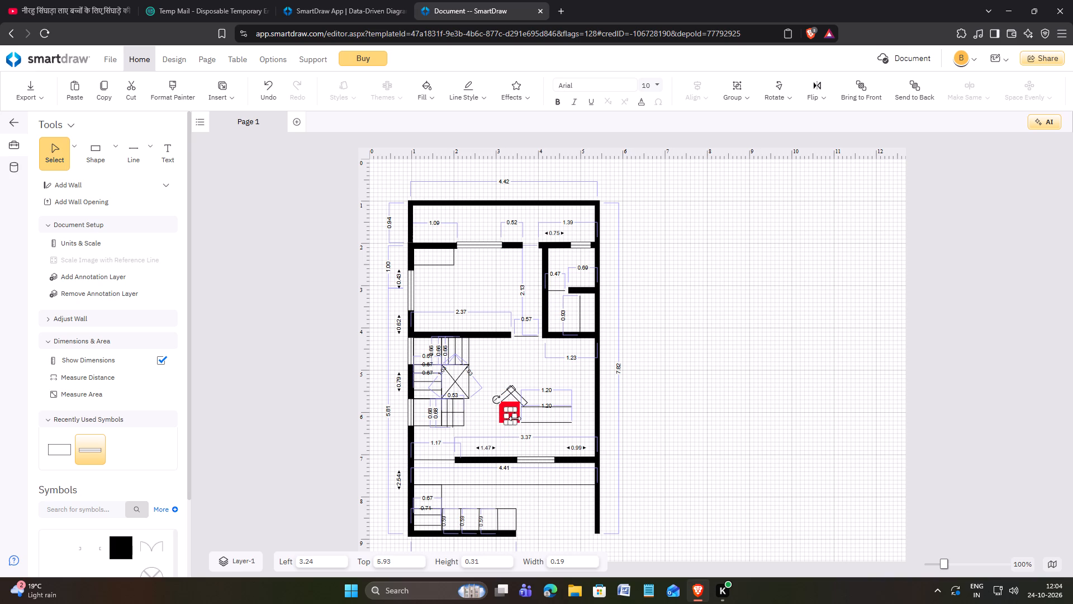
click(513, 419)
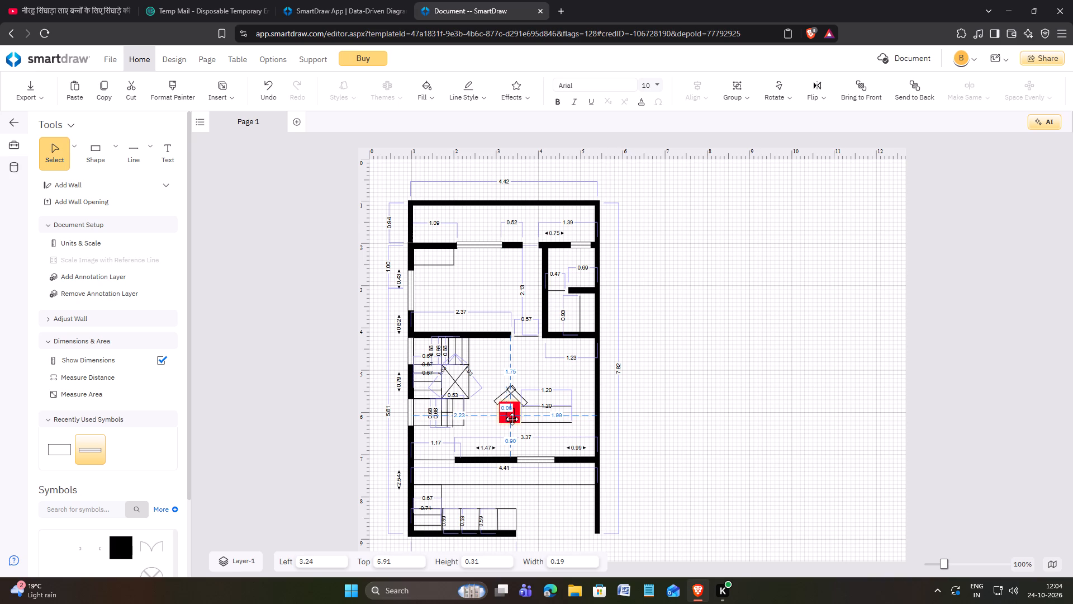
click(574, 425)
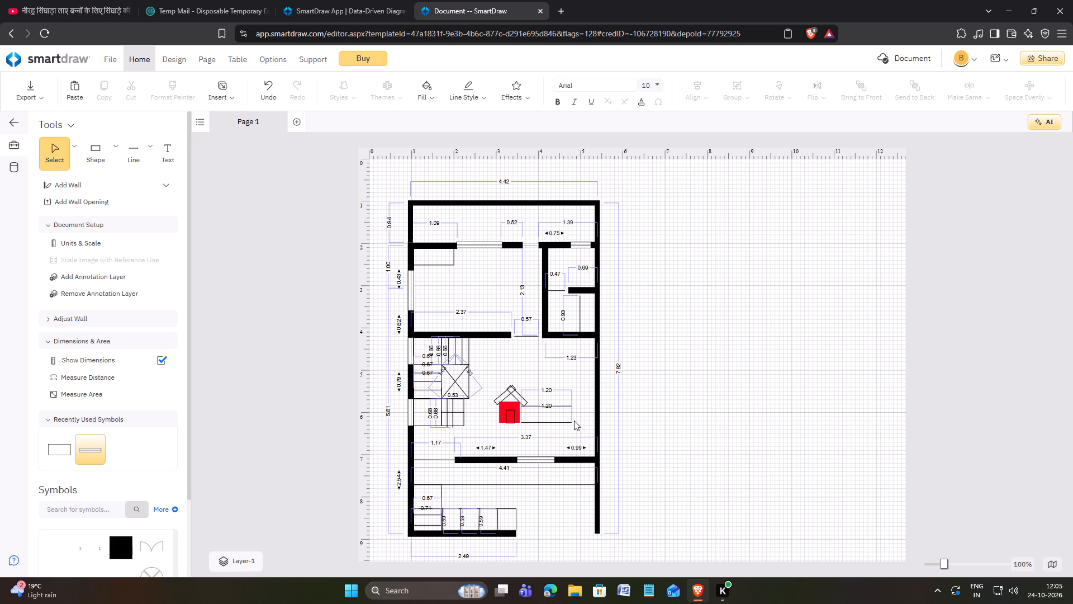
Give the small inner rectangle a yellow fill and a matching yellow outline.
click(513, 416)
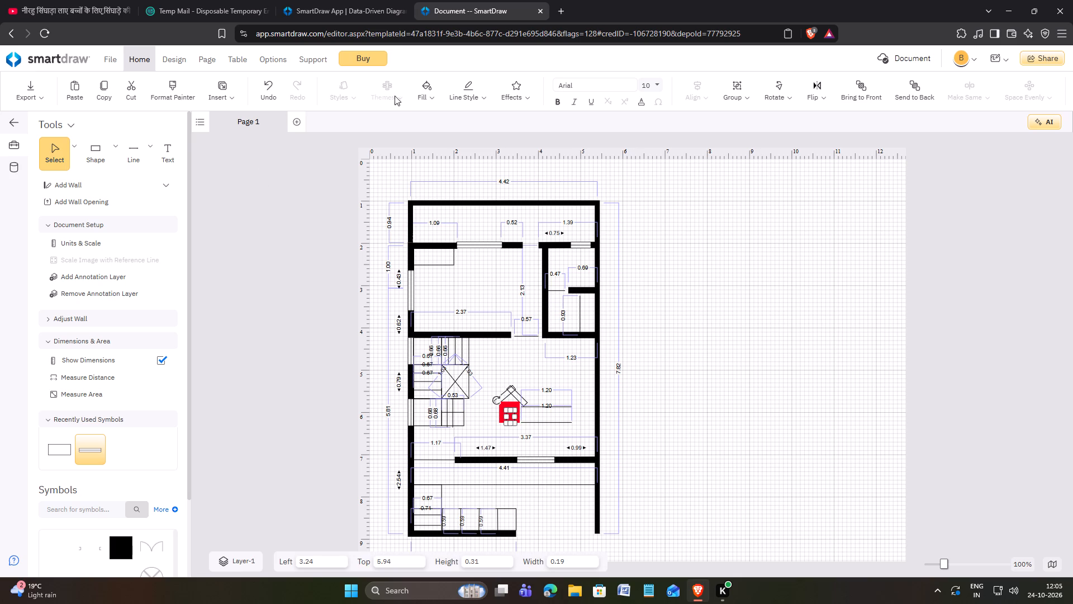
click(428, 100)
click(441, 213)
click(473, 100)
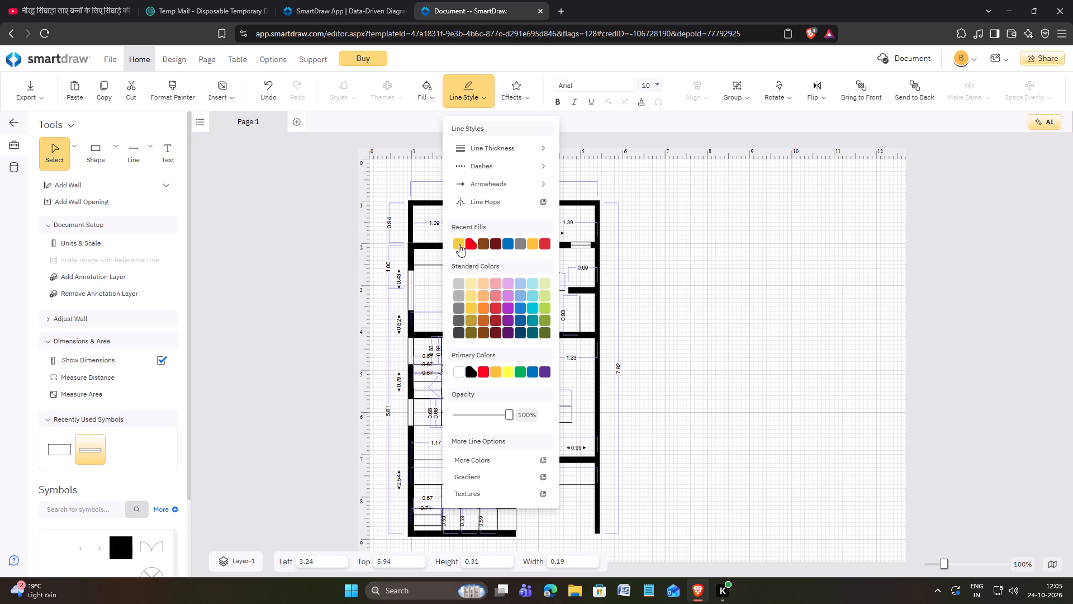
click(455, 245)
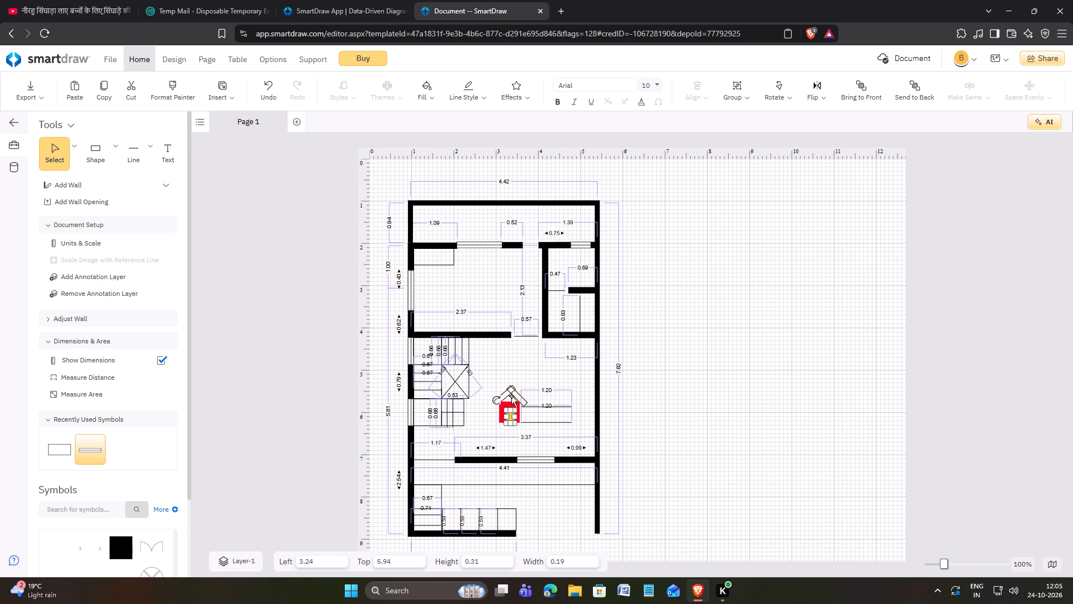
Fill both slanted rectangles of the peak with orange.
click(511, 396)
click(434, 101)
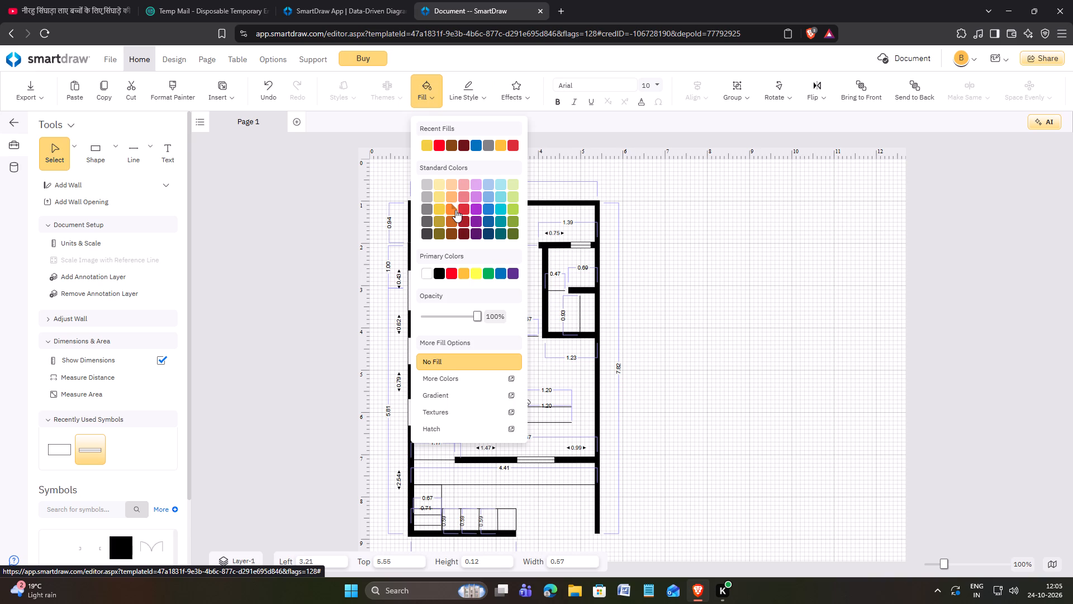
click(455, 210)
click(504, 399)
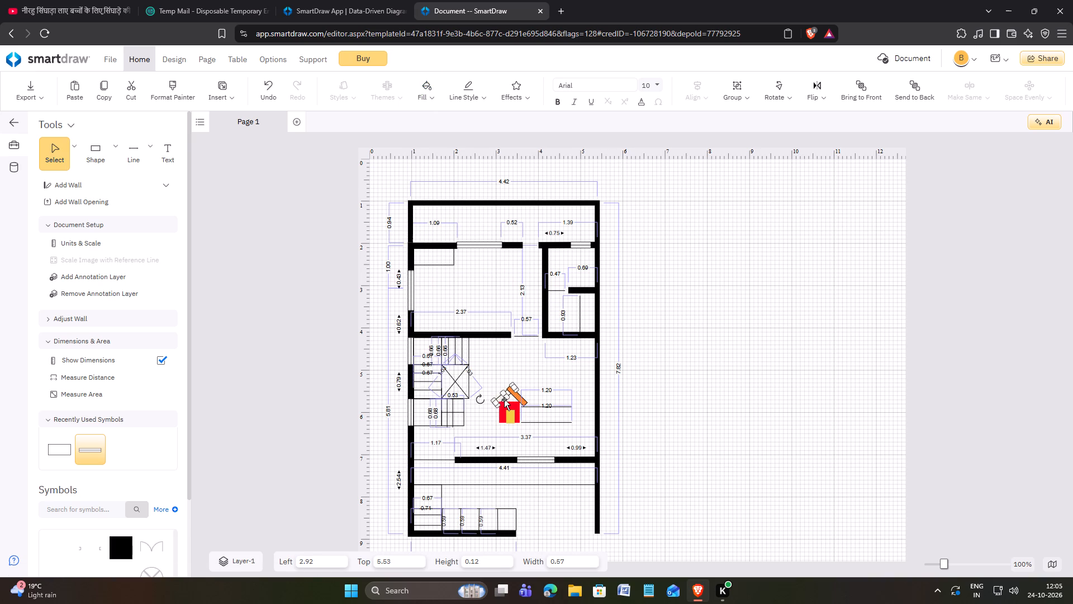
click(438, 100)
click(452, 210)
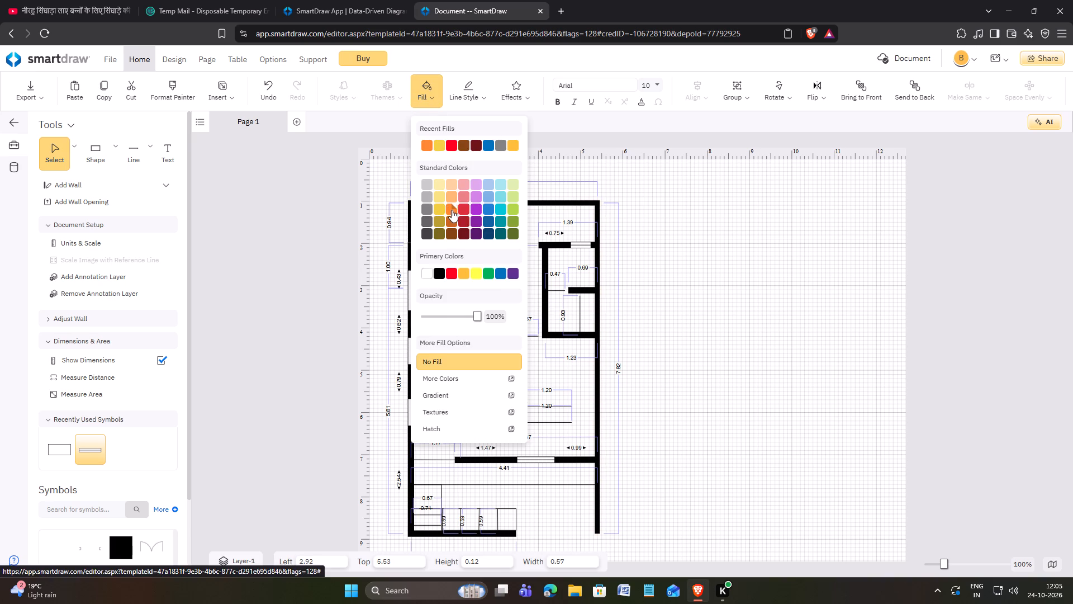
Change the outlines of both slanted peak rectangles to the same orange as their fill.
click(519, 397)
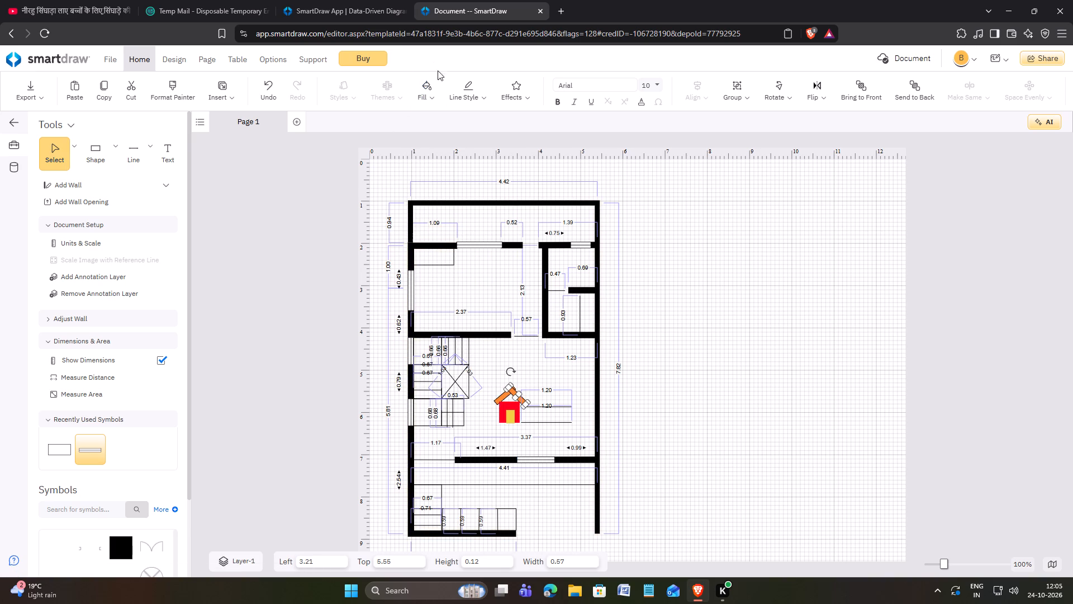
click(462, 100)
click(458, 242)
click(505, 398)
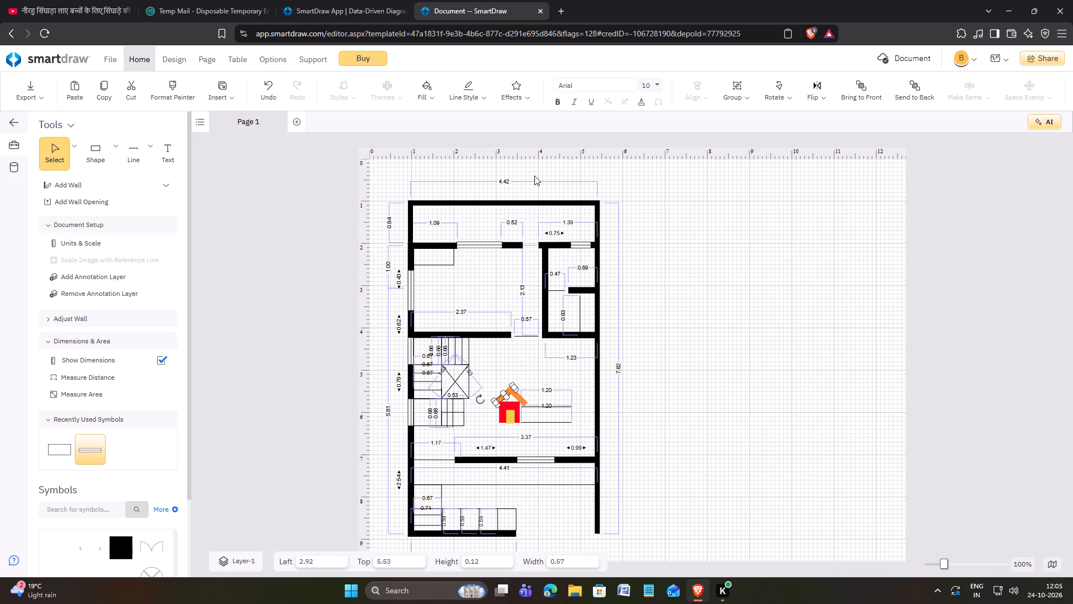
click(468, 102)
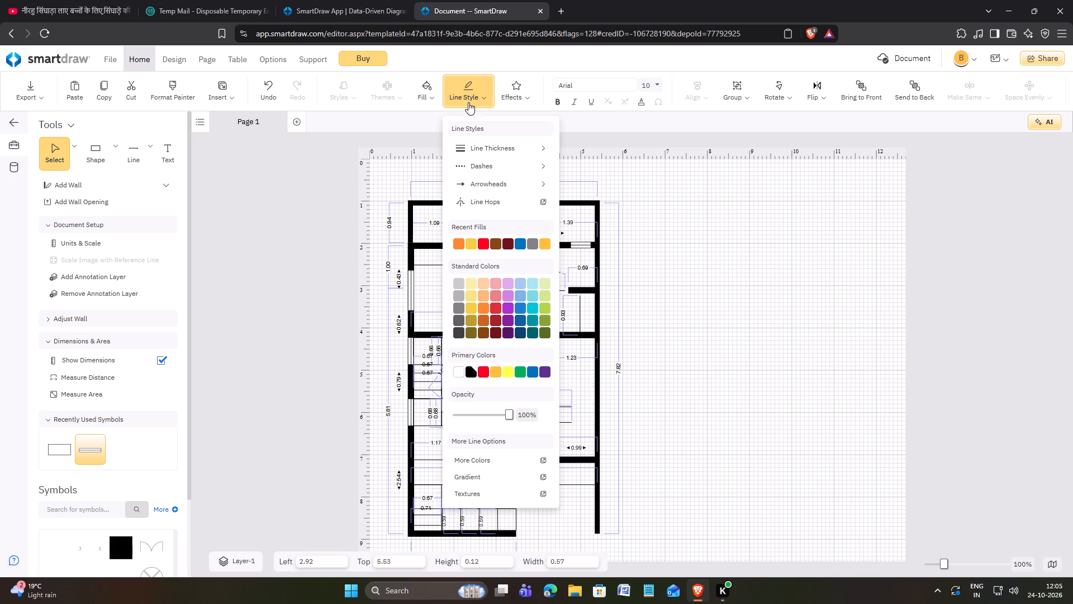
click(457, 244)
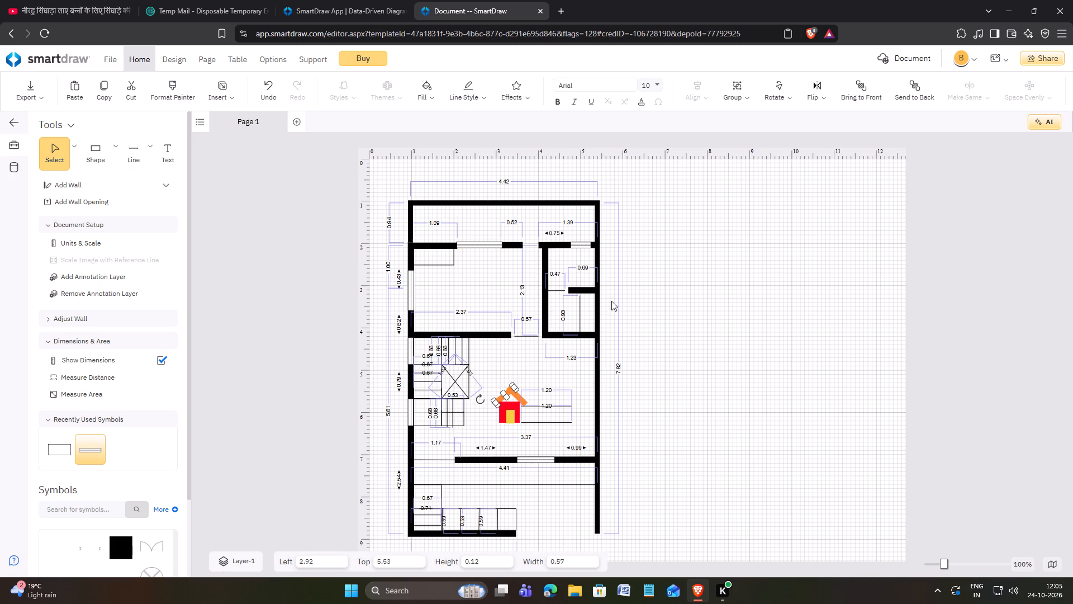
click(586, 385)
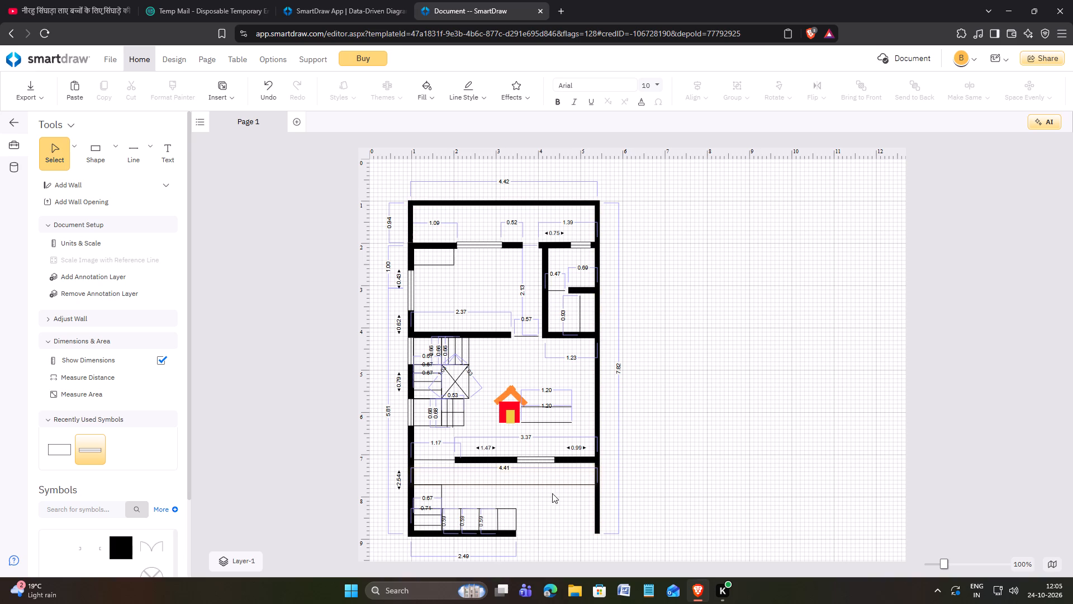
Fill the 0.67-wide rectangle above the steps in the bottom room's left corner with light gray.
click(441, 497)
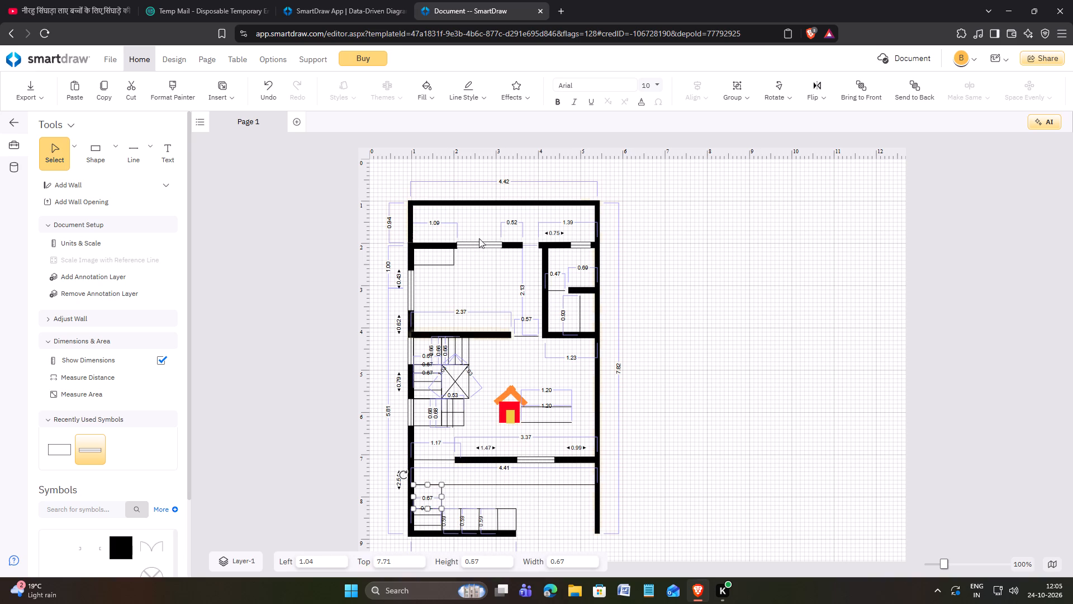
click(431, 98)
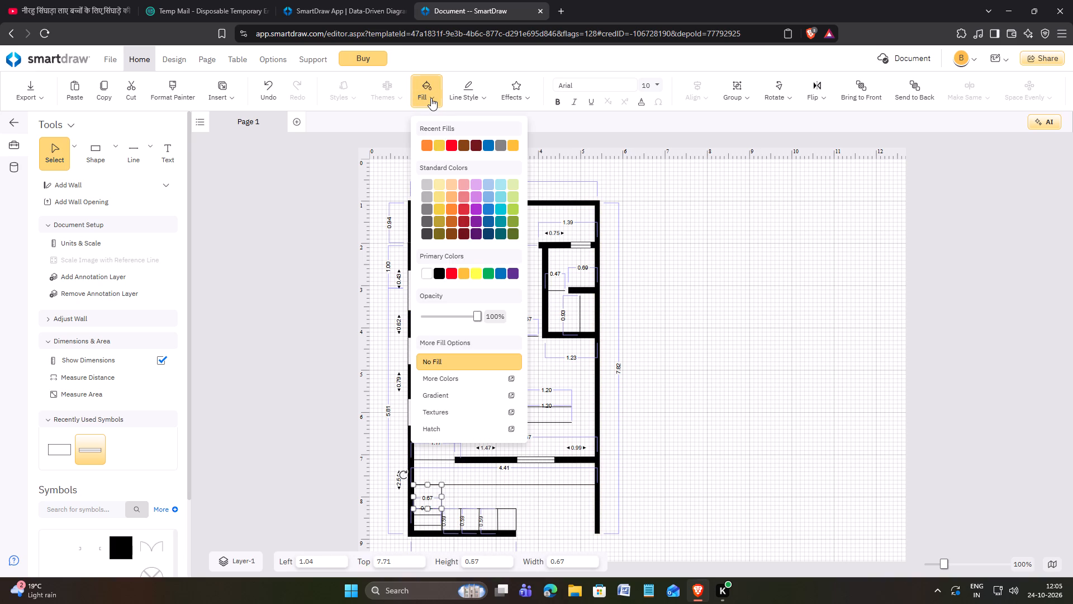
click(425, 185)
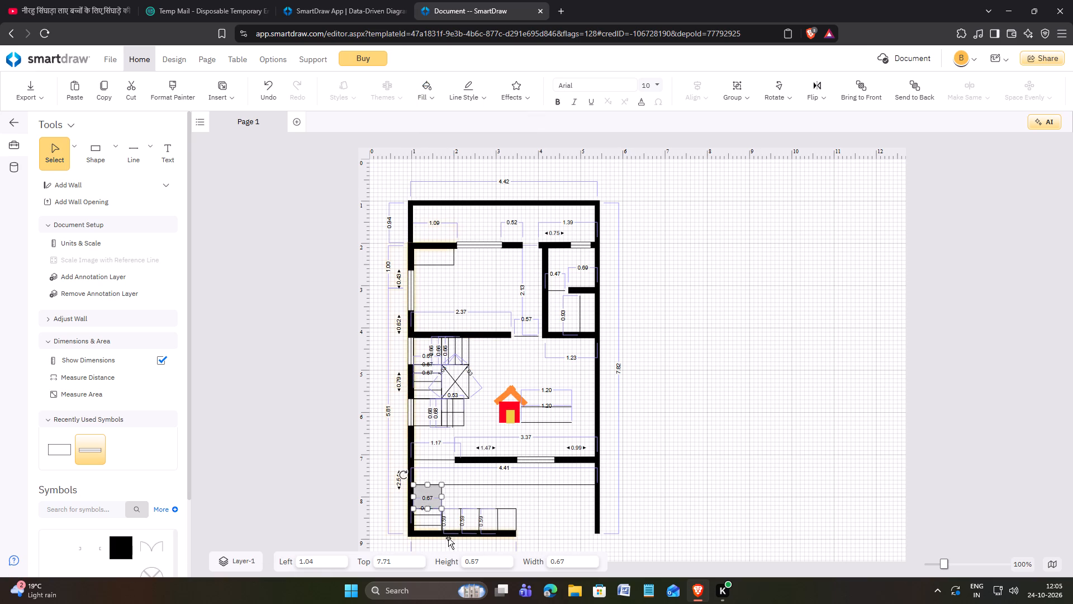
Fill the 1.75-wide row of treads along the bottom wall with dark gray.
click(452, 509)
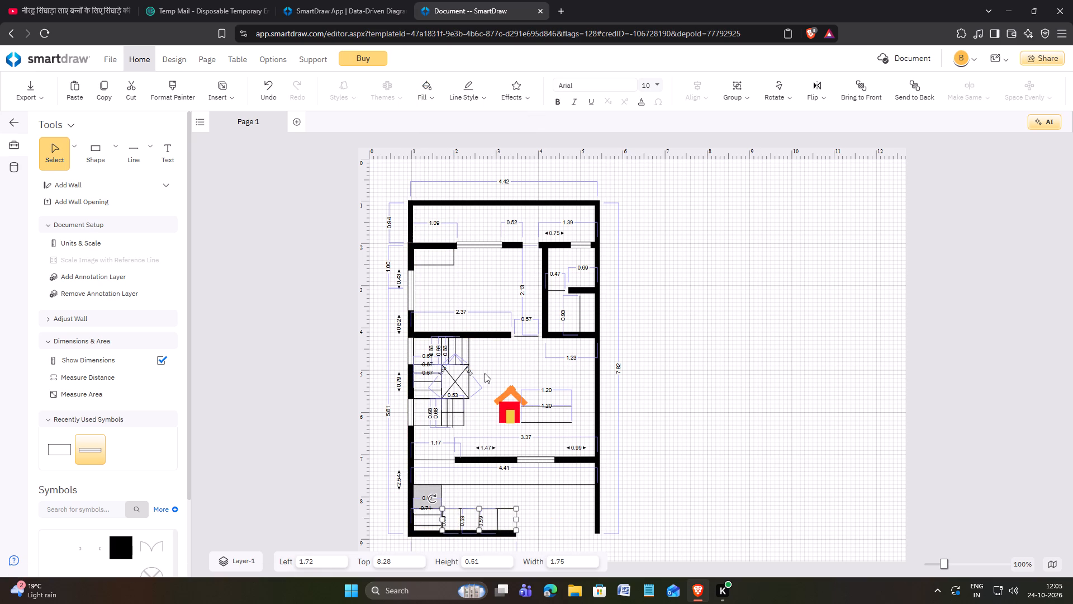
click(433, 100)
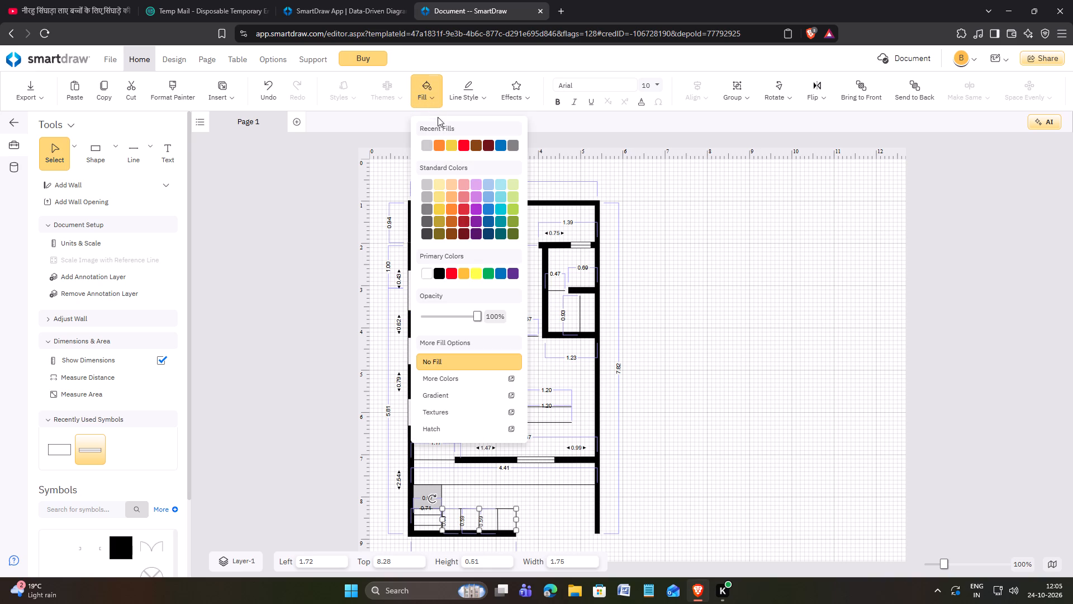
click(426, 233)
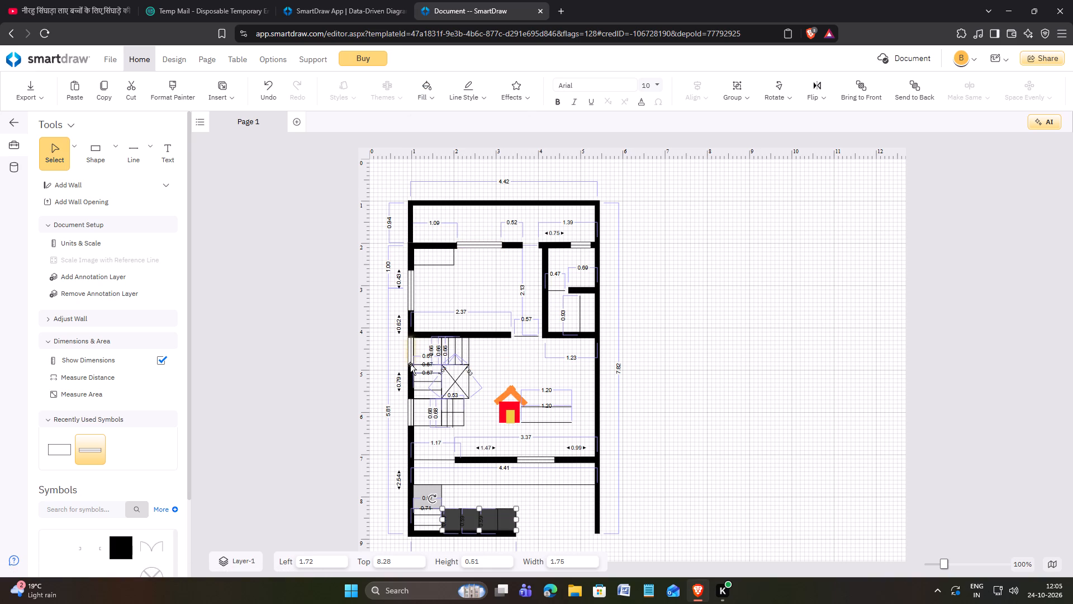
click(471, 357)
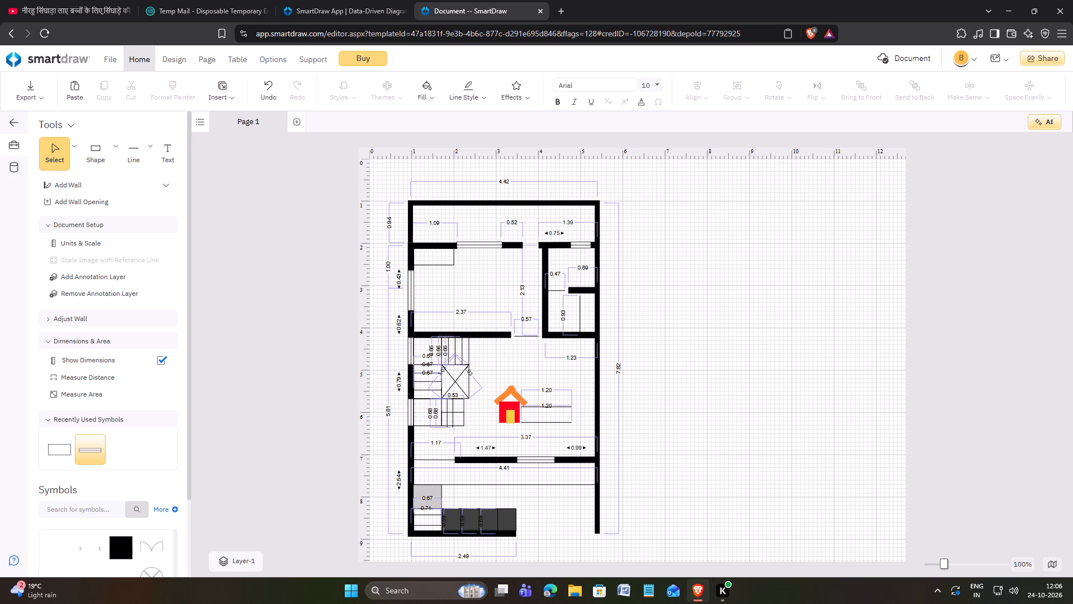
Fill the landing rectangle in the upper-left corner of the central staircase with light gray.
click(426, 347)
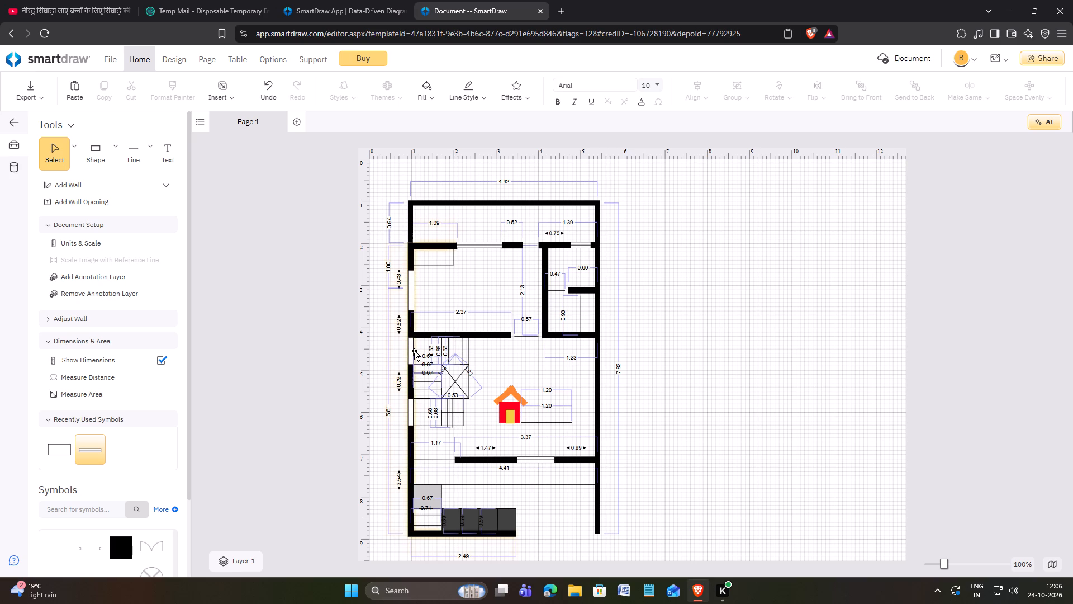
click(414, 351)
click(438, 99)
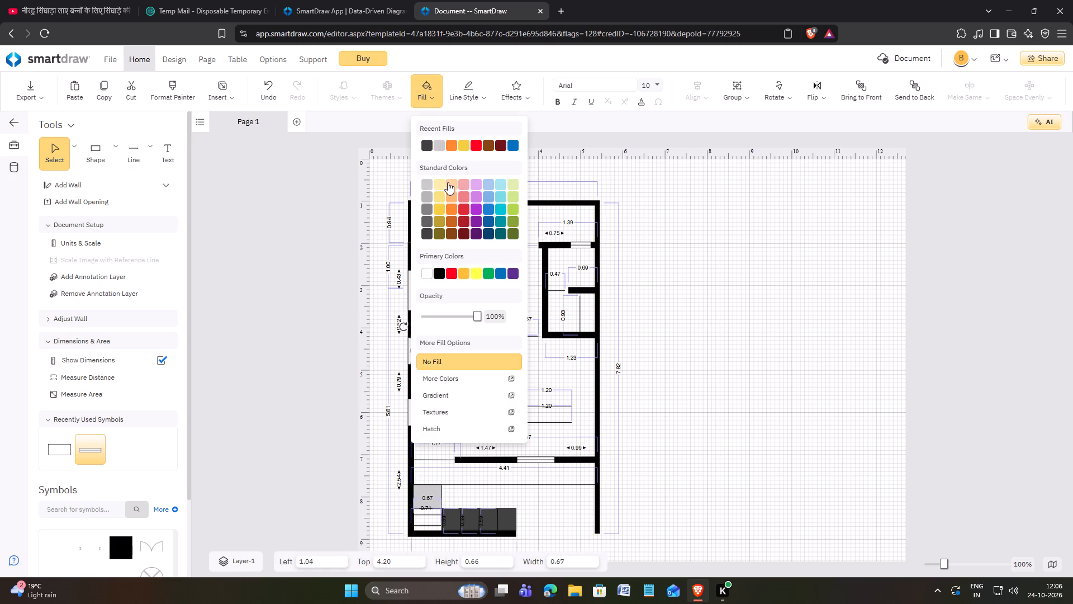
click(429, 188)
click(732, 340)
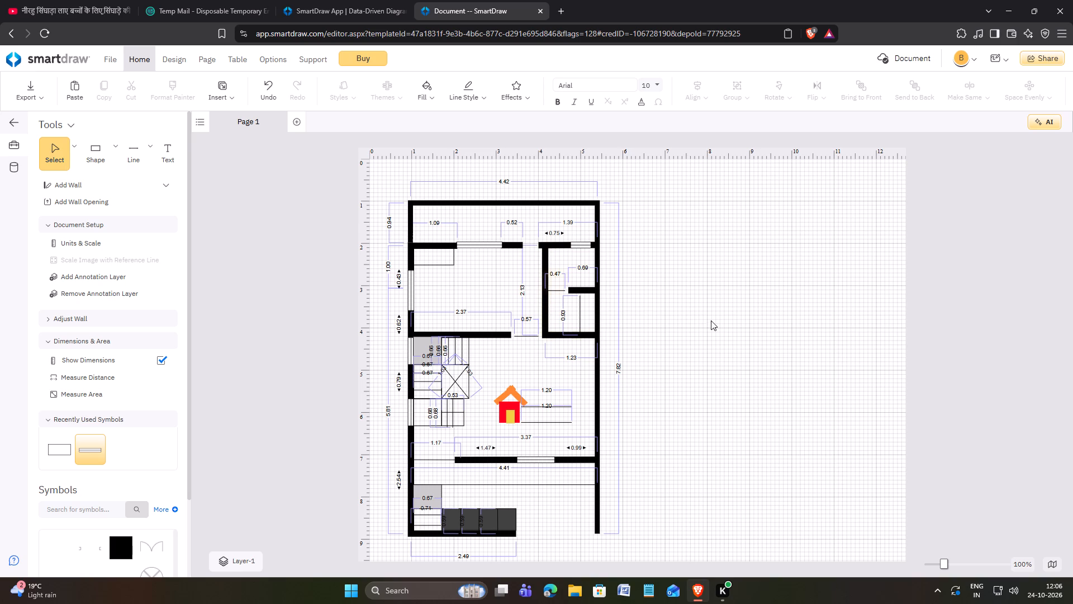
click(772, 314)
Add a rectangle about 0.53 wide and 0.36 high in the lower-left corner of the upper-left room.
click(120, 147)
click(133, 196)
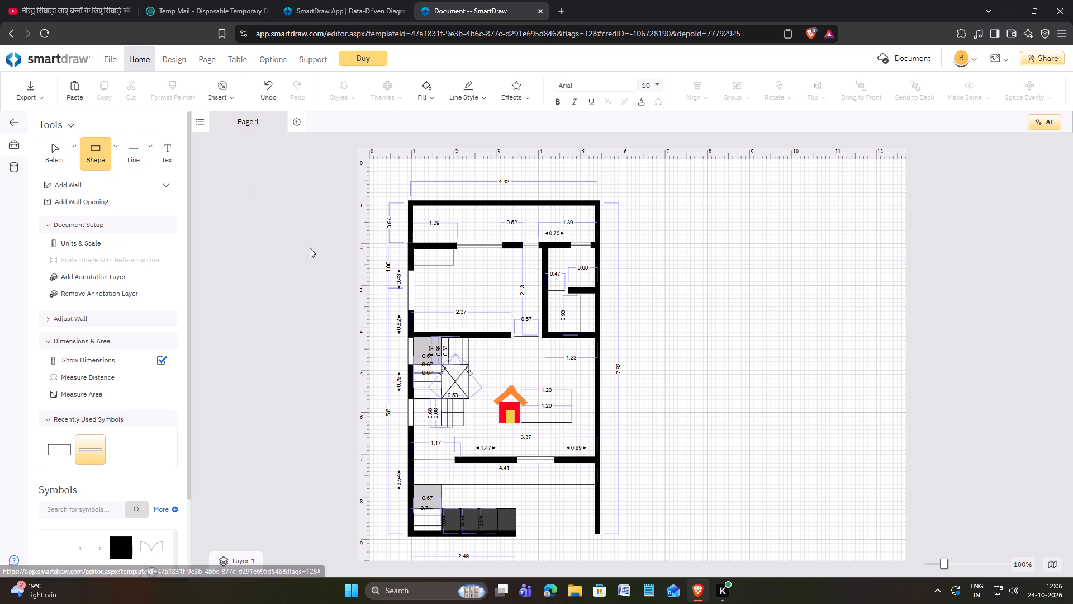
click(458, 310)
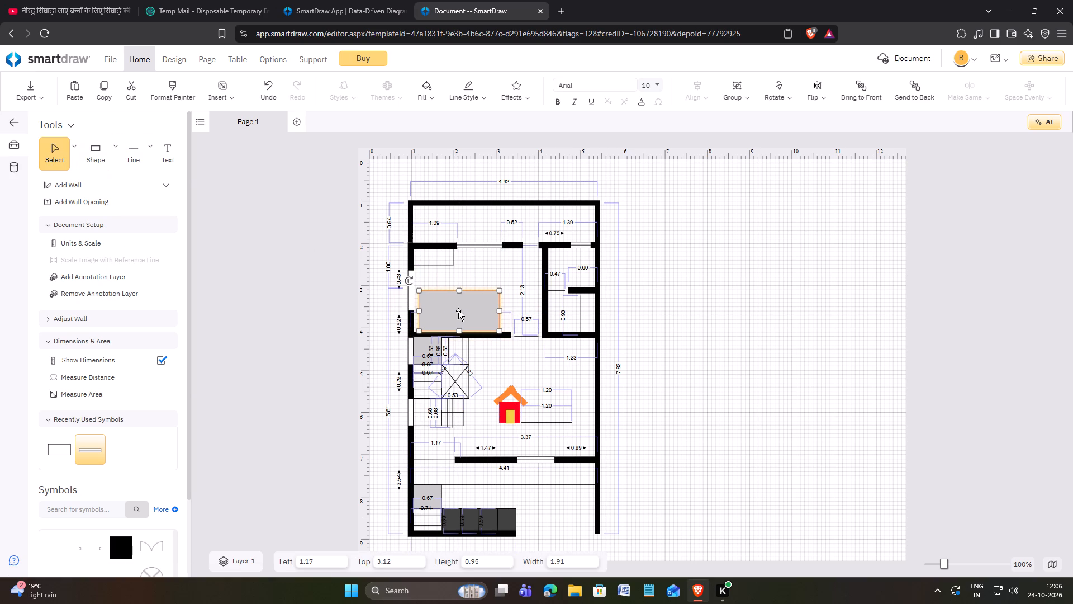
drag(500, 312, 443, 313)
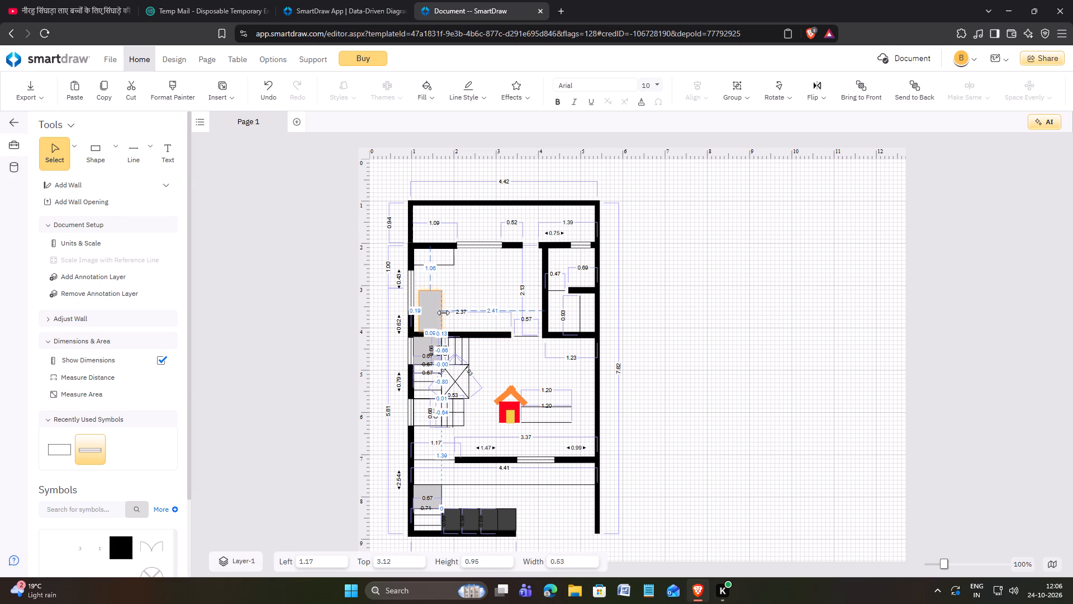
drag(443, 313, 443, 312)
drag(430, 292, 430, 312)
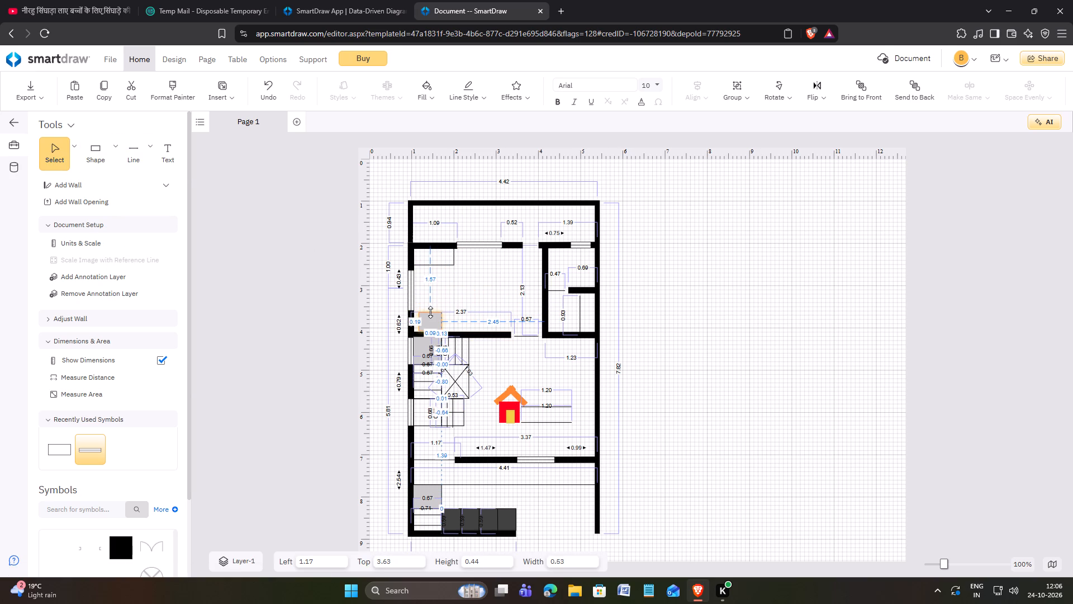
drag(430, 312, 430, 315)
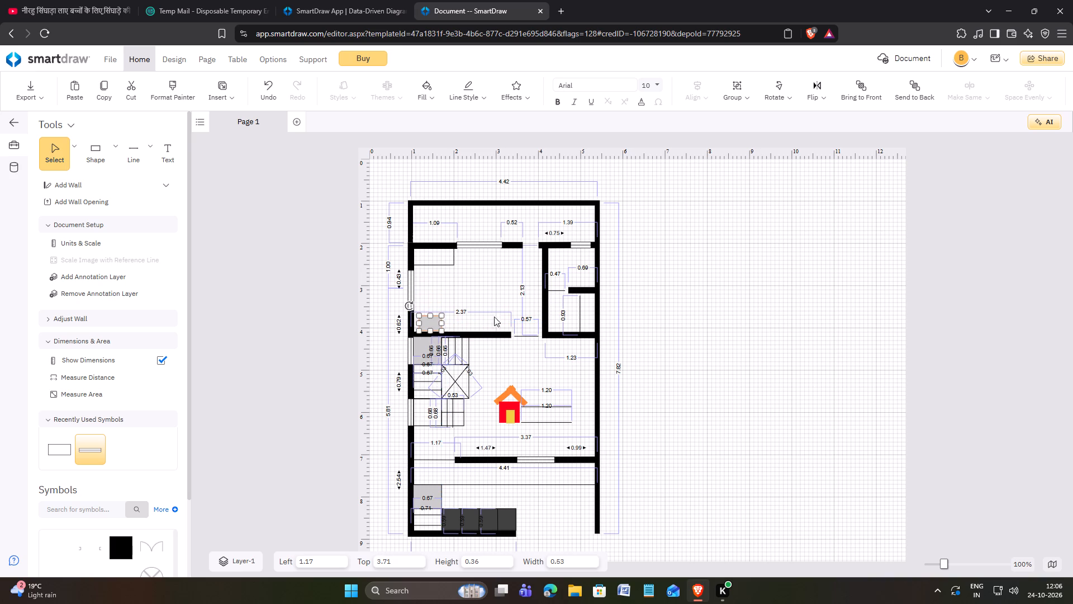
click(721, 331)
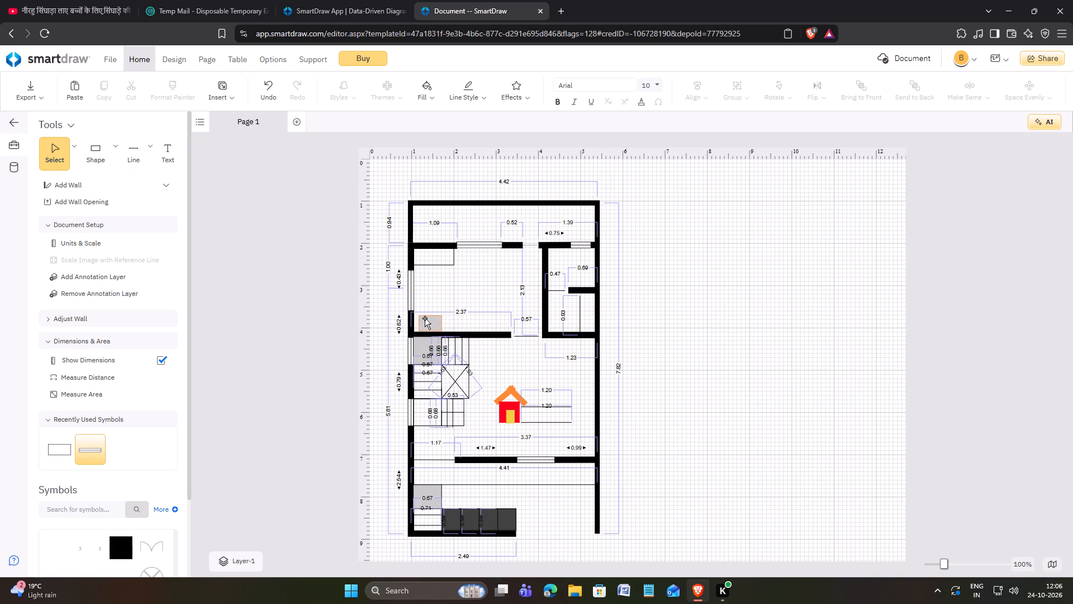
Change the outline of the new corner rectangle to the same light gray as its fill.
click(425, 318)
click(468, 97)
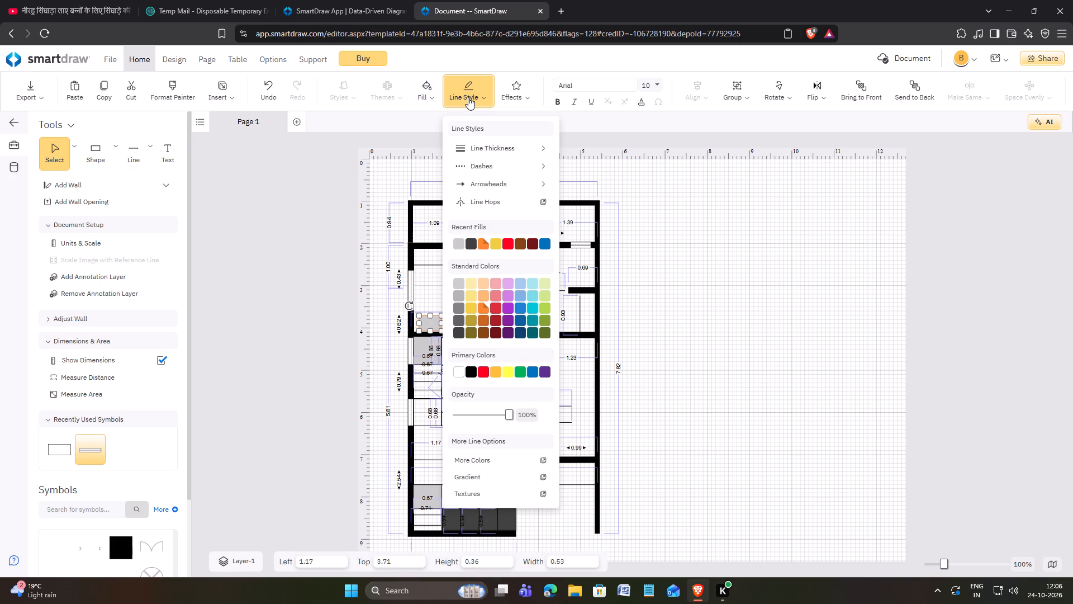
click(458, 243)
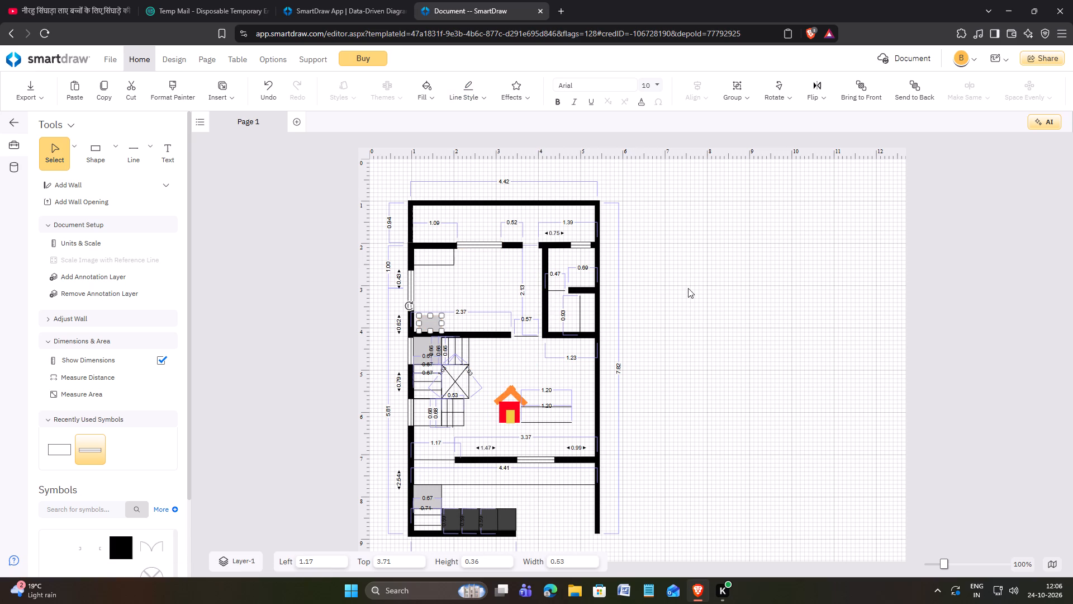
click(718, 291)
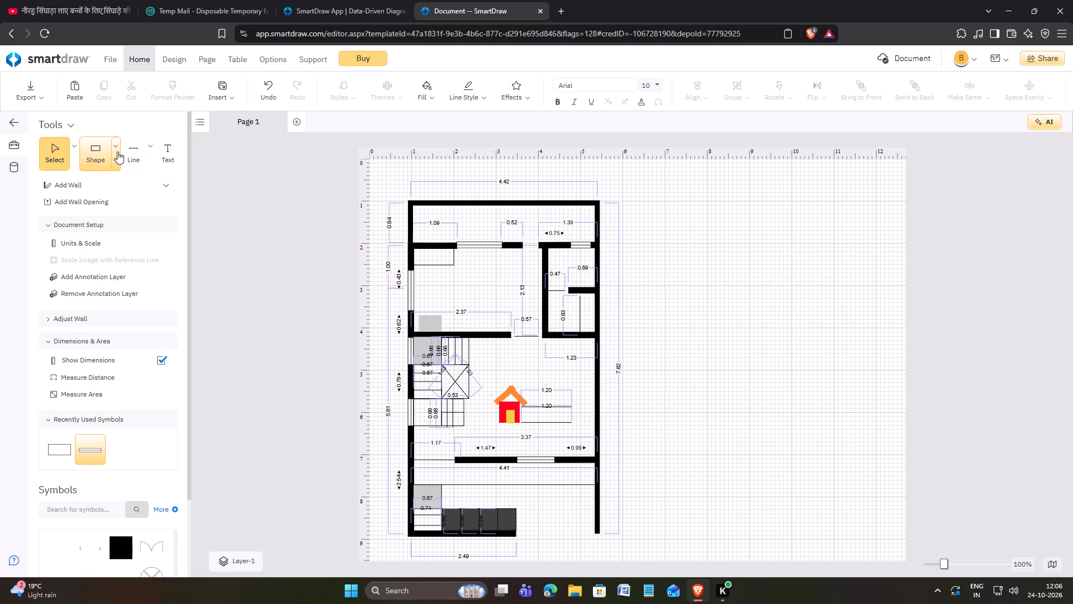
Shrink the light gray corner rectangle to about 0.34 wide and 0.24 high.
click(438, 322)
drag(430, 315, 426, 320)
drag(443, 325, 437, 327)
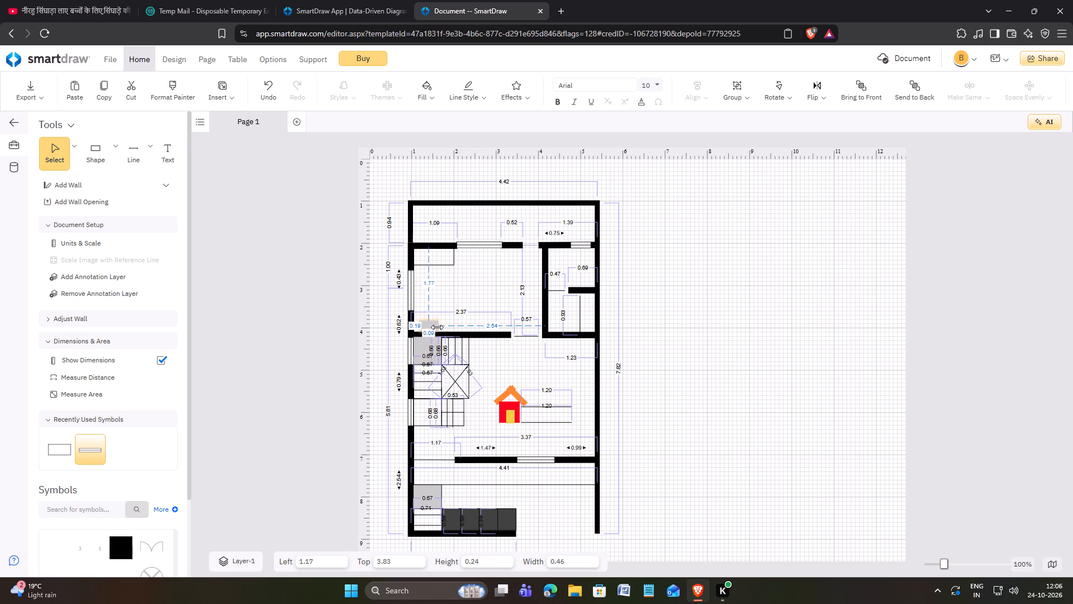
drag(437, 327, 433, 327)
click(720, 325)
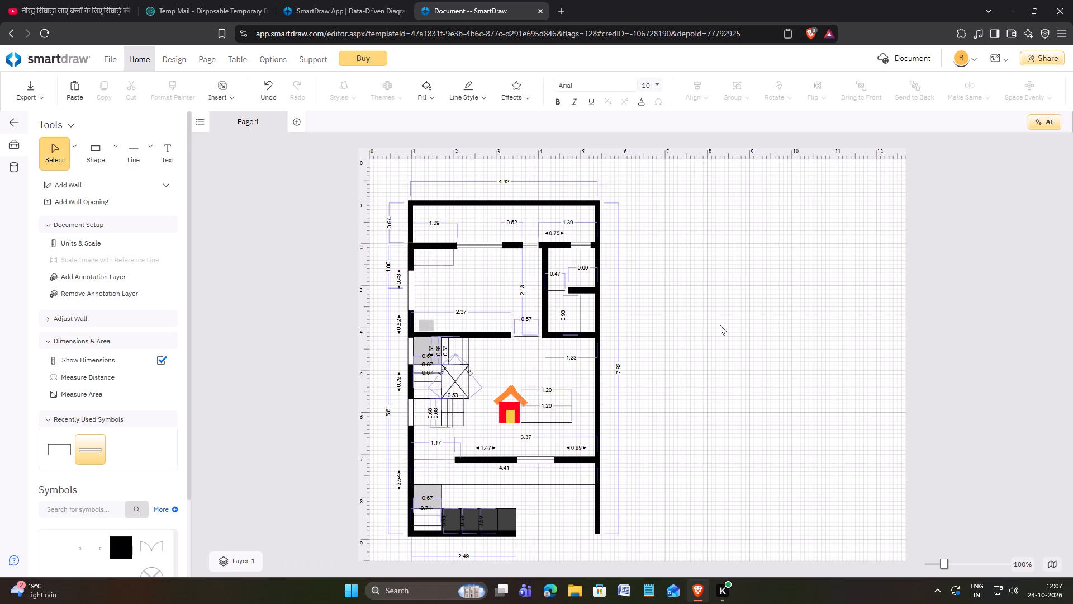
Add a second gray rectangle about 0.43 wide and 0.44 high beside the small one, at about left 1.57, top 3.63.
click(120, 160)
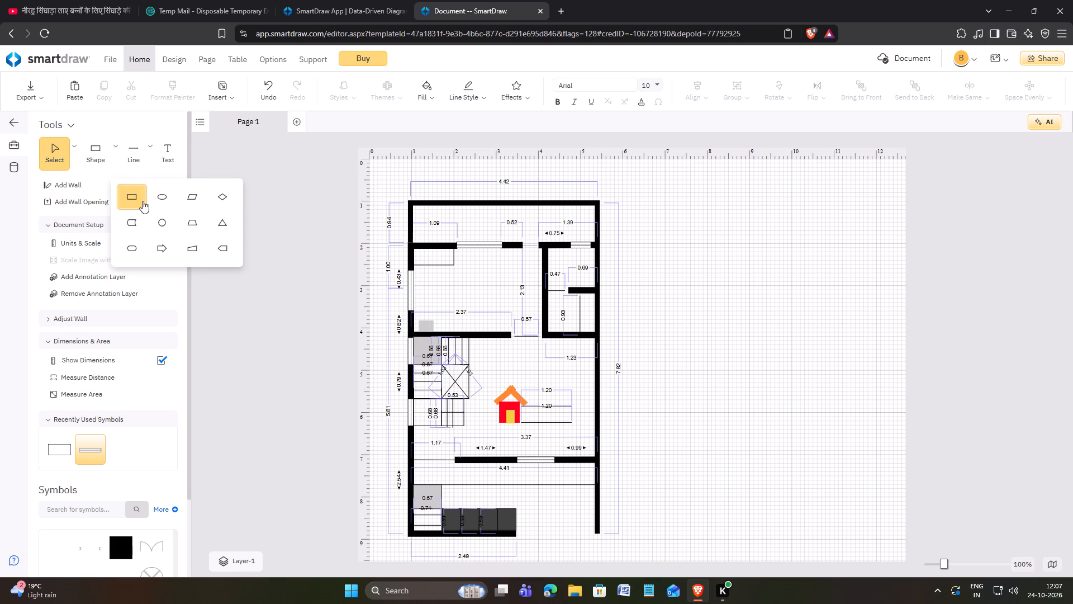
click(140, 201)
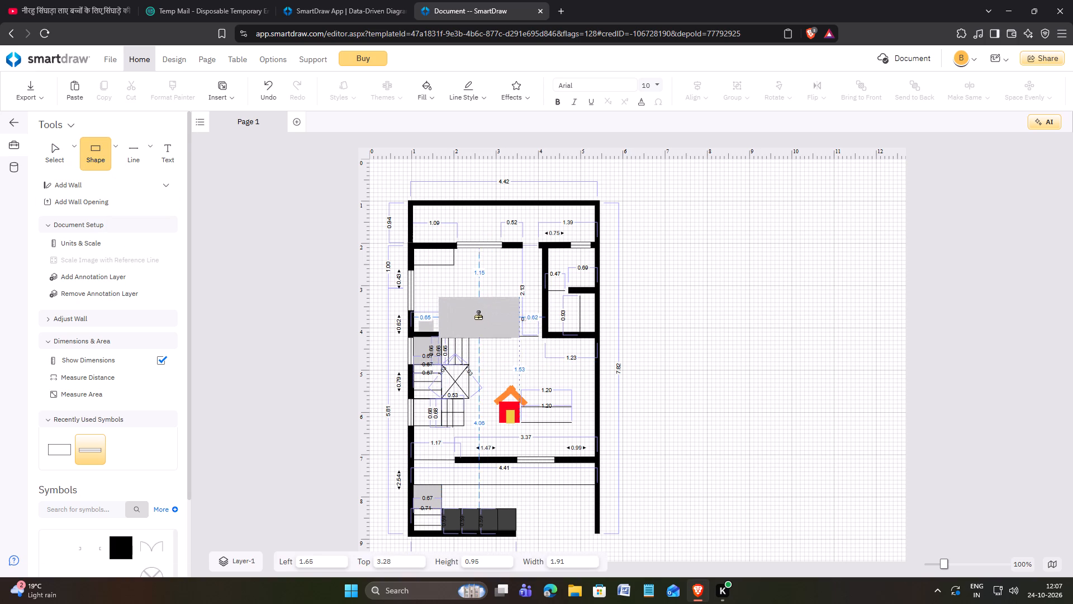
click(476, 312)
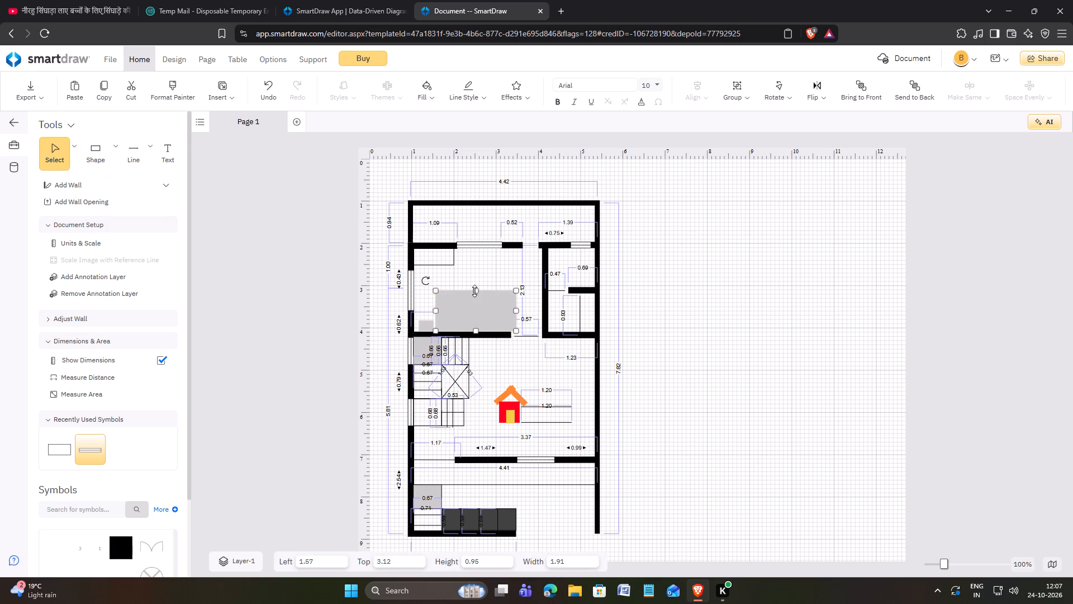
drag(474, 291, 475, 313)
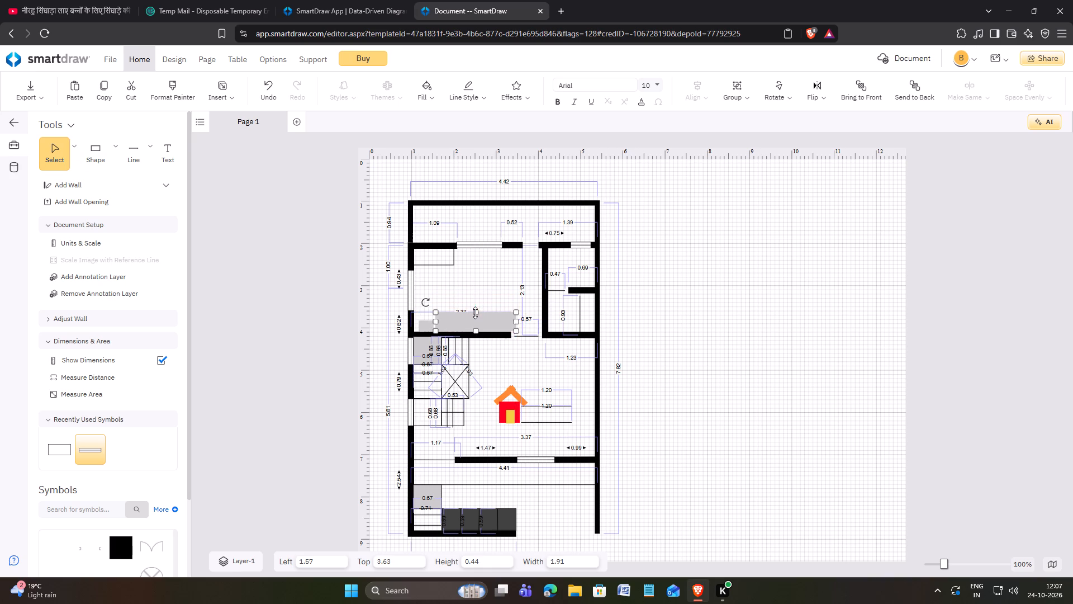
drag(517, 322, 468, 328)
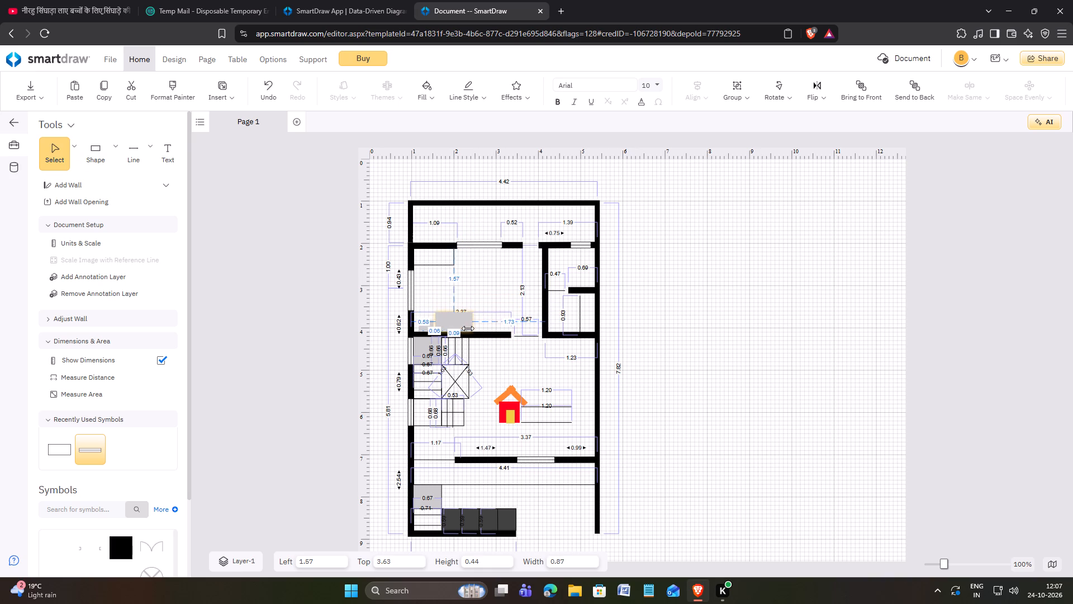
drag(468, 328, 458, 328)
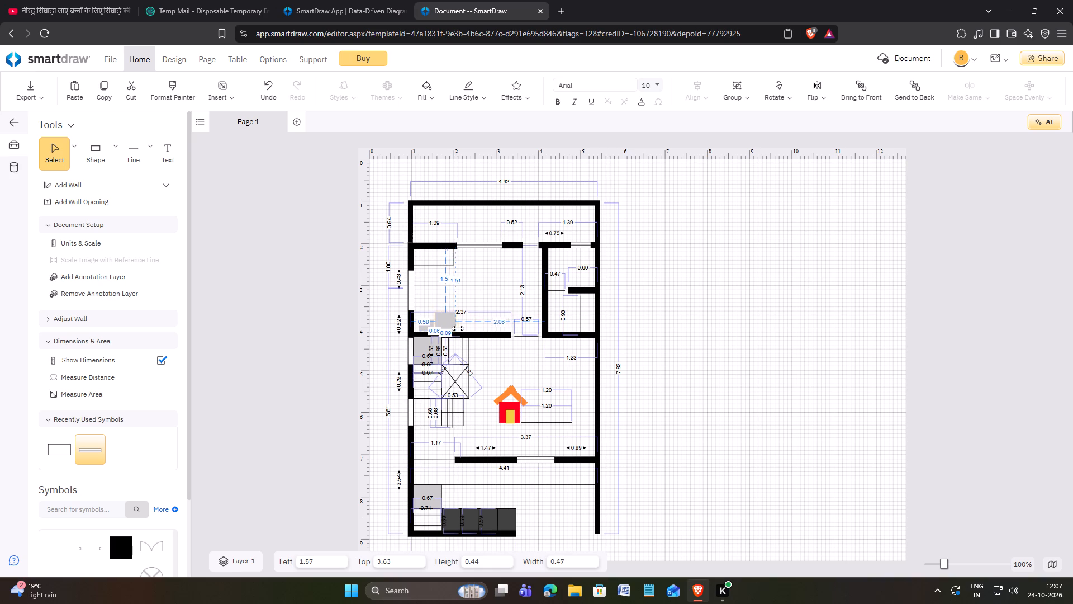
drag(458, 328, 454, 328)
click(701, 320)
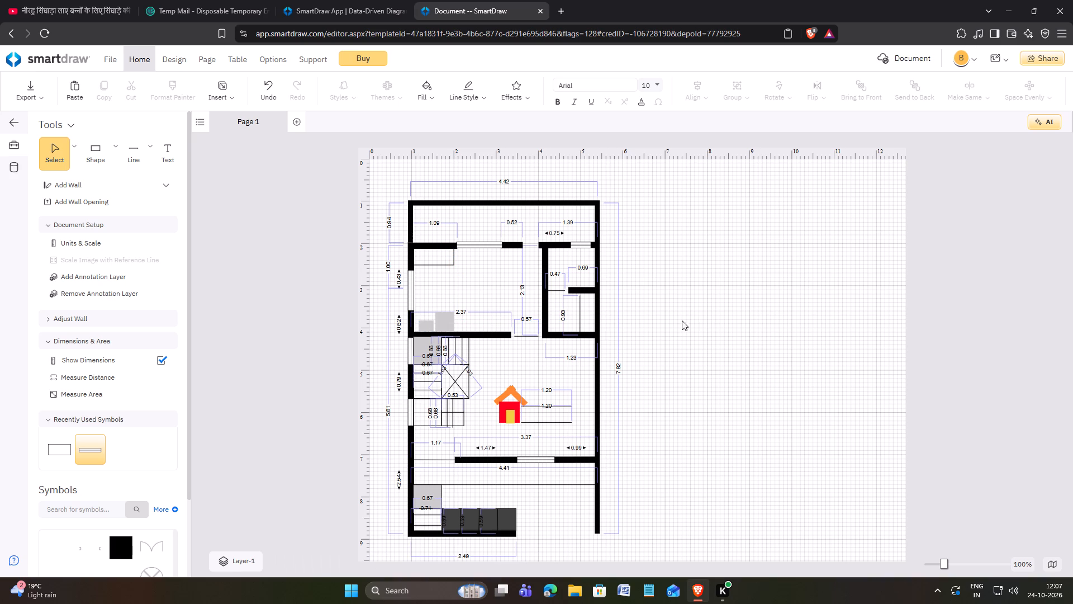
Duplicate the larger gray rectangle and place the copy just beside it, at about left 2.12, top 3.63.
click(442, 323)
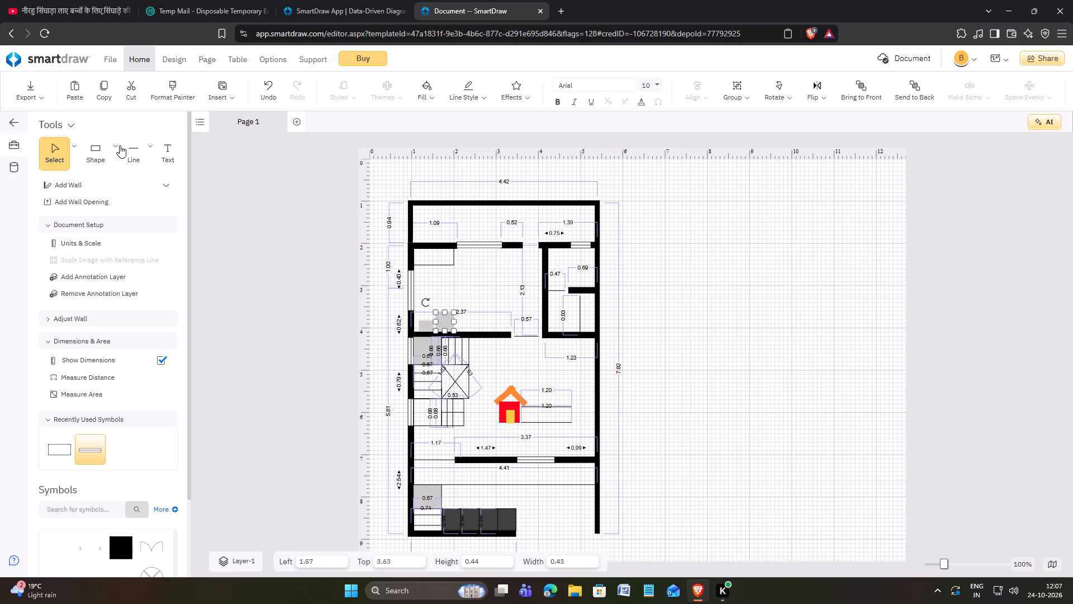
click(109, 92)
click(75, 93)
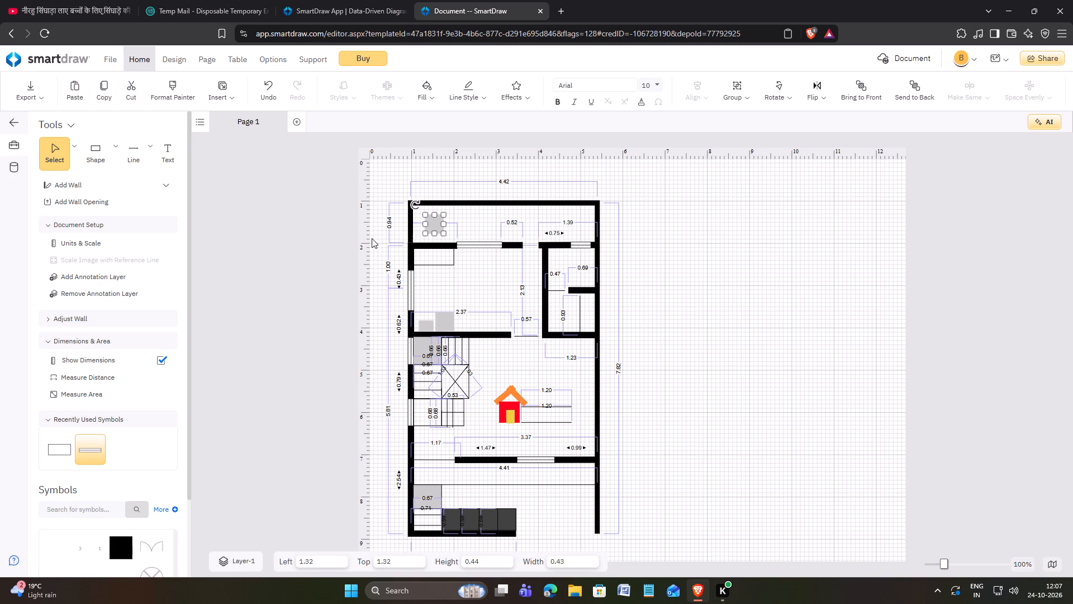
drag(433, 222, 466, 318)
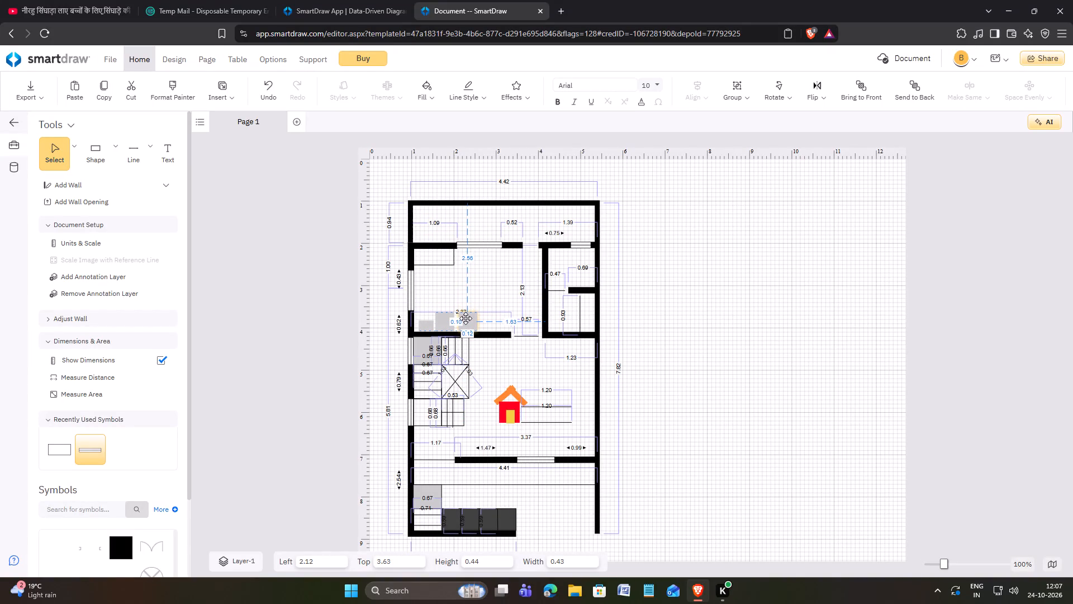
drag(466, 318, 466, 319)
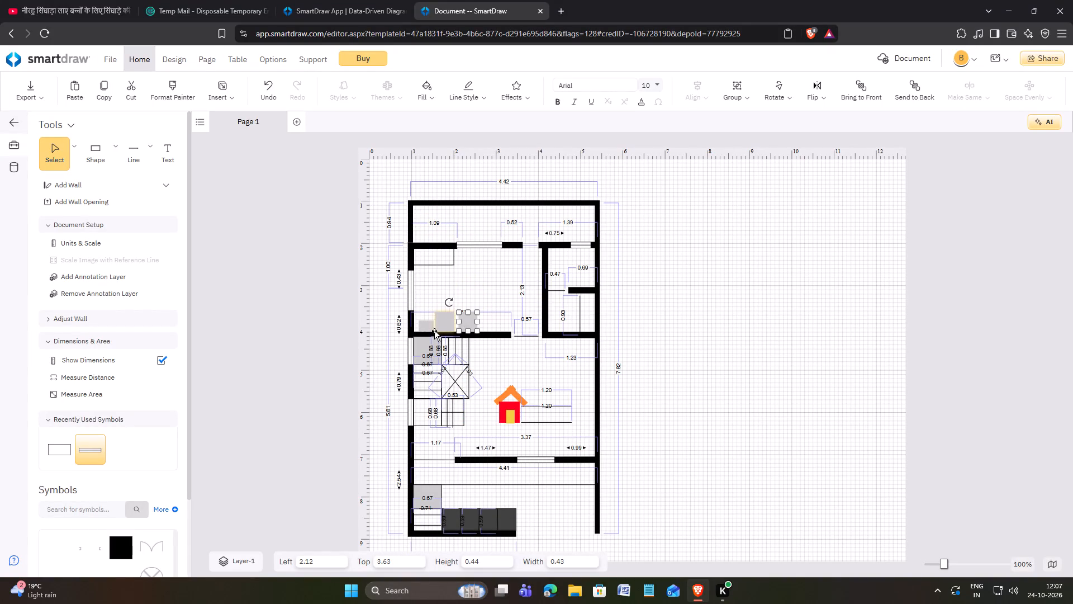
Duplicate the small light gray rectangle and place the copy beyond the two larger ones, at about left 2.74, top 3.83.
click(429, 325)
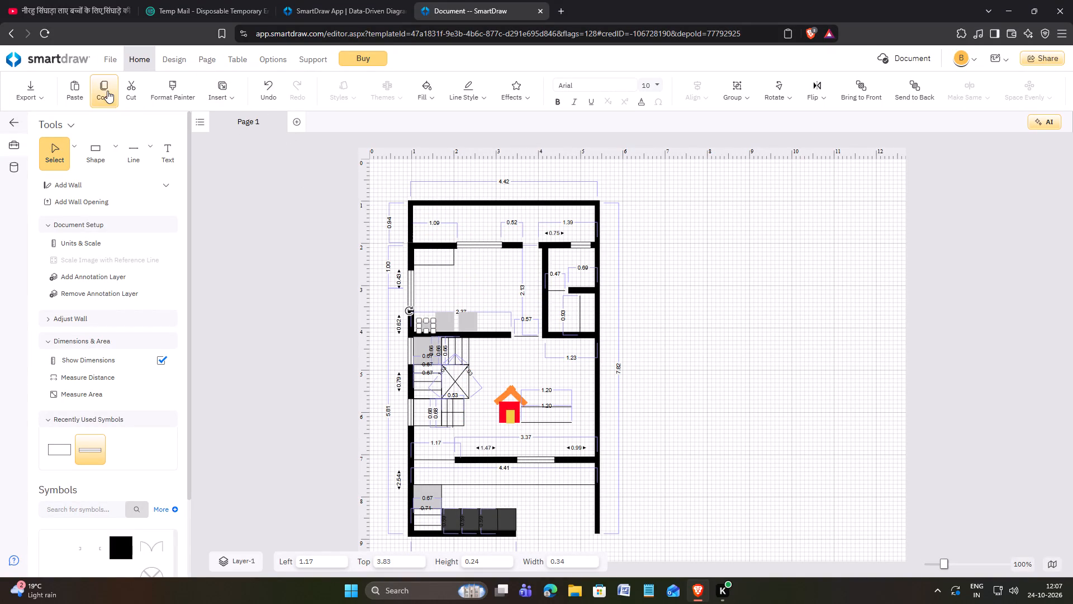
click(107, 90)
click(77, 91)
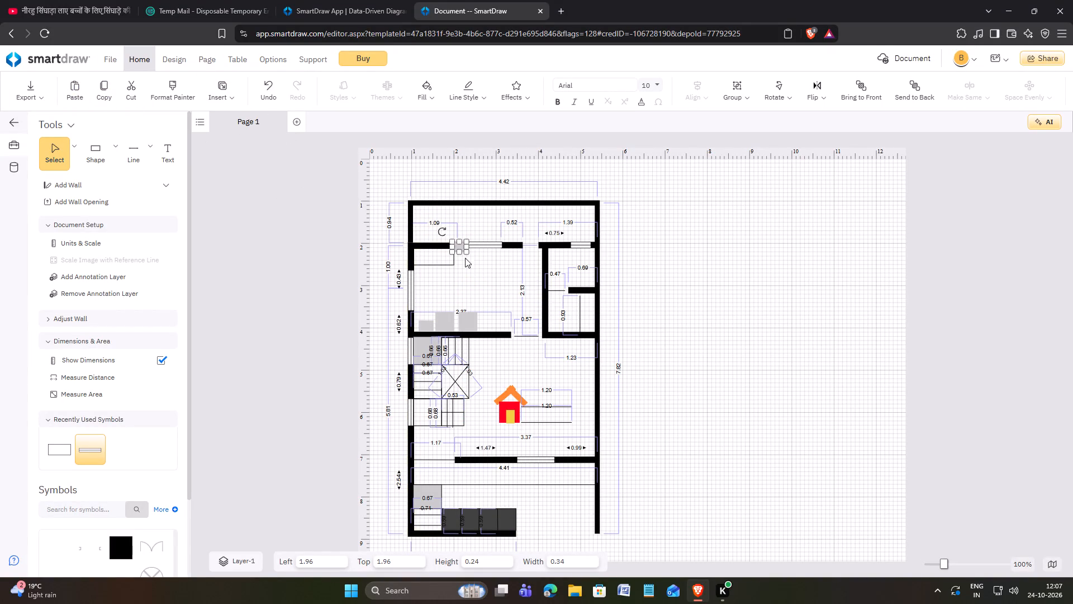
drag(461, 247, 493, 328)
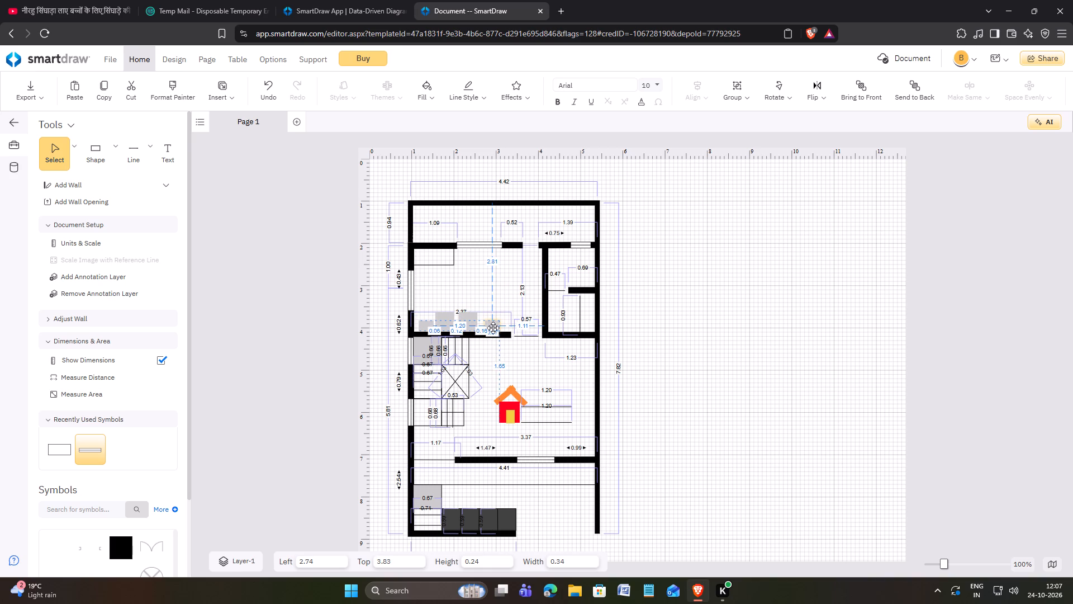
drag(493, 328, 492, 328)
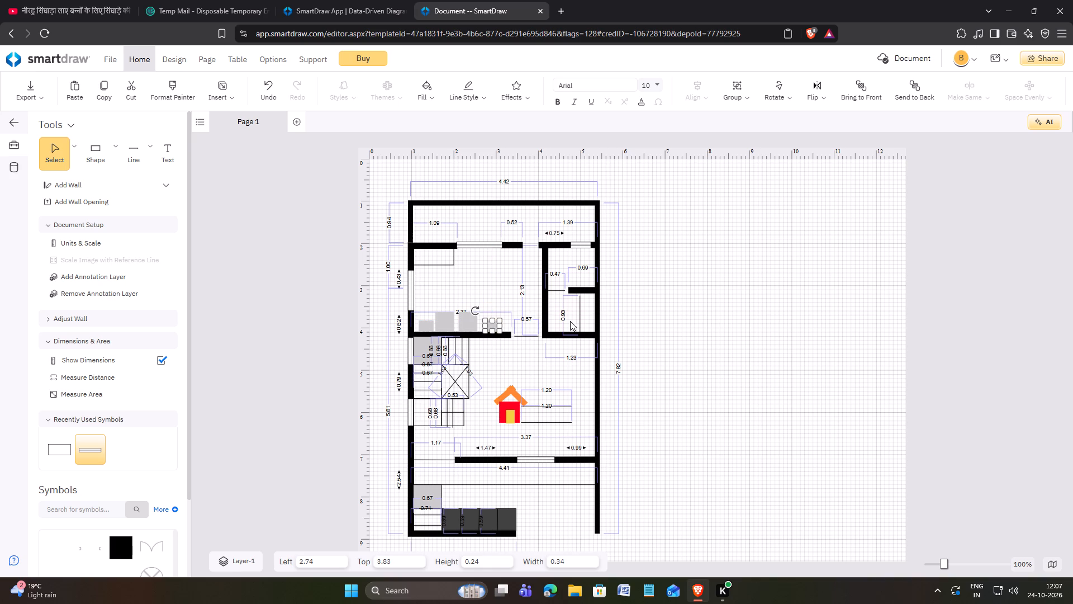
click(687, 315)
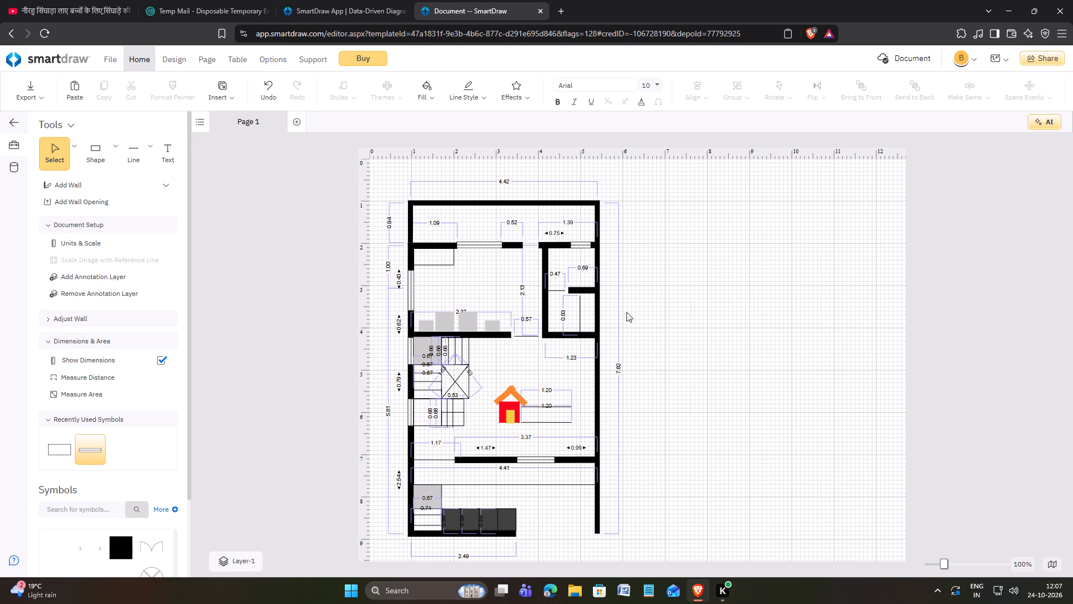
Fill the two larger gray rectangles along the room's lower wall with olive green.
click(469, 327)
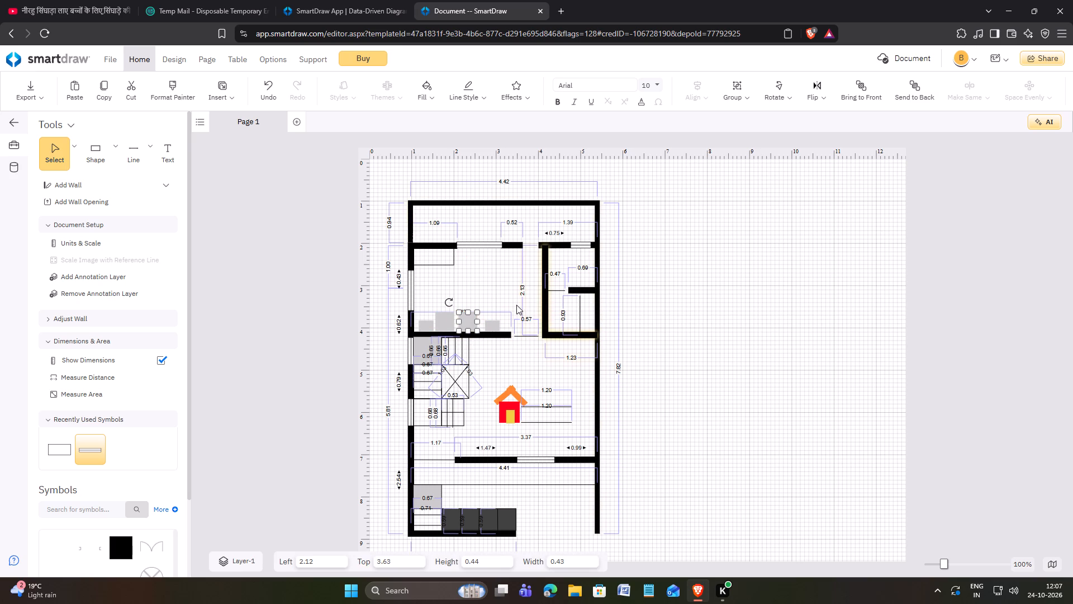
click(432, 105)
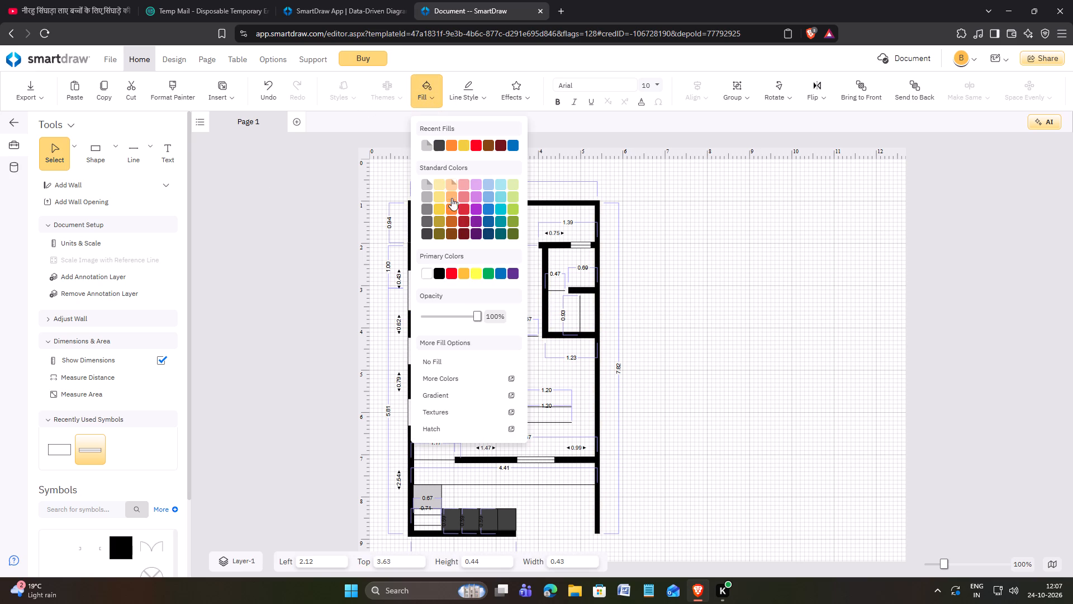
click(519, 233)
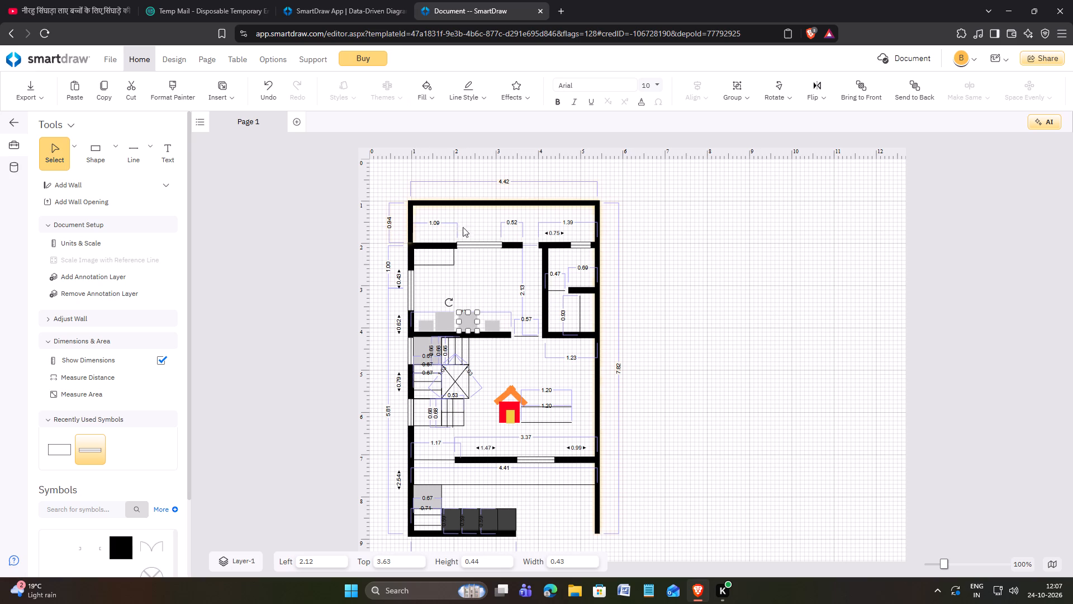
click(468, 324)
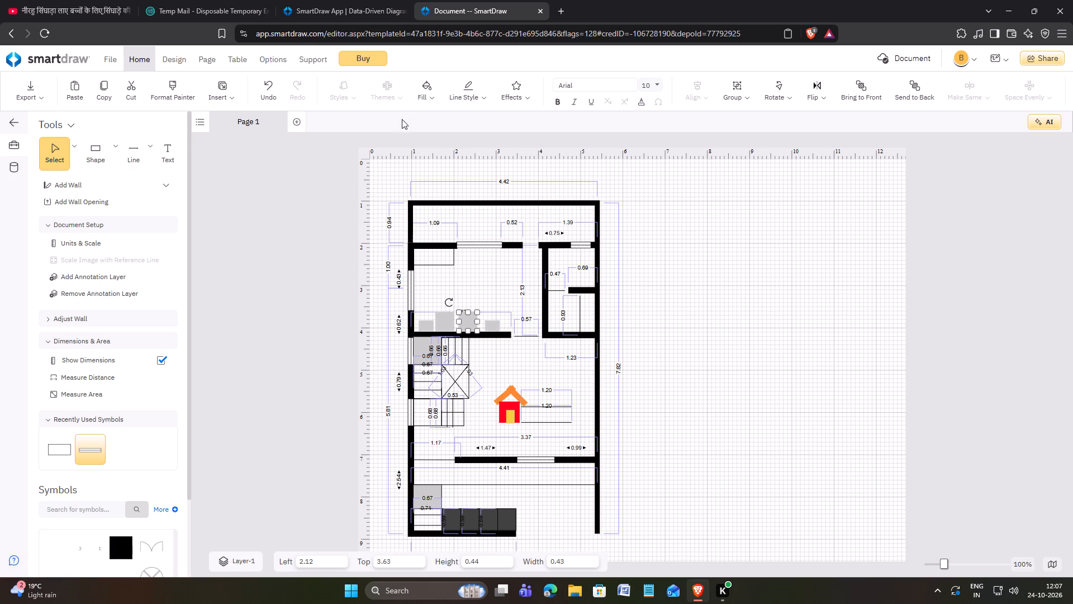
click(429, 98)
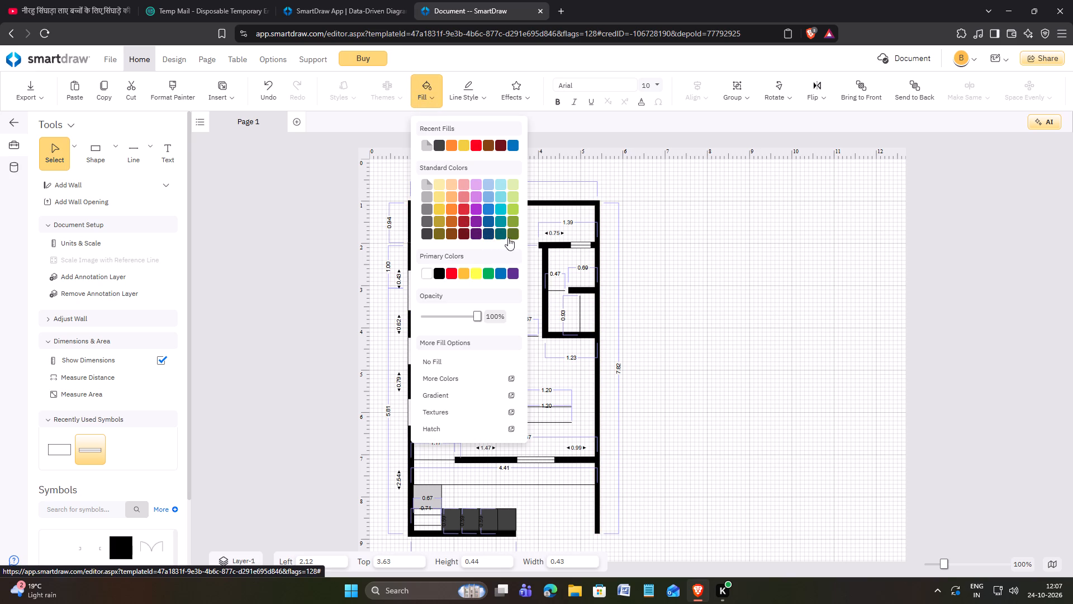
click(514, 221)
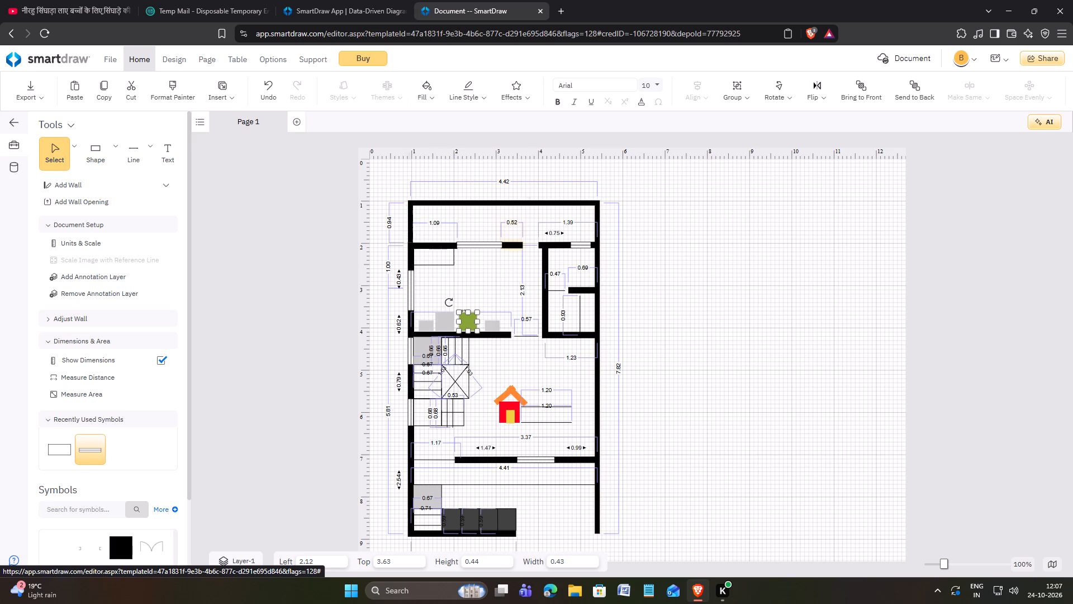
click(439, 320)
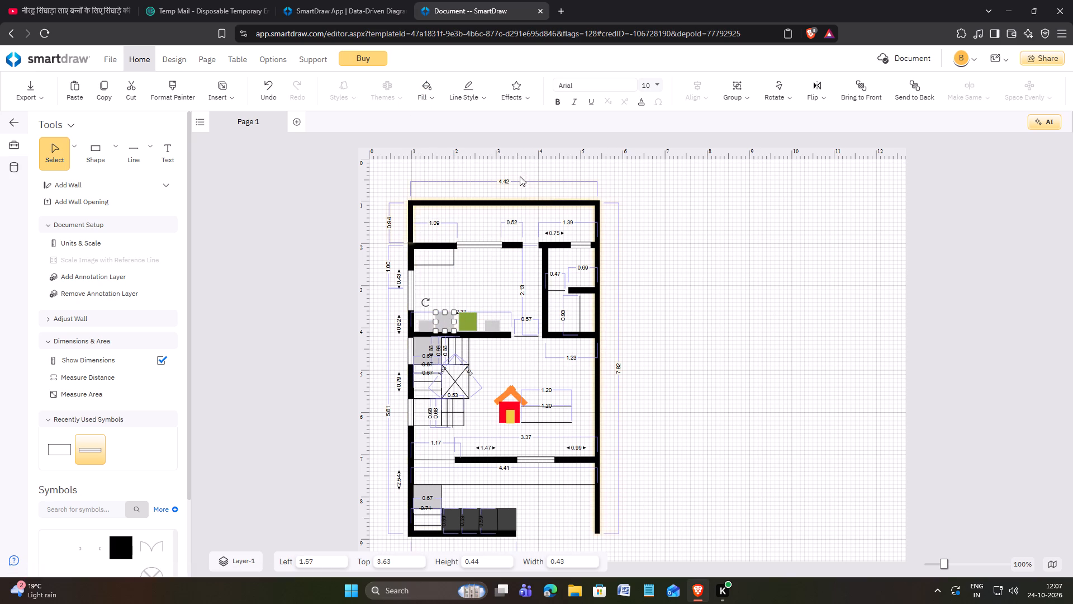
click(434, 100)
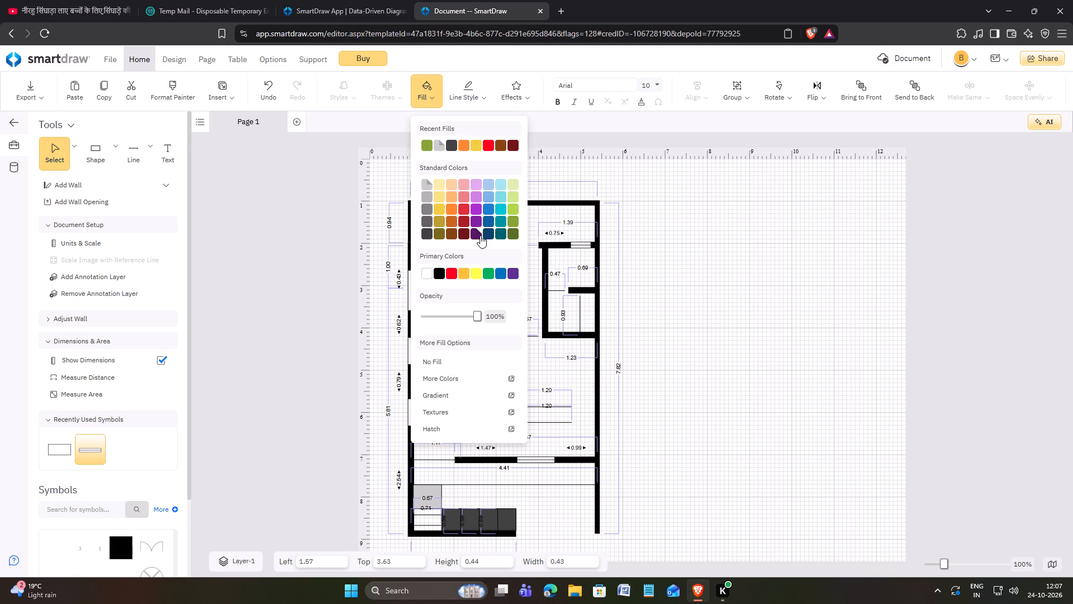
click(515, 221)
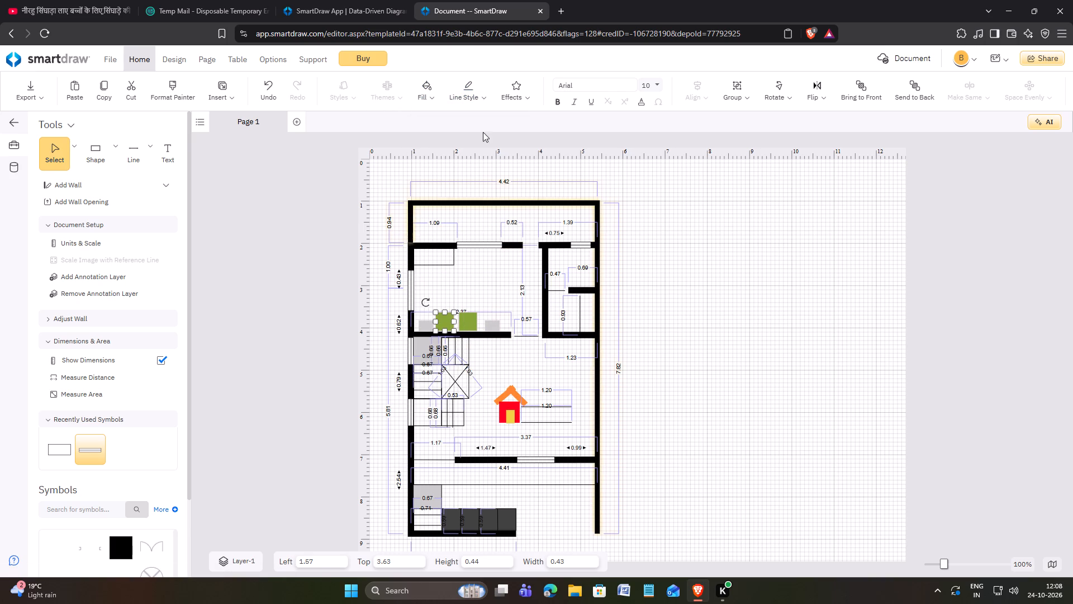
Change the outlines of both olive green rectangles to the same green as their fill.
click(473, 102)
click(454, 244)
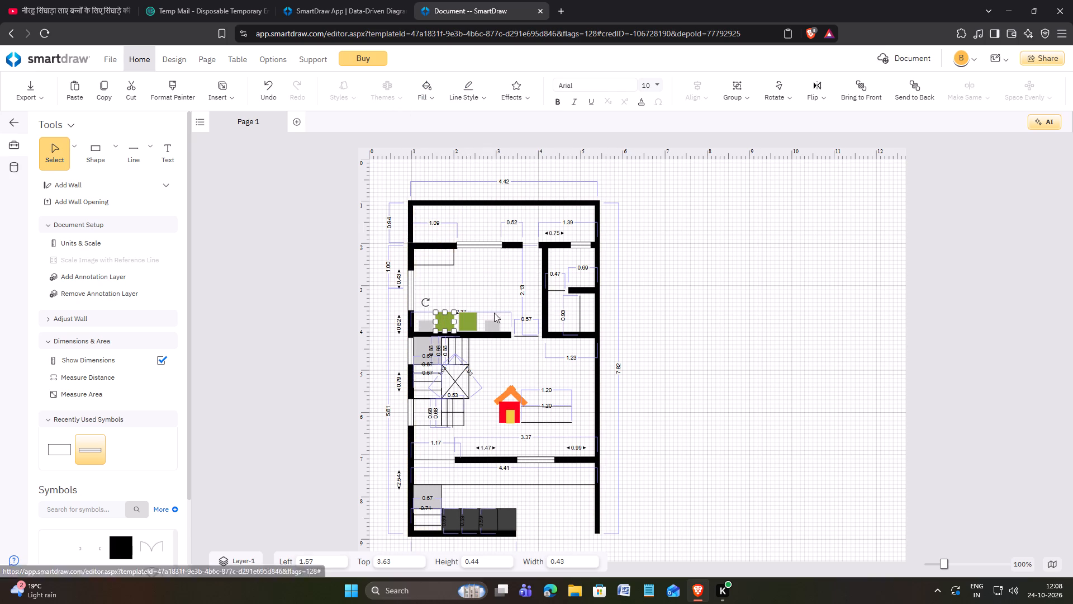
click(468, 329)
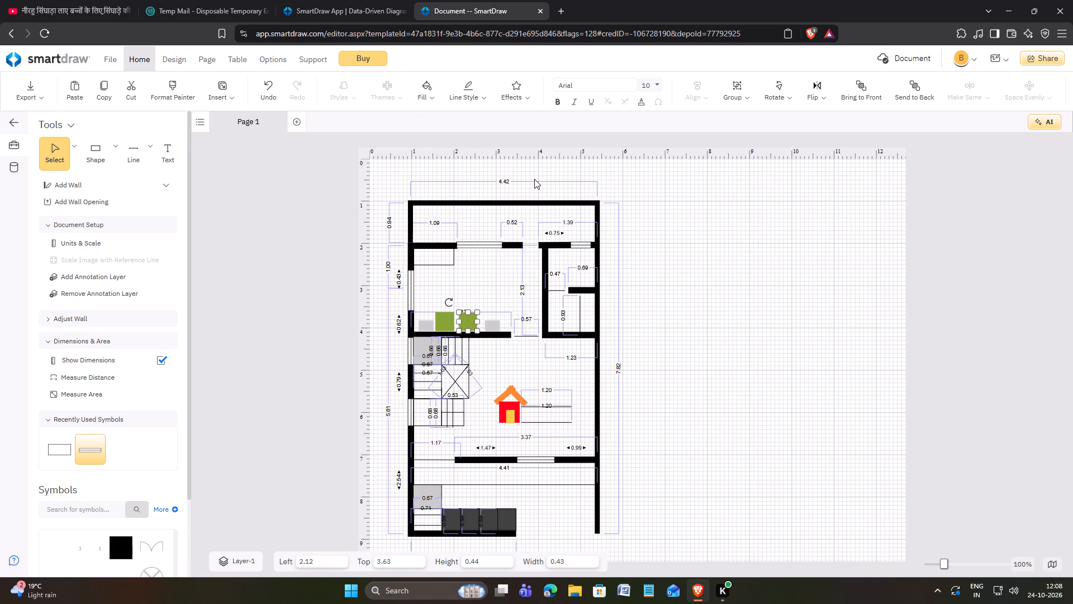
click(483, 104)
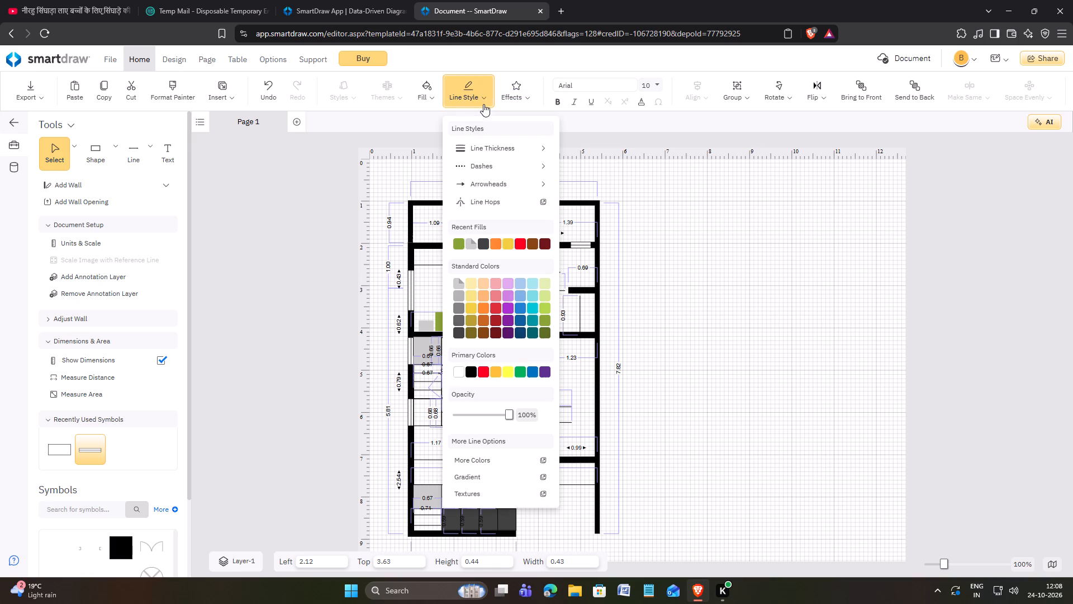
click(461, 246)
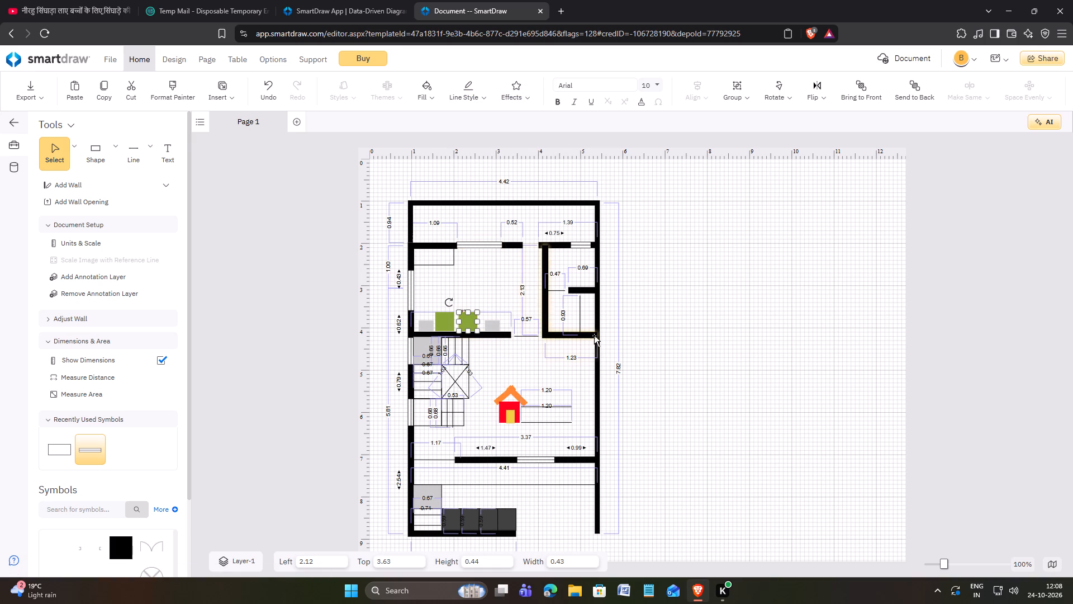
click(662, 326)
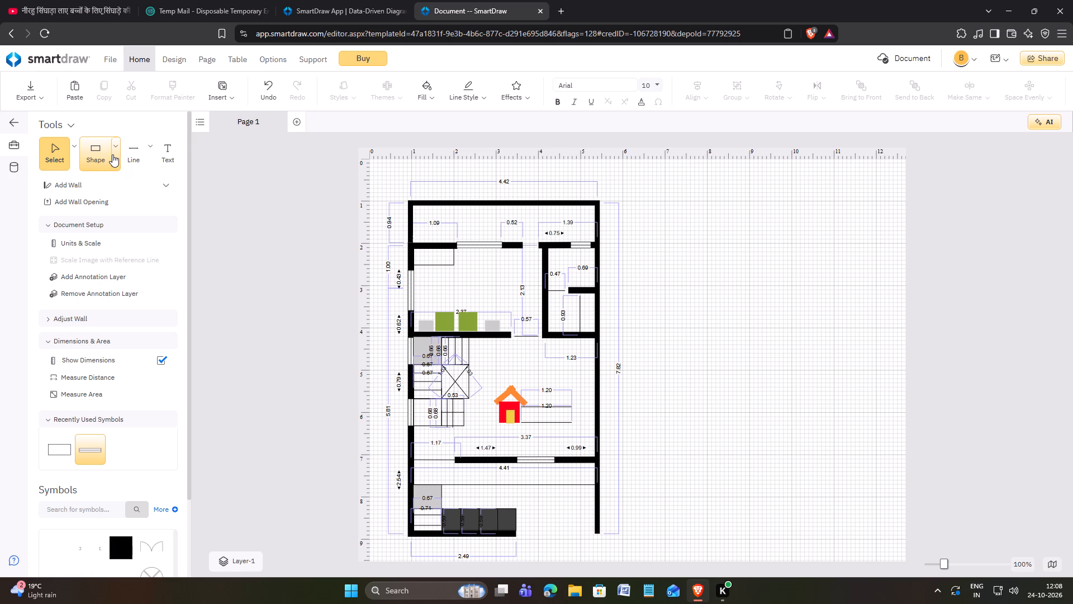
click(720, 325)
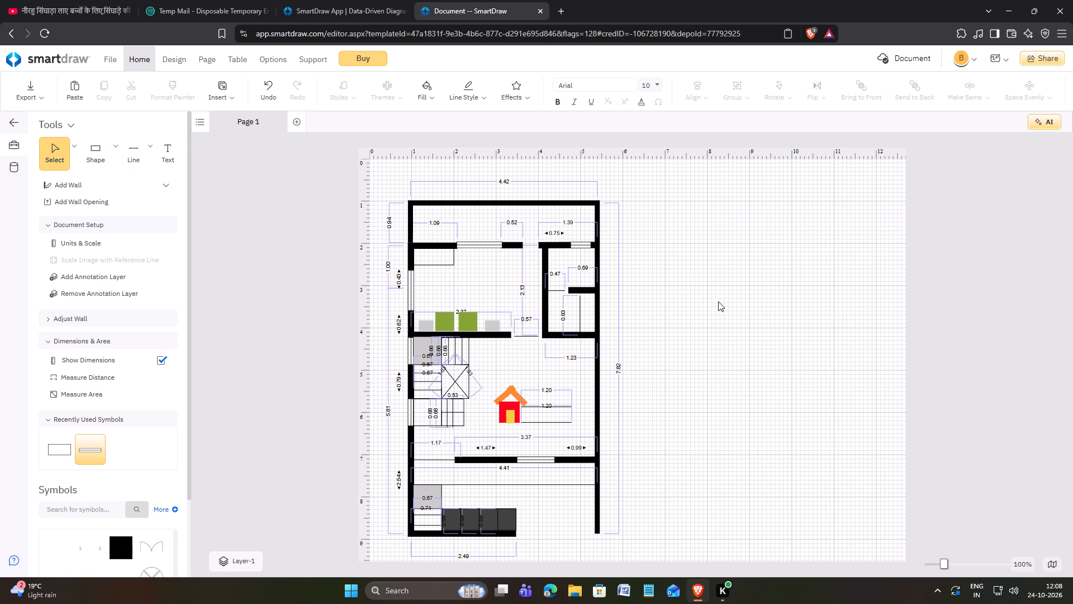
Fill the lower stair landing rectangle beside the outer wall with light gray.
click(422, 424)
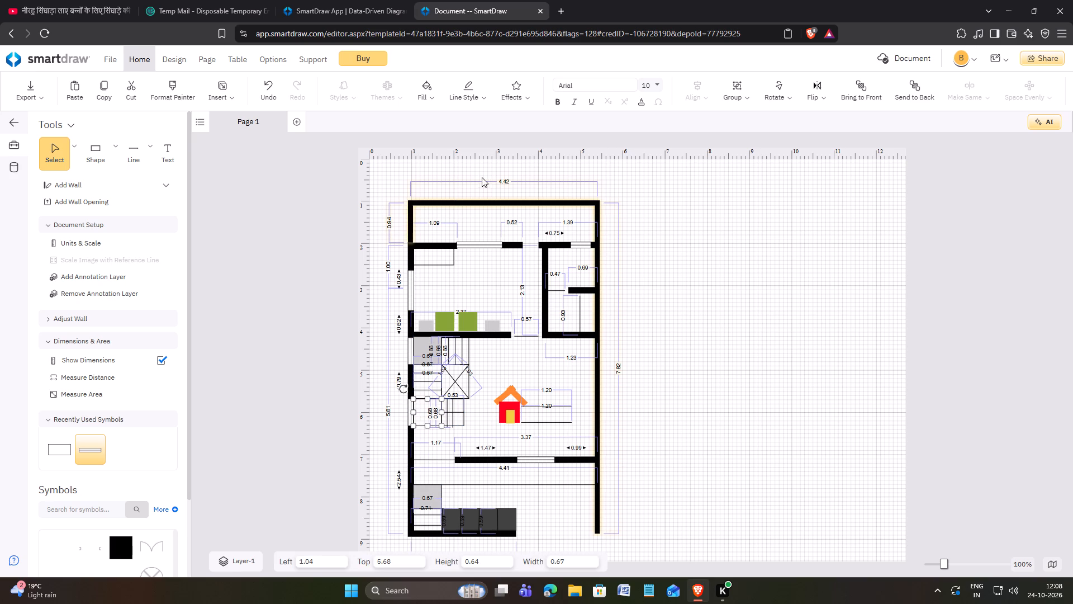
click(430, 99)
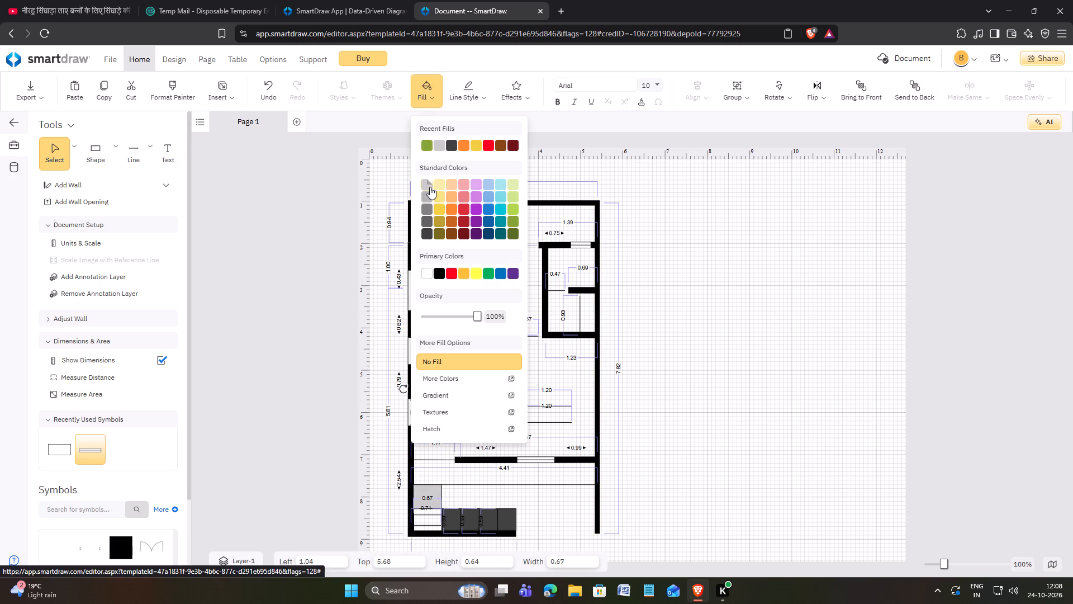
click(430, 187)
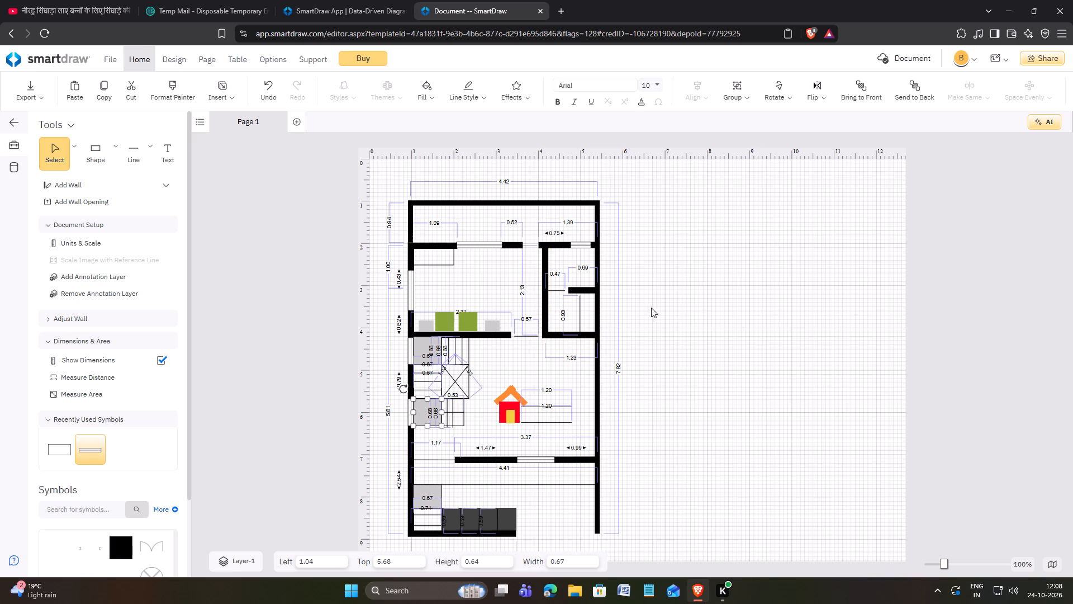
Draw three connected straight lines above the green rectangles, forming an open-bottomed box with sides about 0.63, 0.65 and 0.69 long.
click(149, 153)
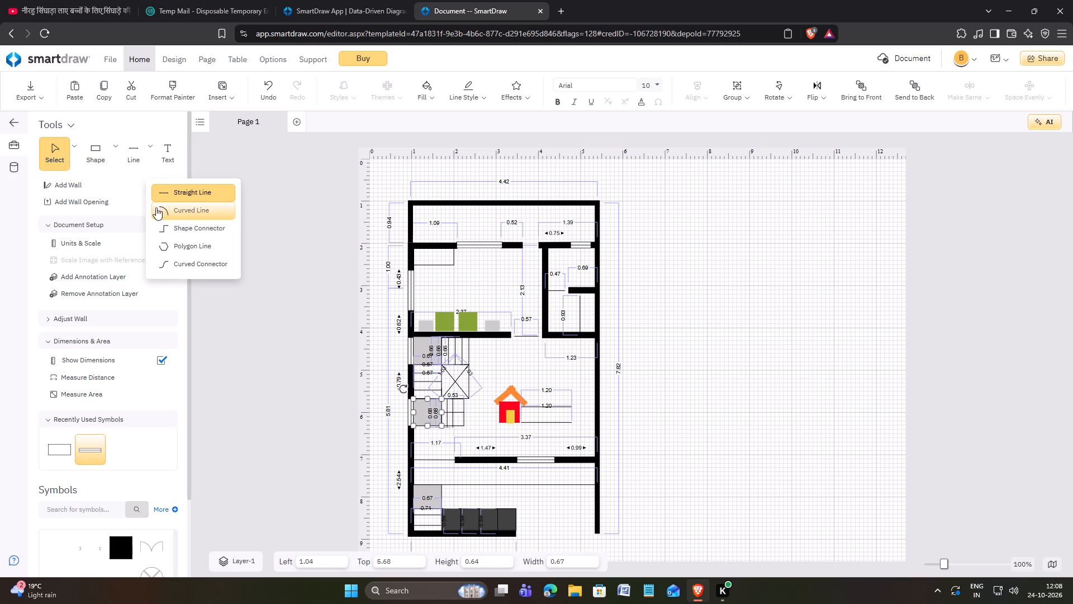
click(183, 194)
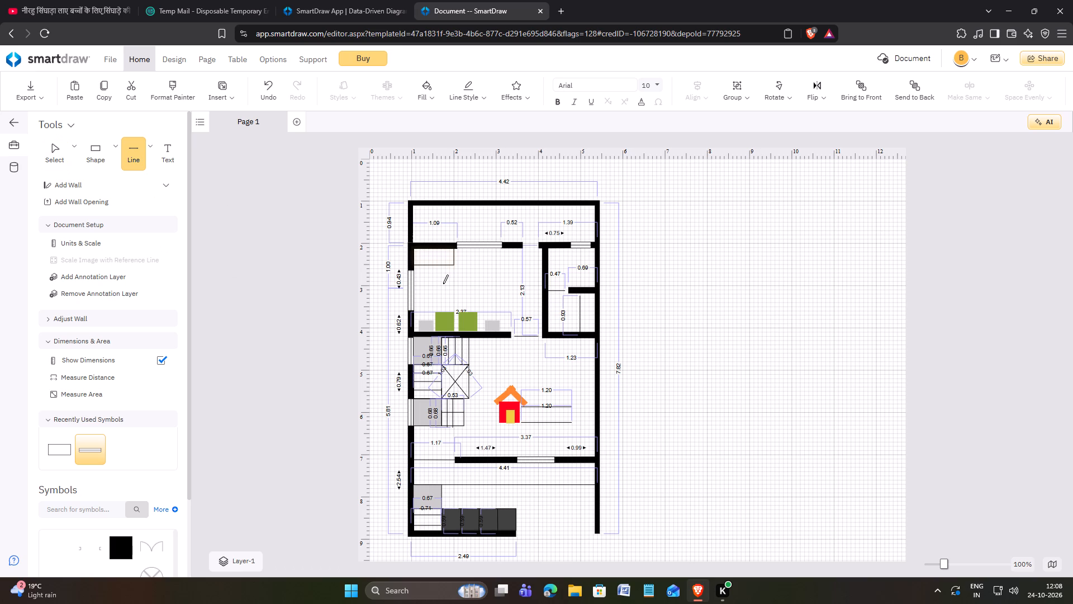
drag(443, 286, 444, 312)
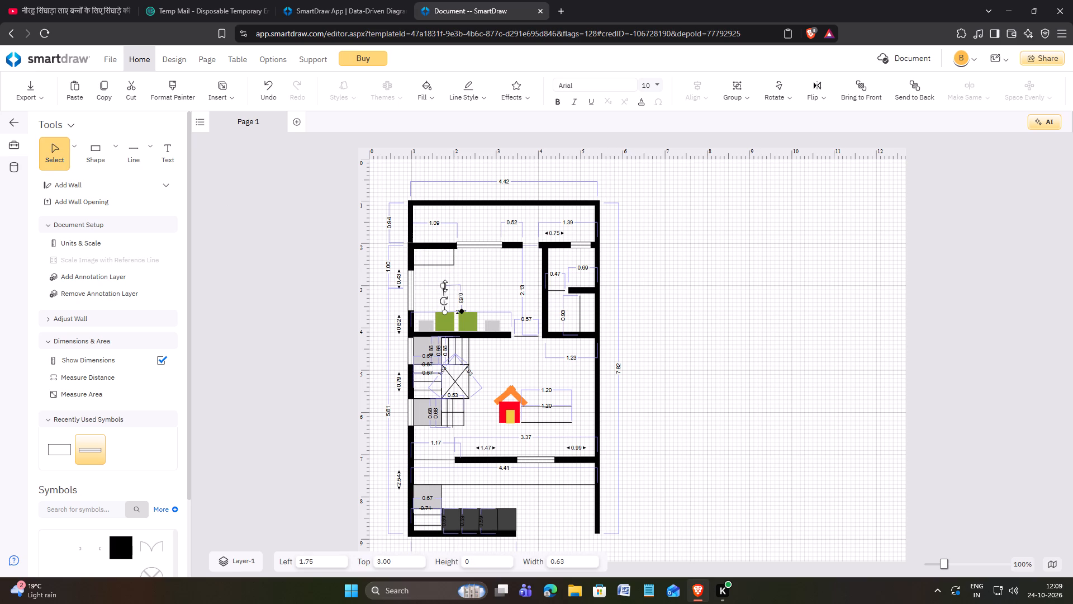
click(129, 147)
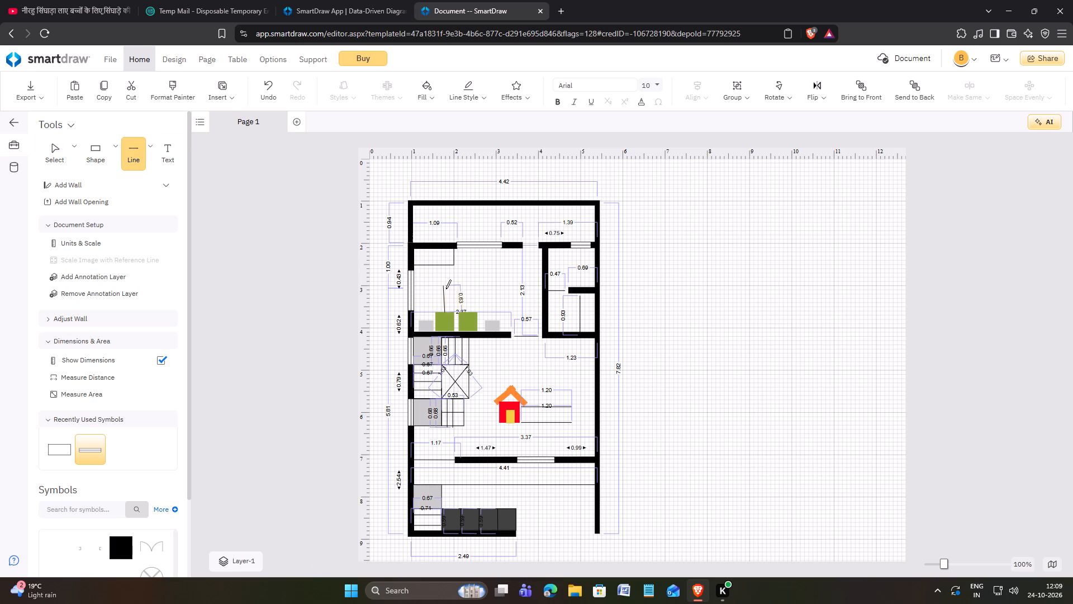
drag(445, 286, 473, 289)
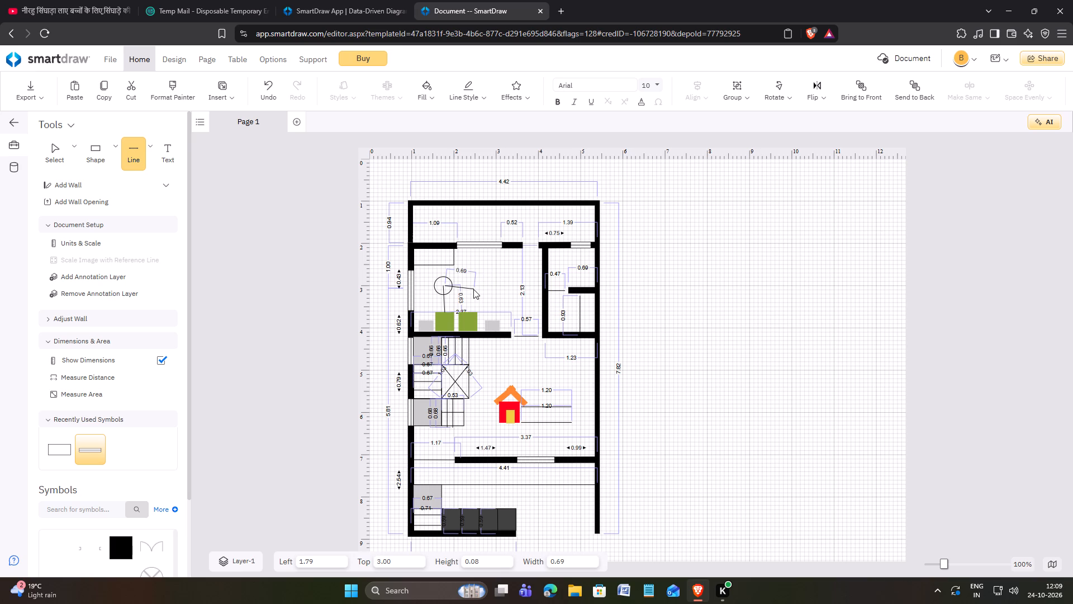
drag(473, 289, 471, 284)
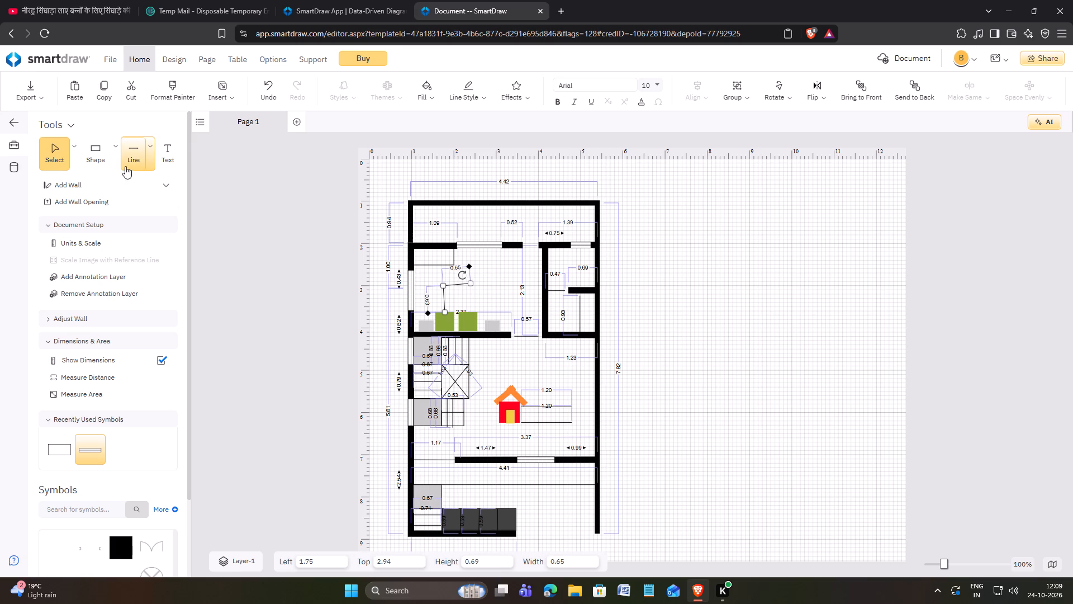
click(135, 157)
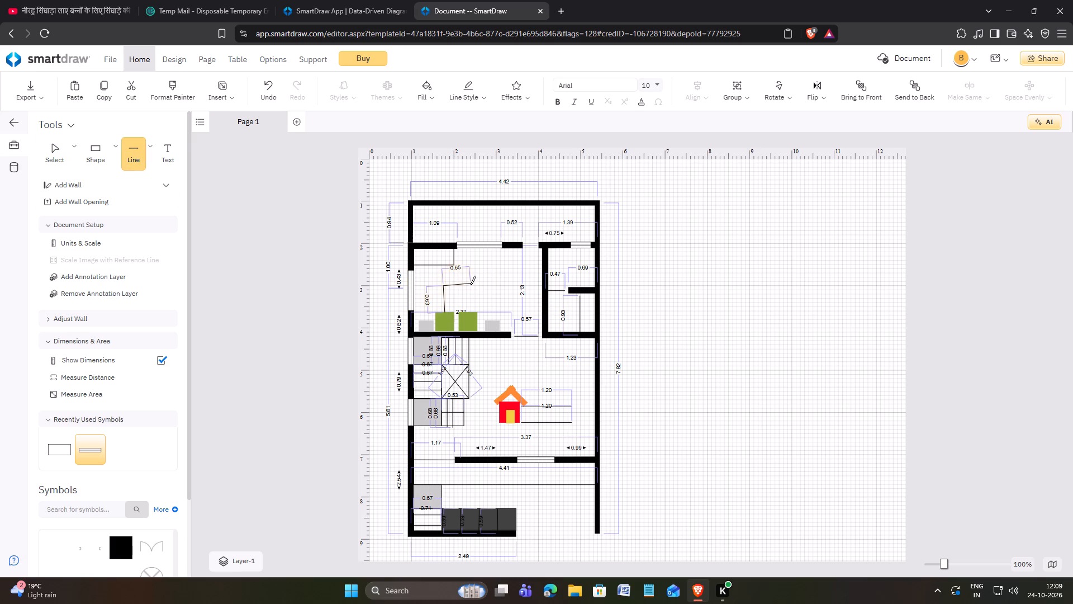
drag(471, 284, 471, 313)
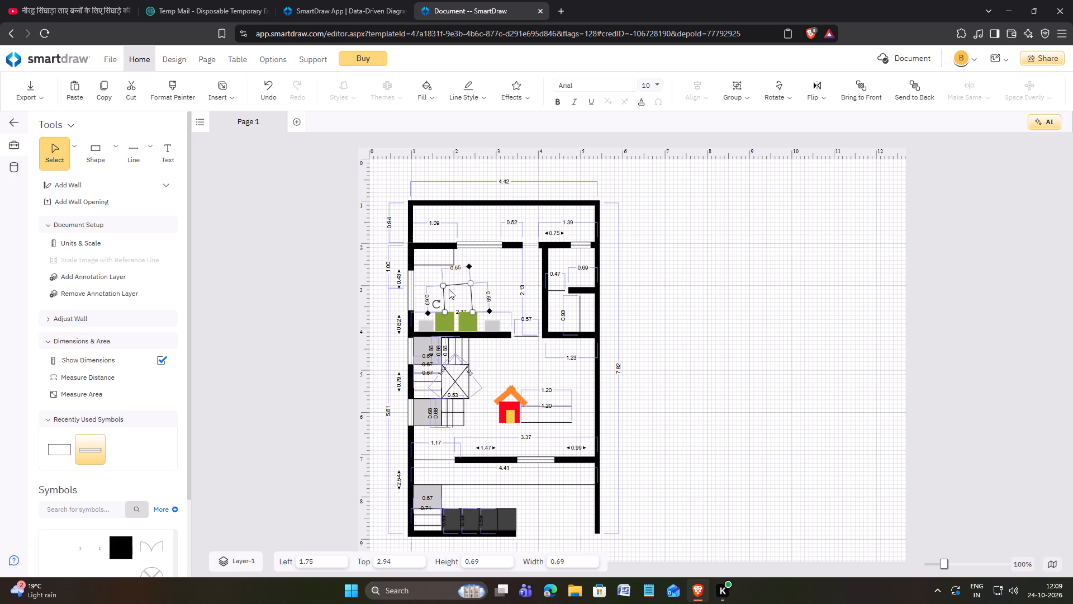
Square up the two upper corners of the three-line box, making it about 0.66 wide and 0.63 high.
click(471, 283)
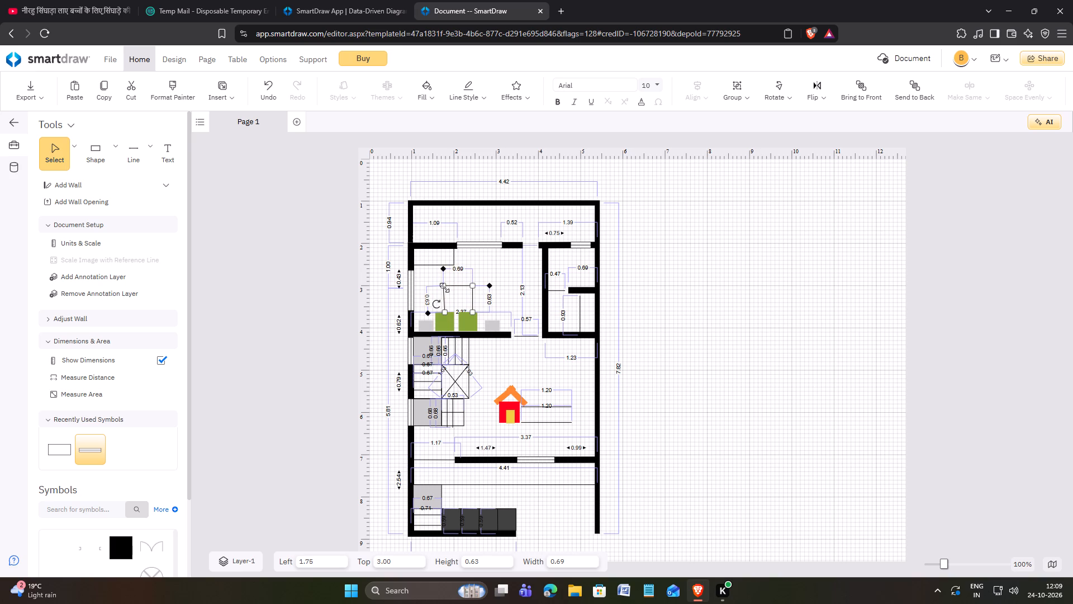
click(444, 287)
click(672, 282)
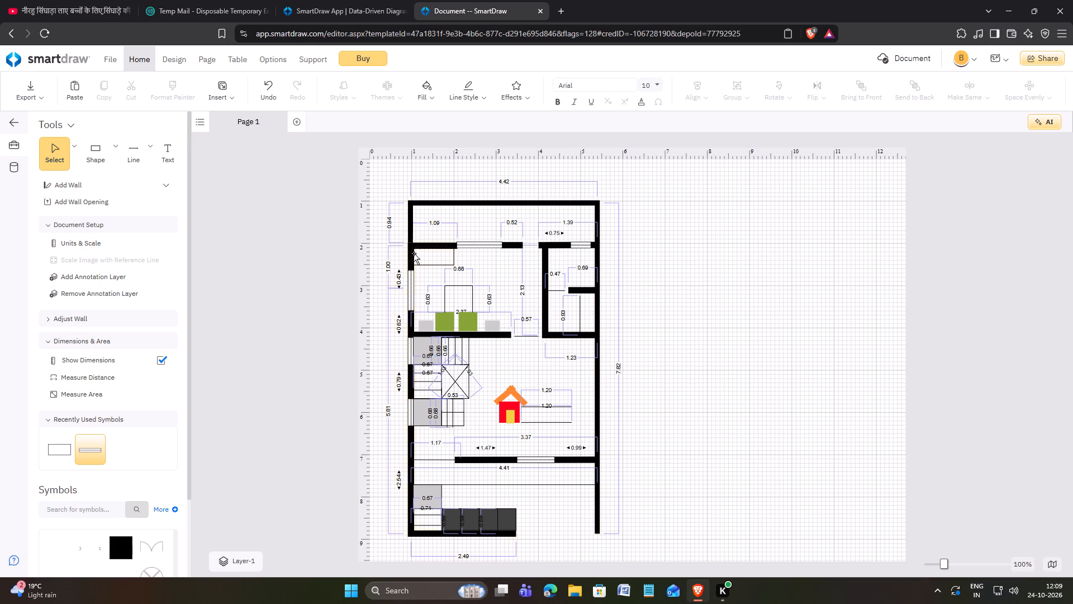
Fill the empty rectangle in the upper corner of the room with the green rectangles with dark gray.
click(431, 265)
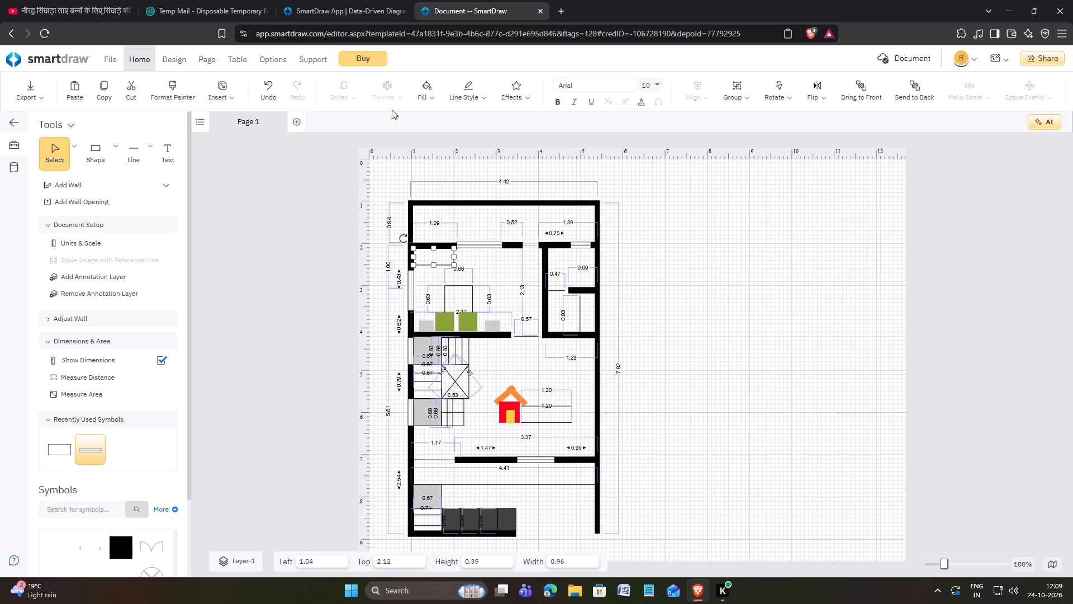
click(423, 97)
click(426, 219)
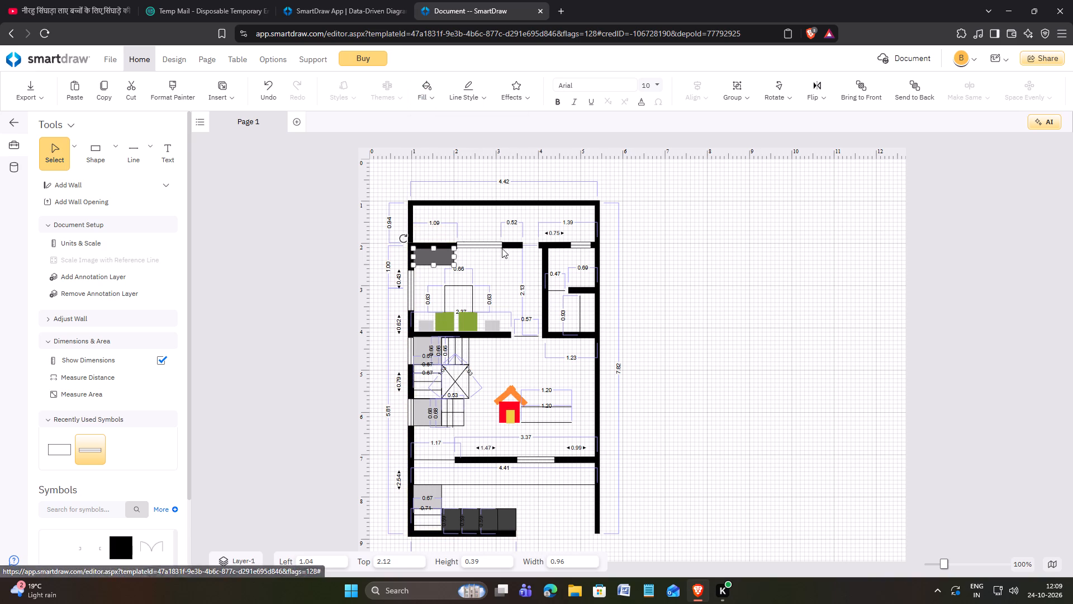
click(805, 386)
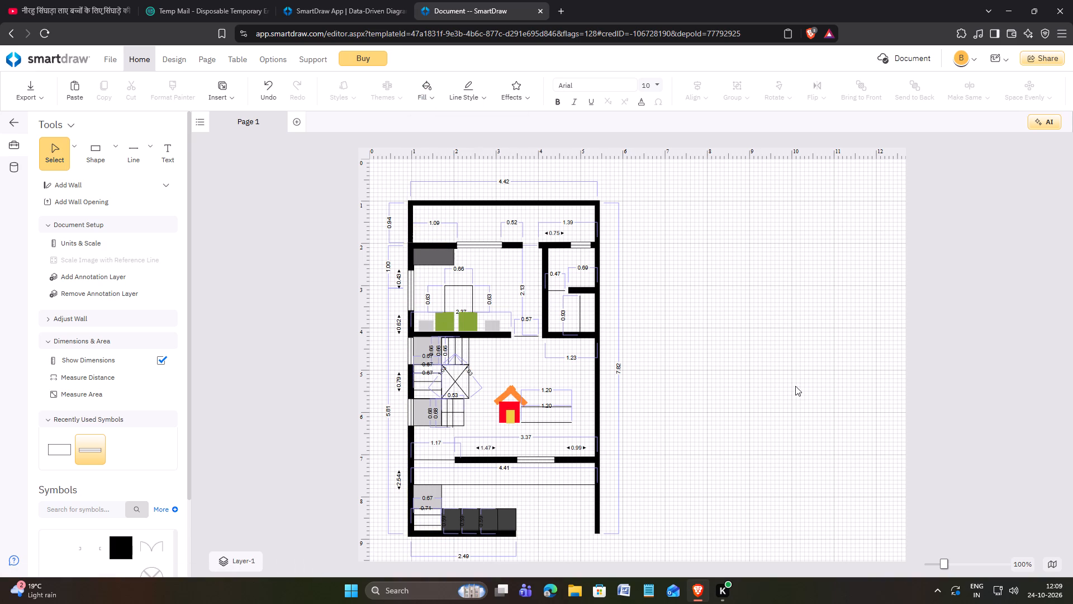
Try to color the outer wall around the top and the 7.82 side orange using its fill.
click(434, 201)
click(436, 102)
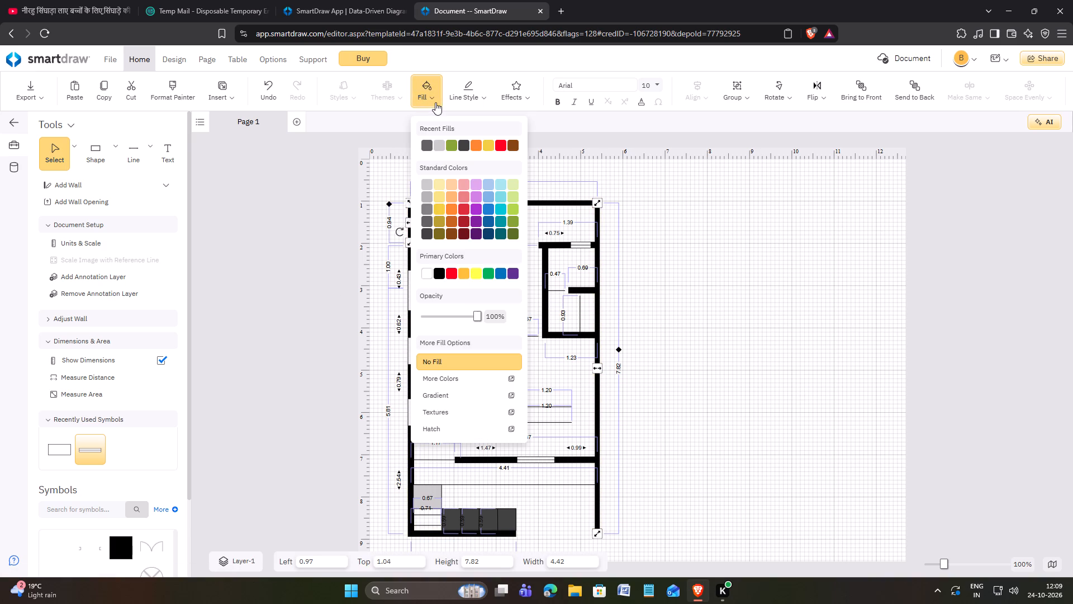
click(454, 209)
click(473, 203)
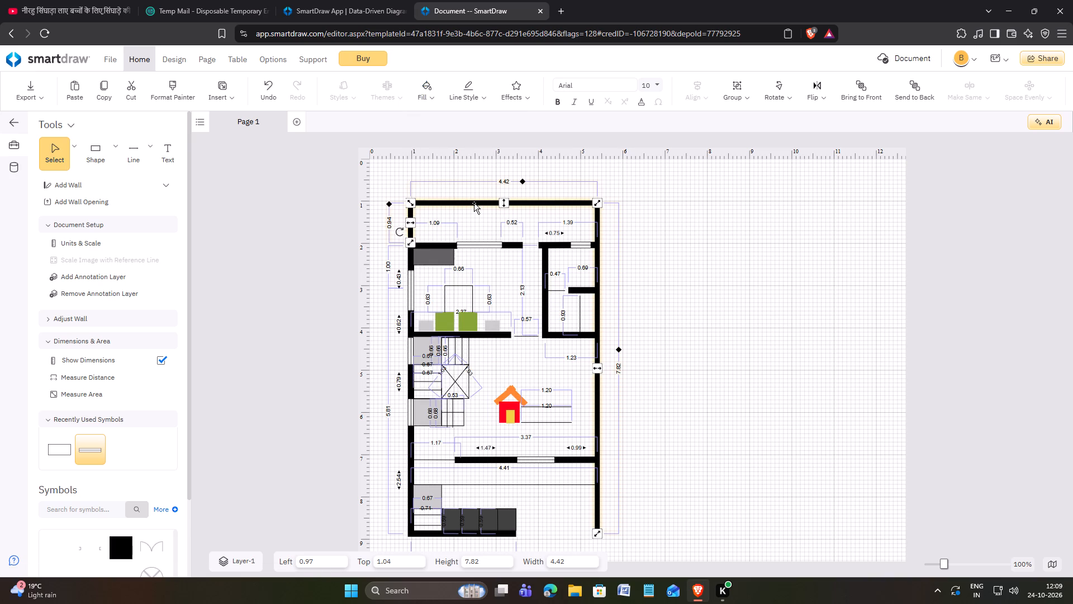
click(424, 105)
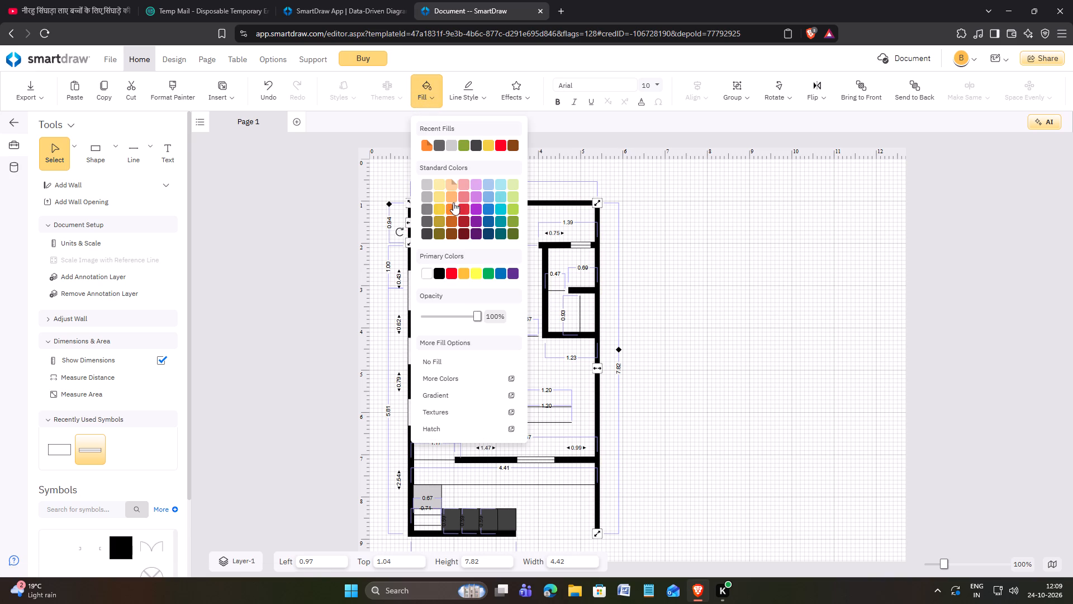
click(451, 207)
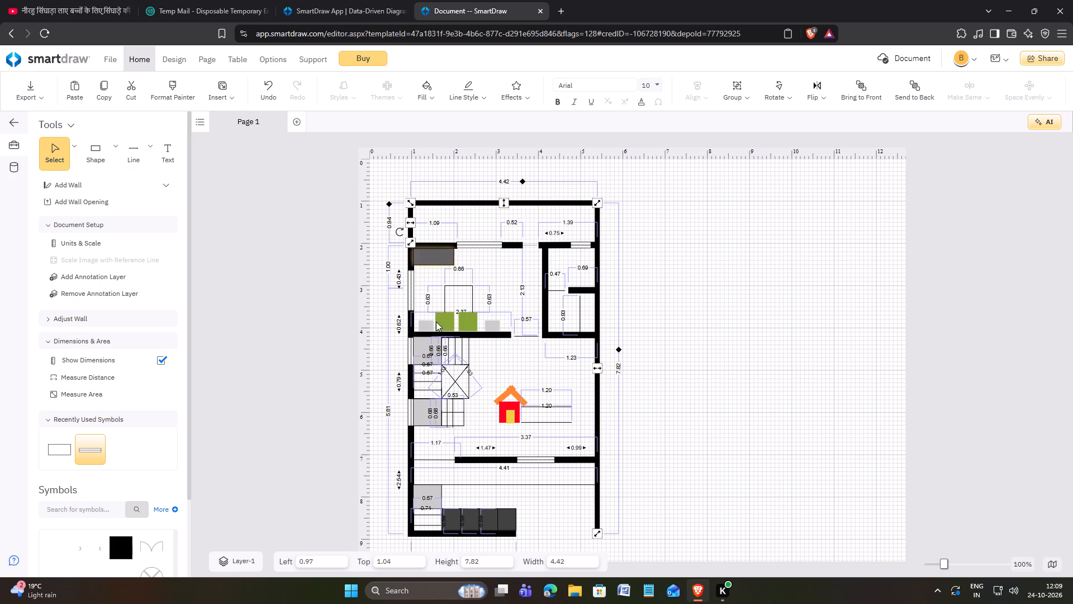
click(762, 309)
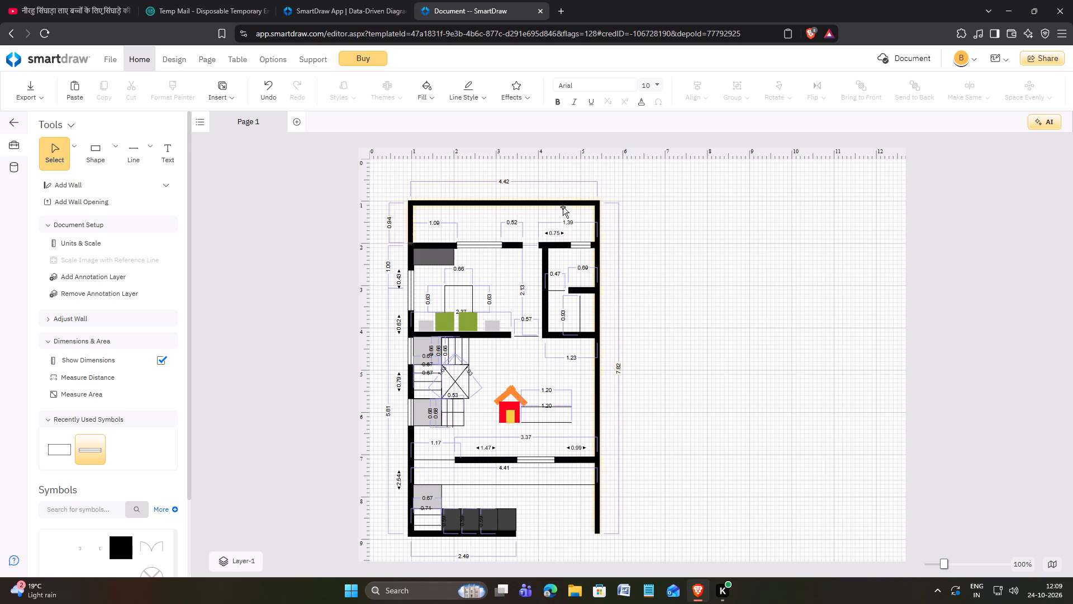
Change the line color of the outer wall around the top and the 7.82 side to orange.
click(566, 205)
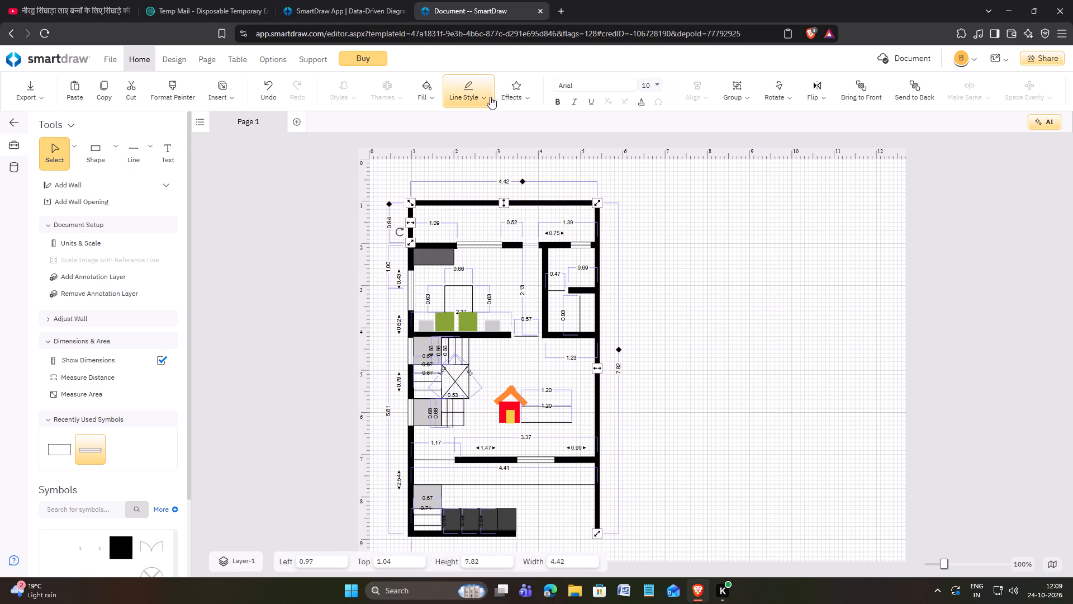
click(490, 97)
click(462, 242)
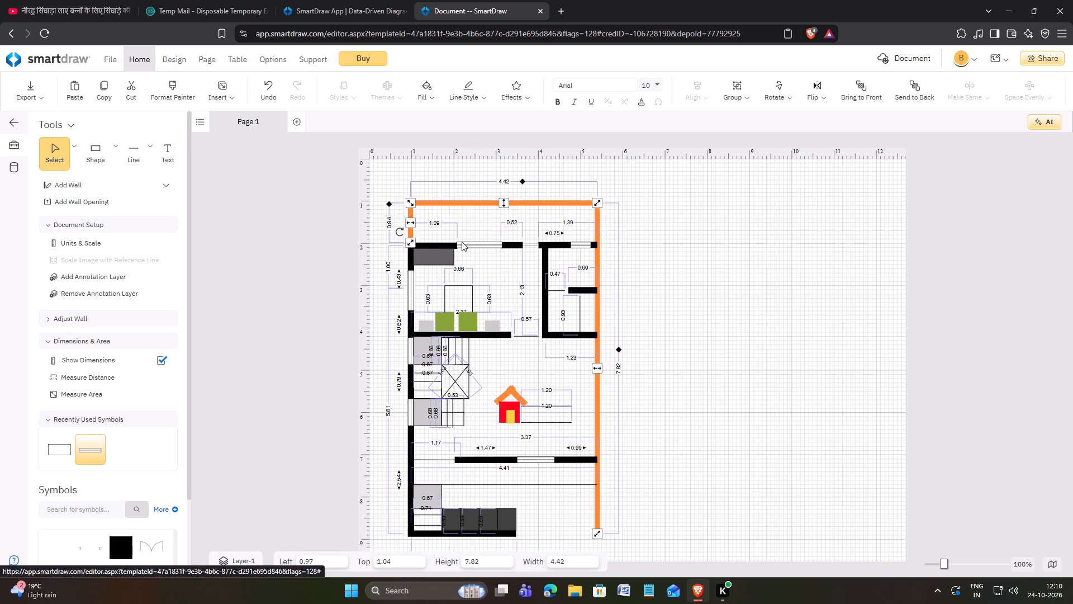
Color the outer wall along the stair side and bottom cyan, applying it to both fill and line.
click(411, 263)
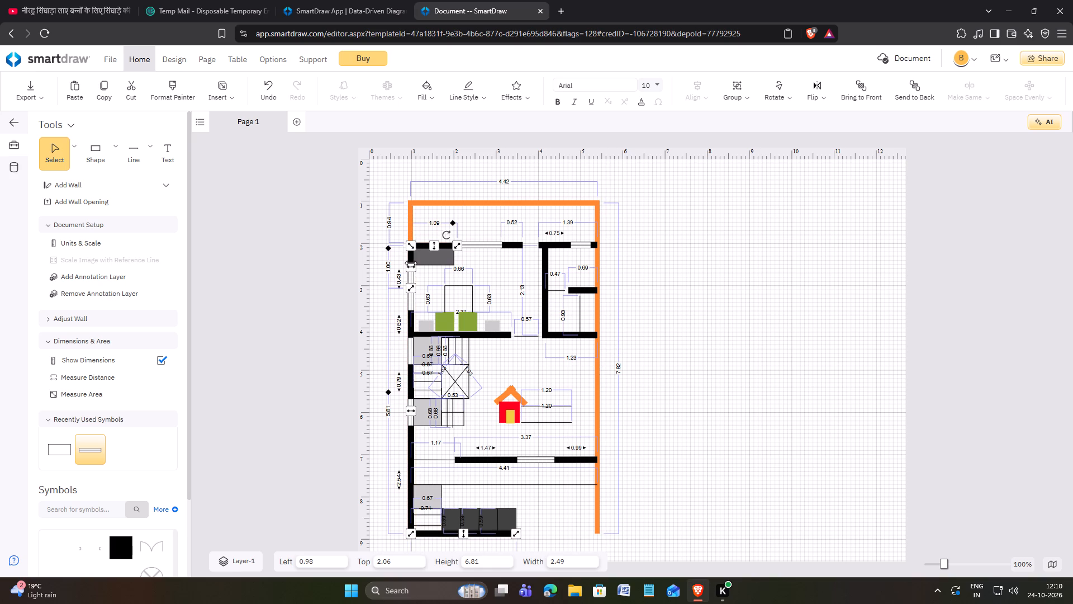
click(431, 102)
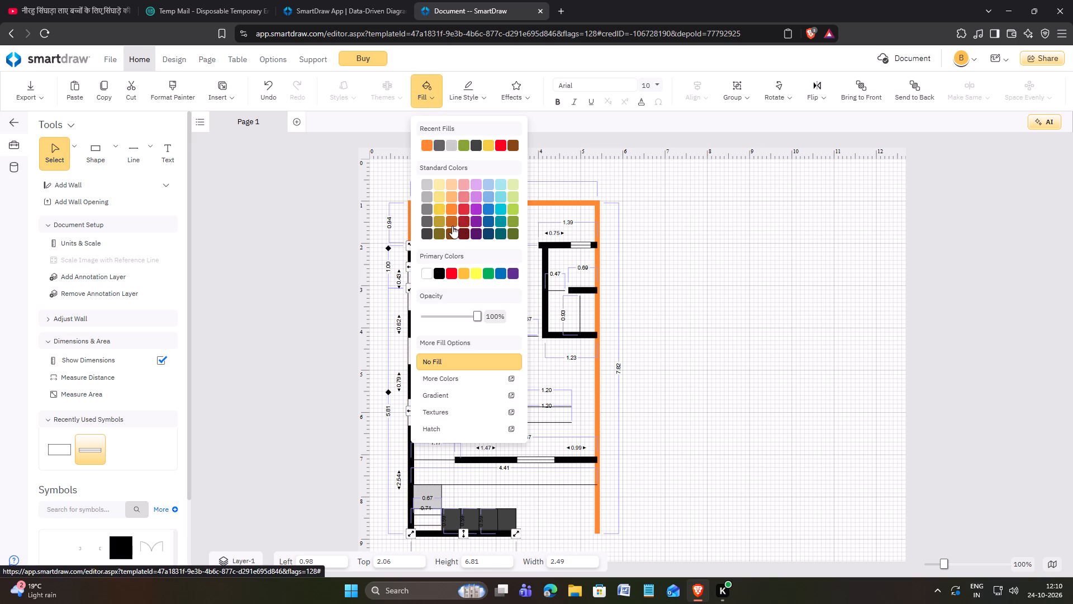
click(497, 209)
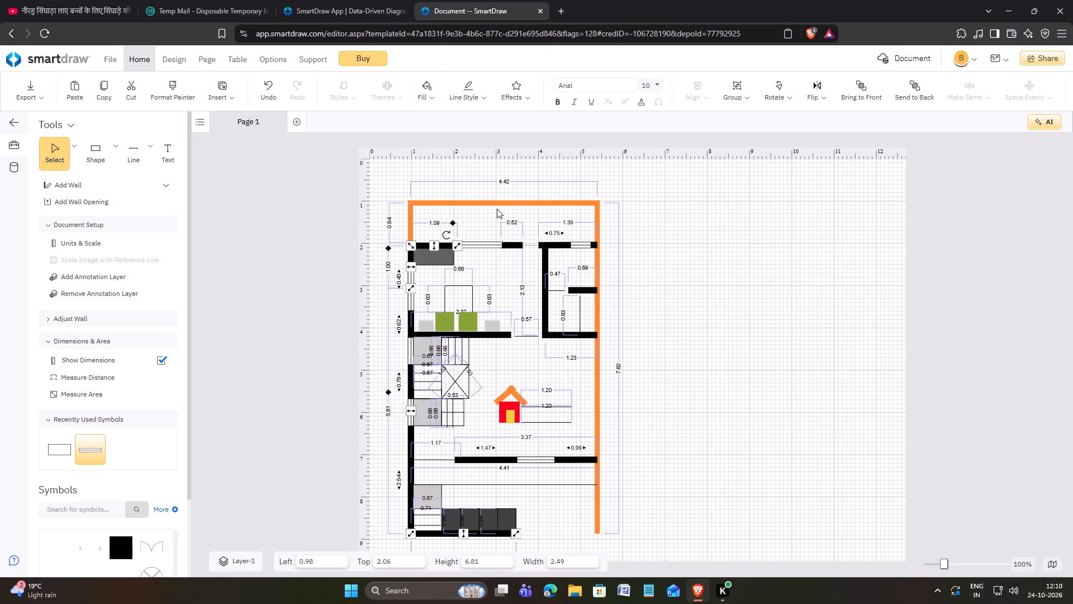
click(481, 95)
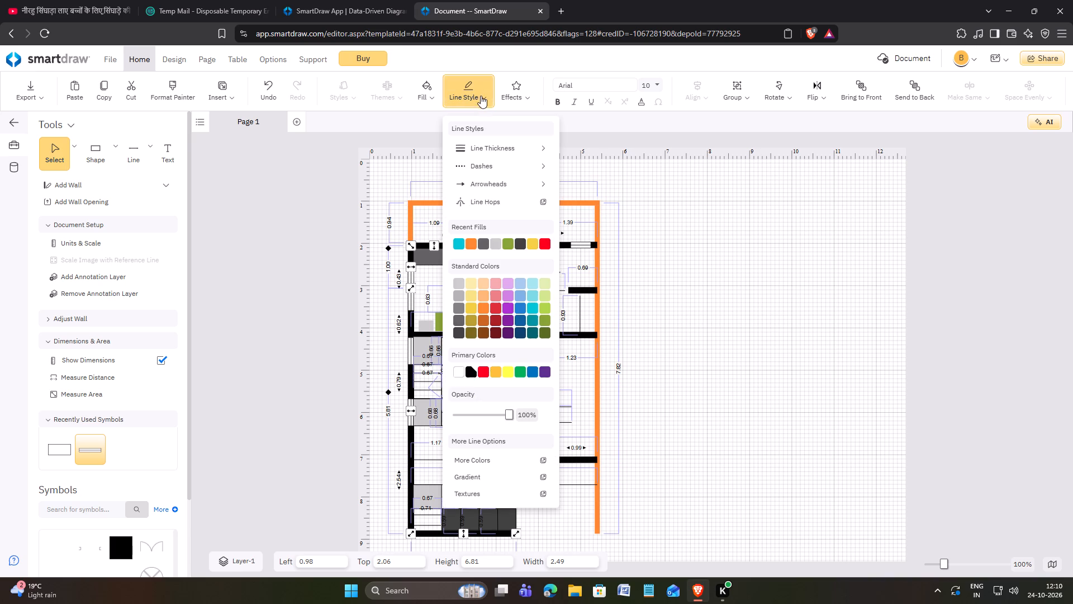
click(461, 246)
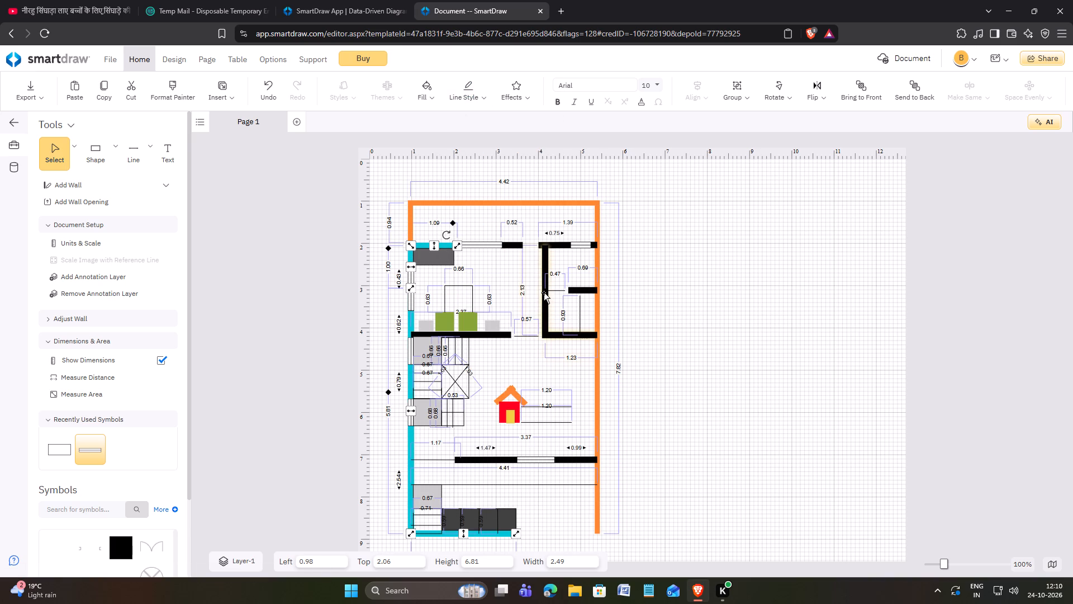
Change the line color of the small room's L-shaped wall to purple and its 1.39 top wall to dark blue.
click(544, 295)
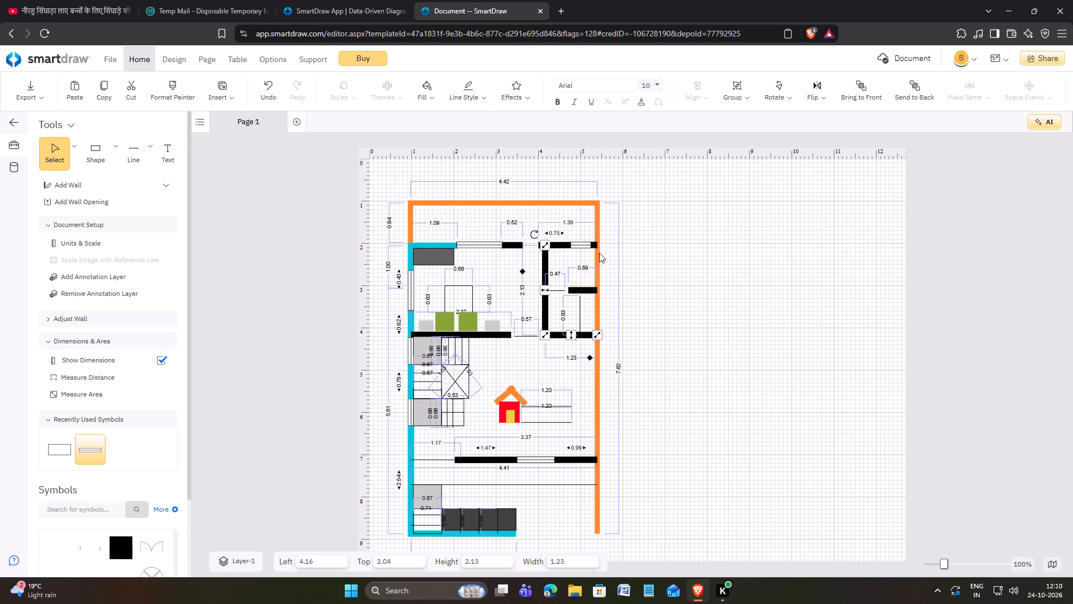
click(467, 103)
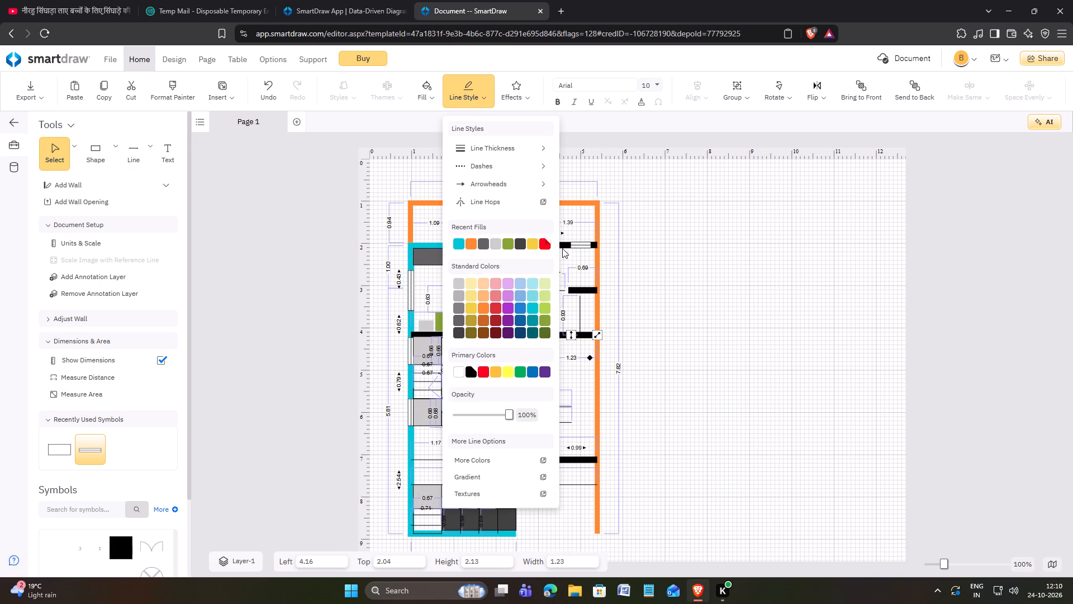
click(508, 319)
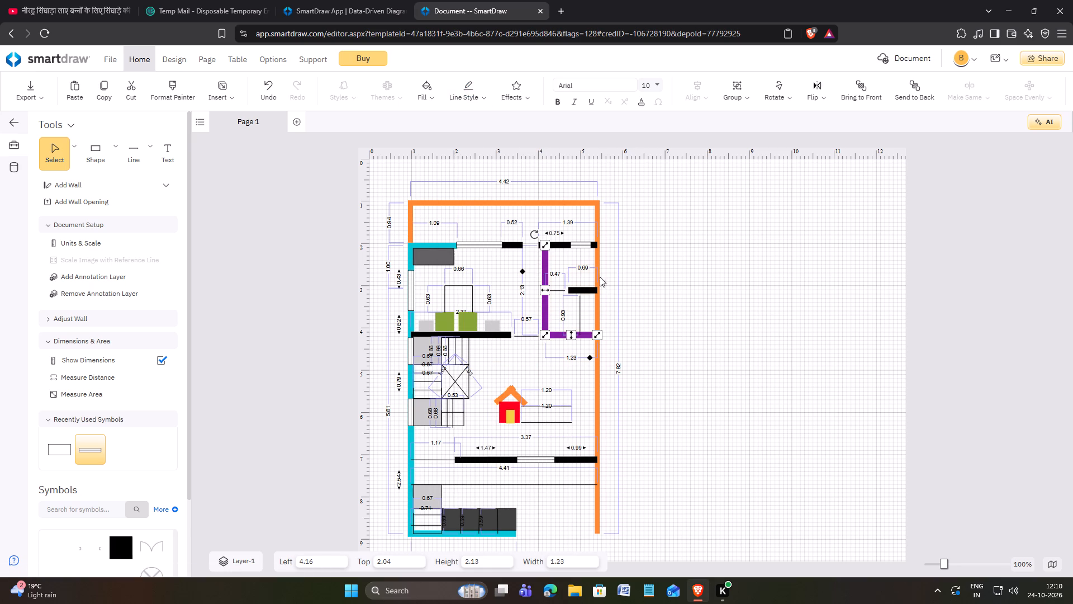
click(557, 244)
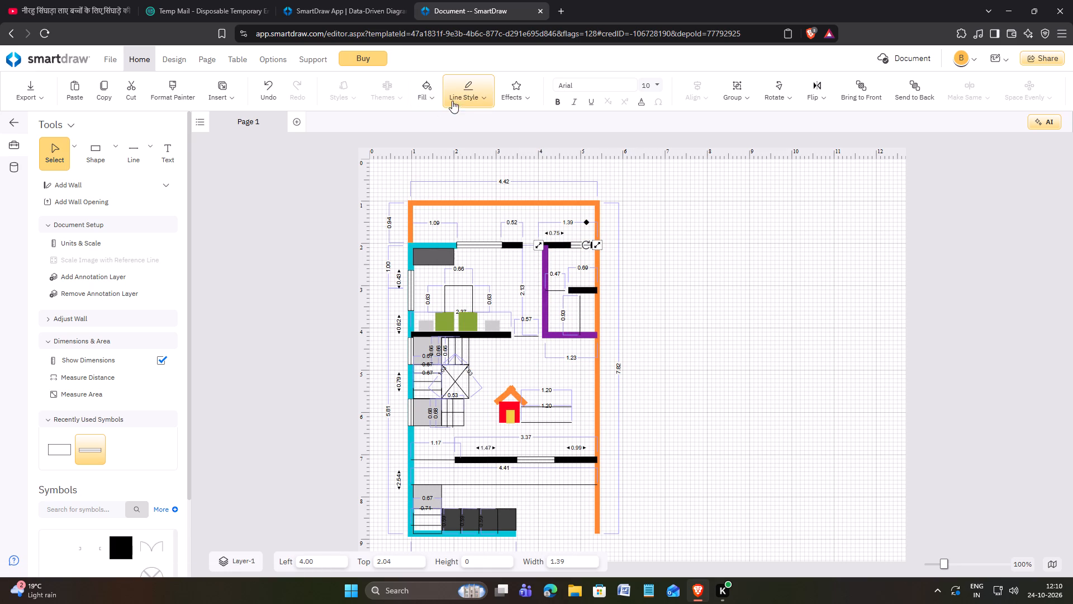
click(470, 100)
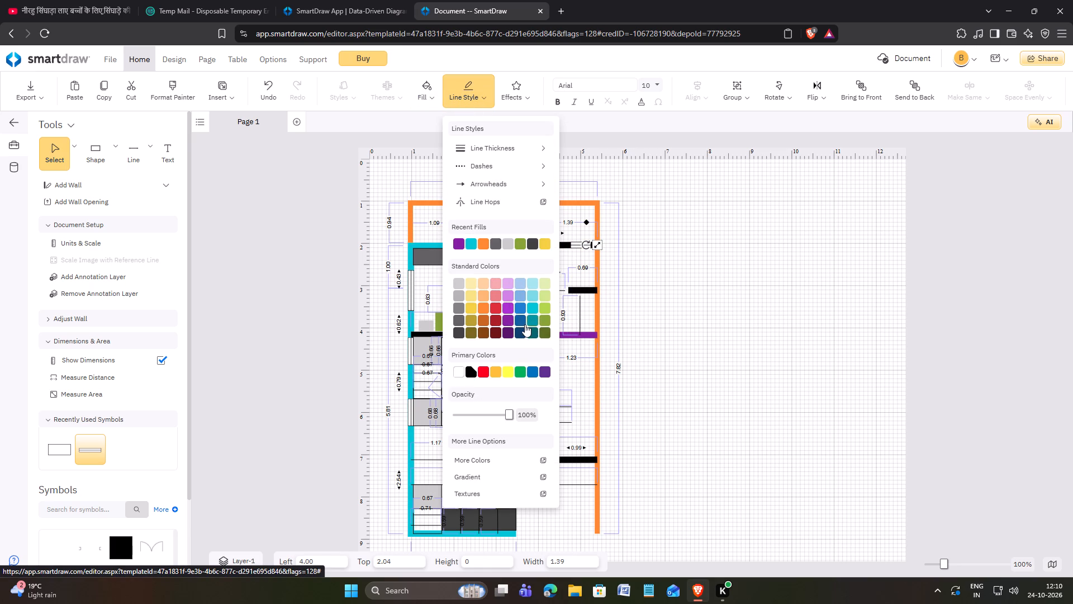
click(521, 324)
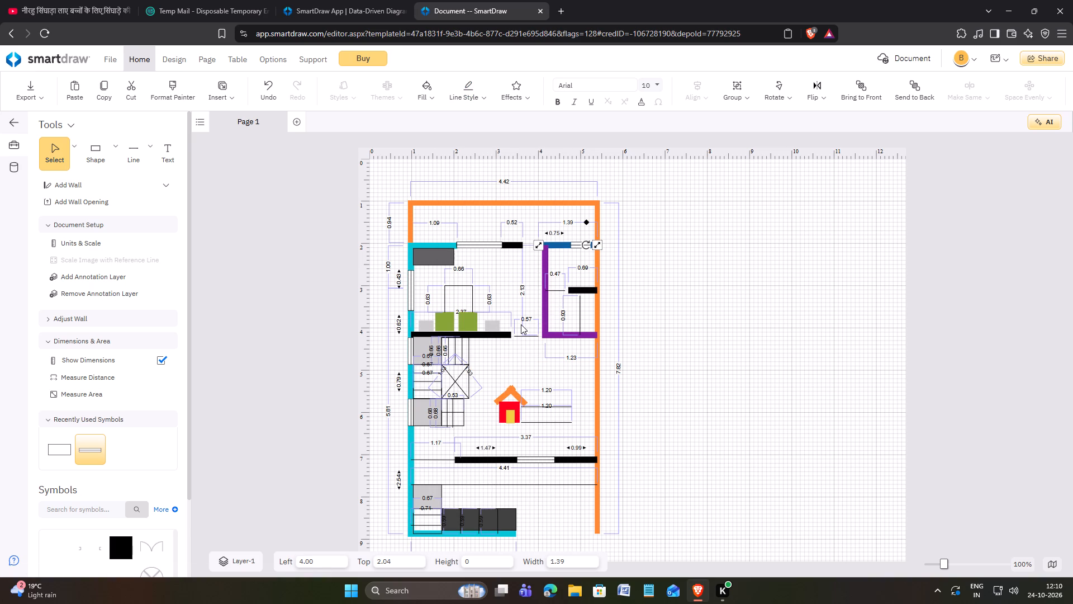
Change the line color of the small room's 0.69 divider and the short 0.52 top wall segment to brown.
click(579, 291)
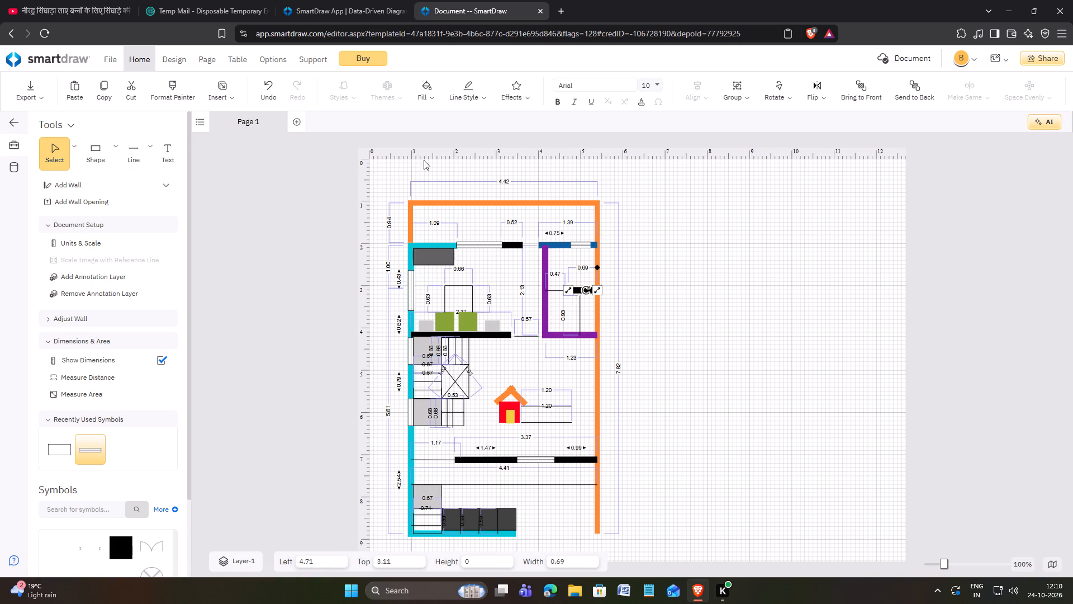
click(465, 99)
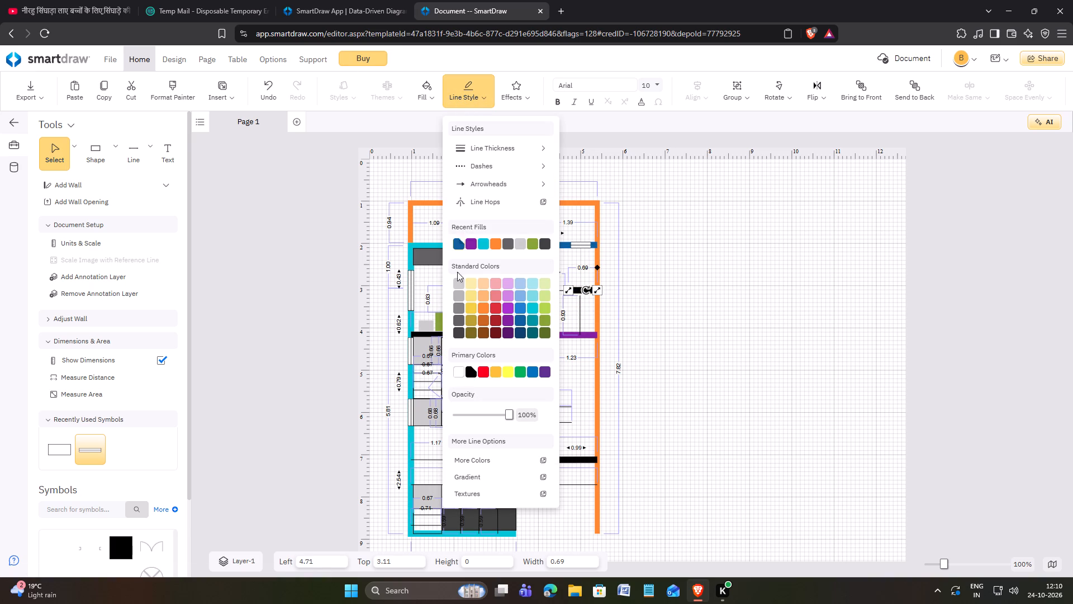
click(483, 330)
click(507, 245)
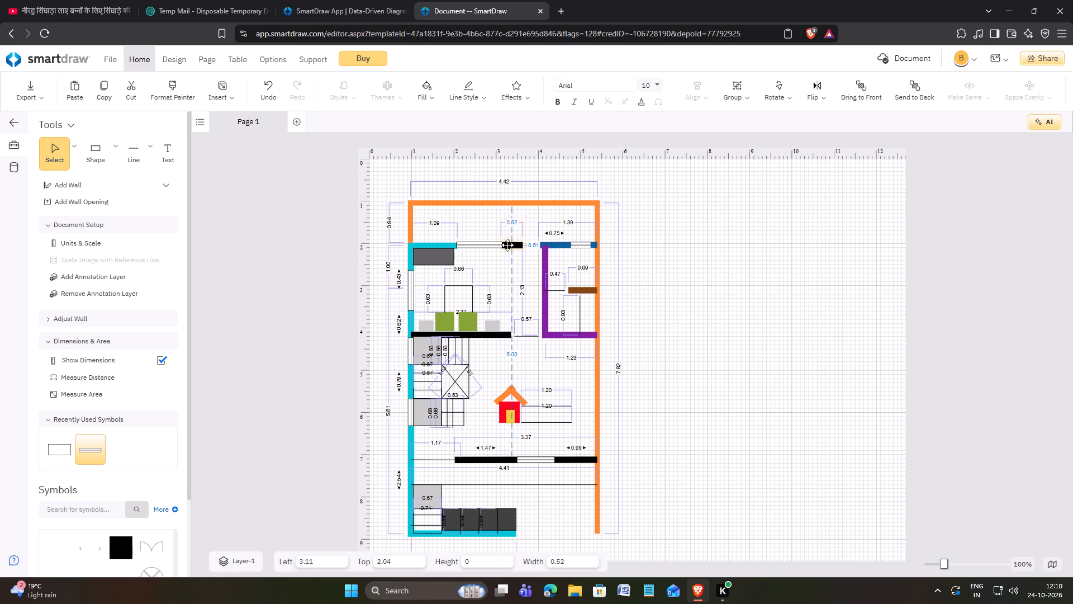
click(482, 103)
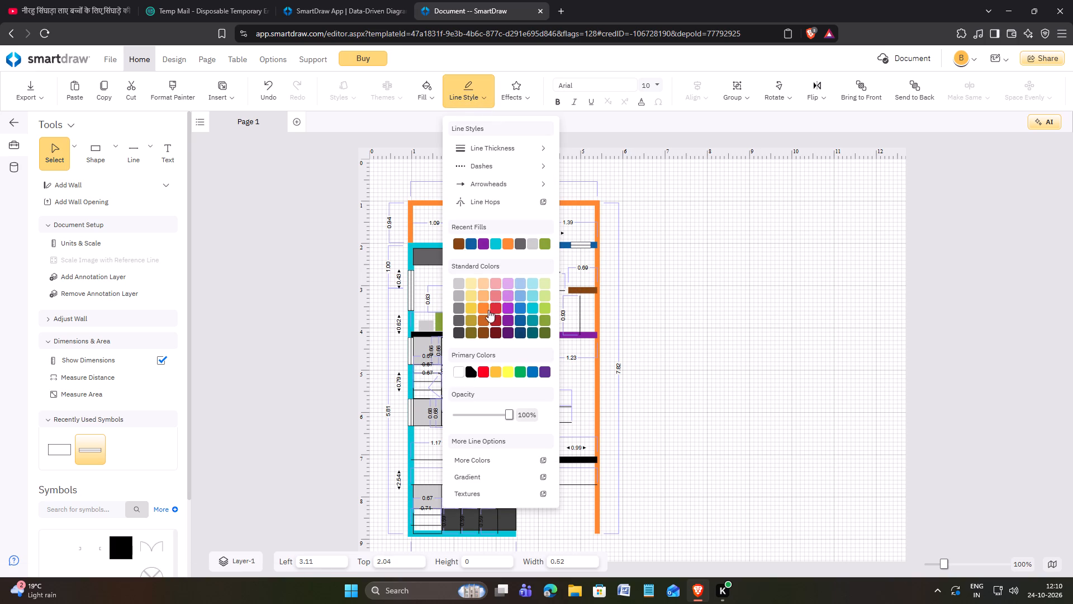
click(484, 329)
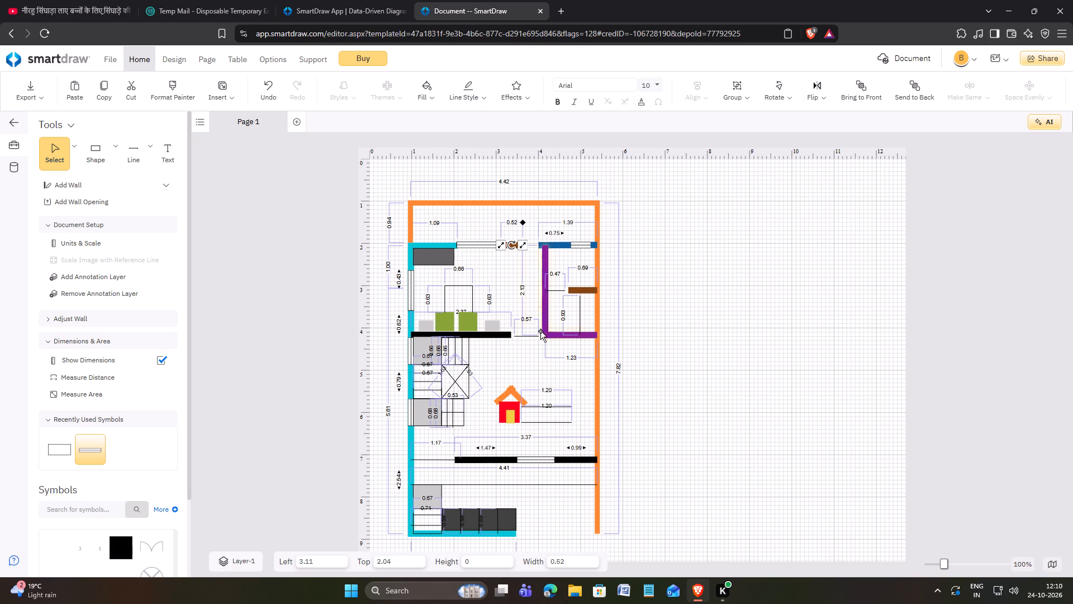
Change the line color of the wall below the green rectangles and the 3.37 wall below the house figure to red.
click(504, 336)
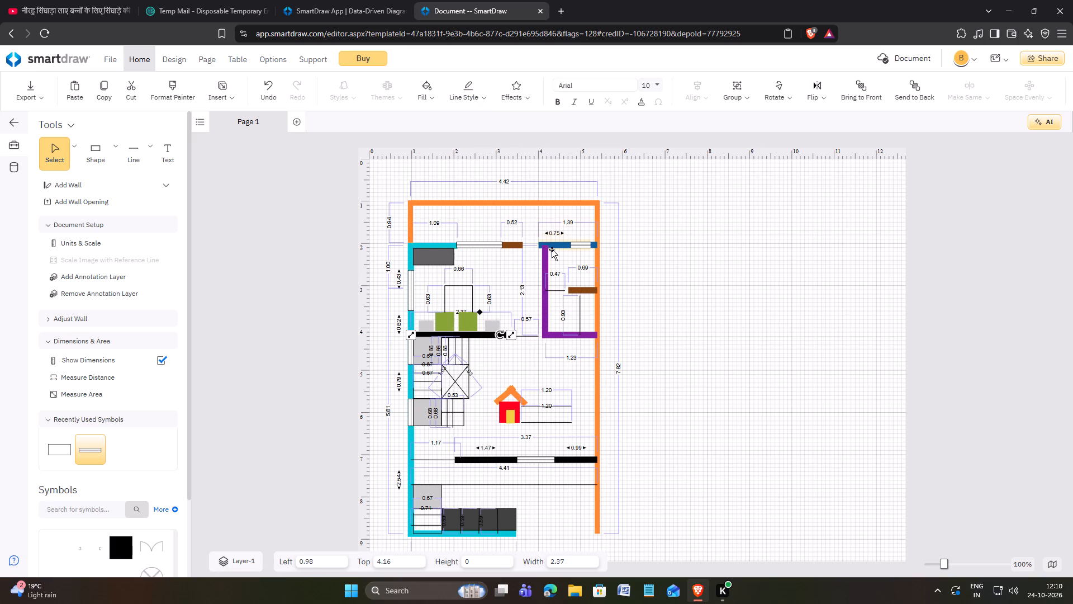
click(481, 100)
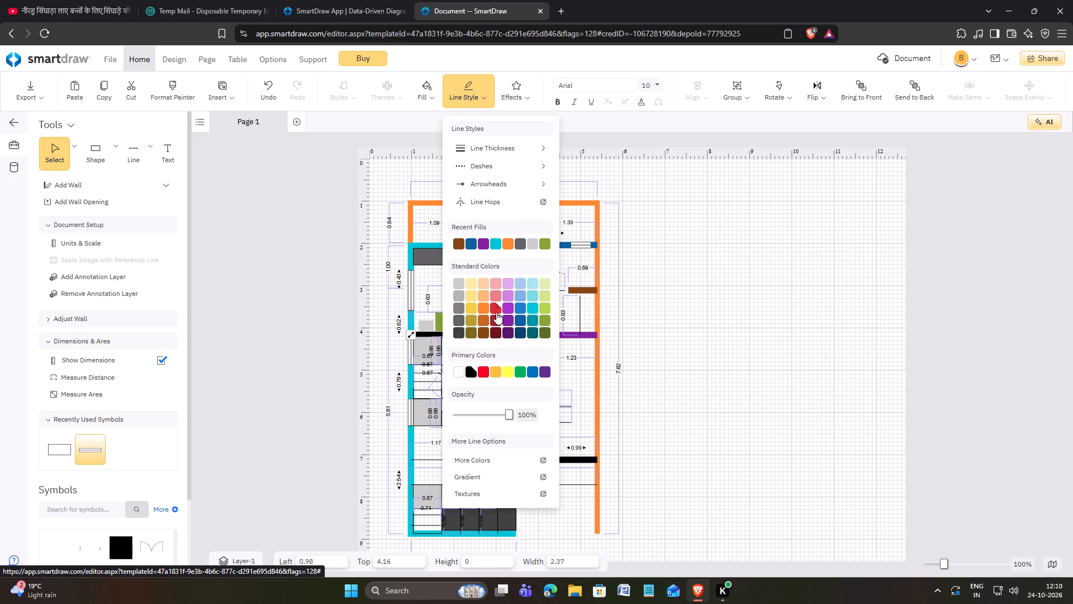
click(496, 312)
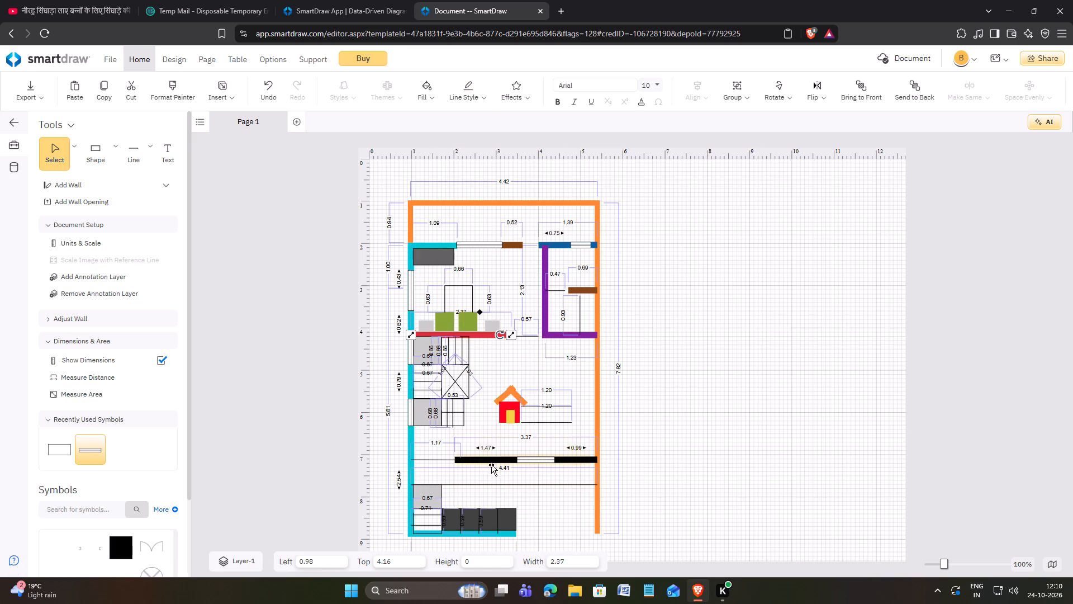
click(492, 461)
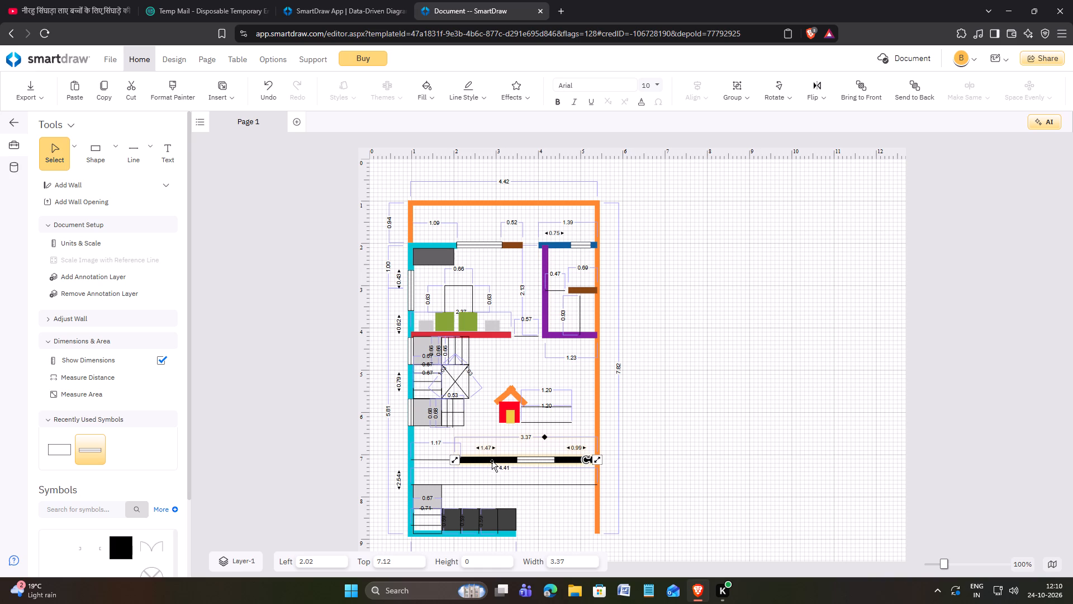
click(462, 102)
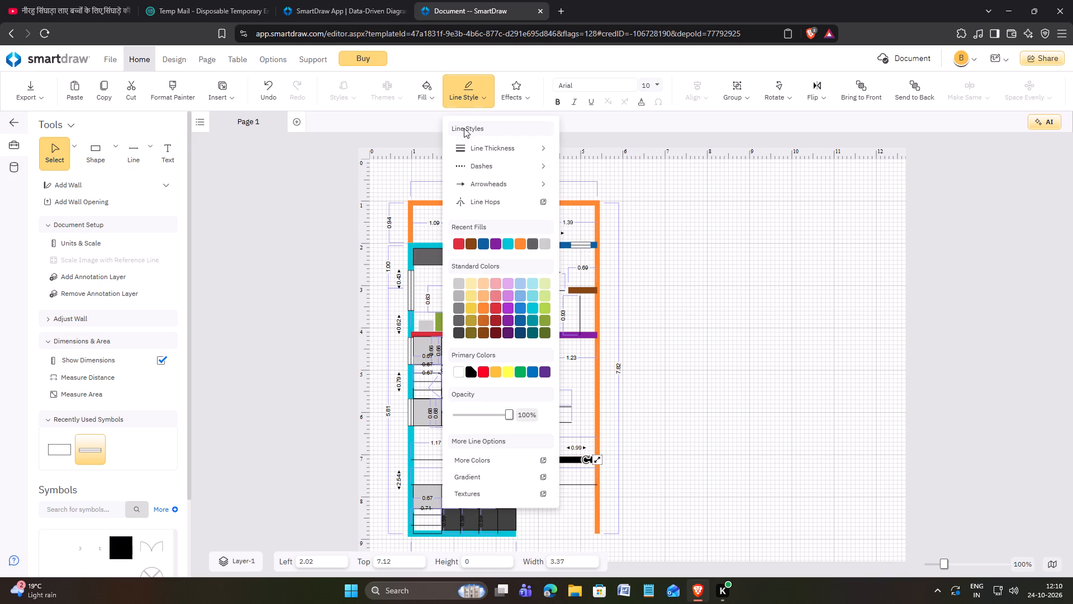
click(459, 242)
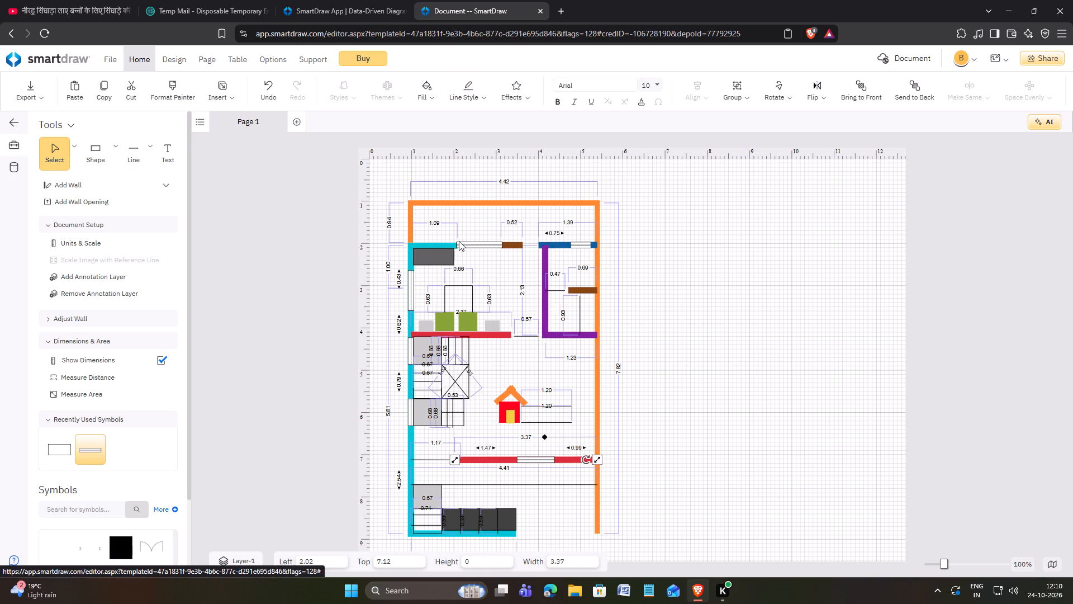
click(787, 304)
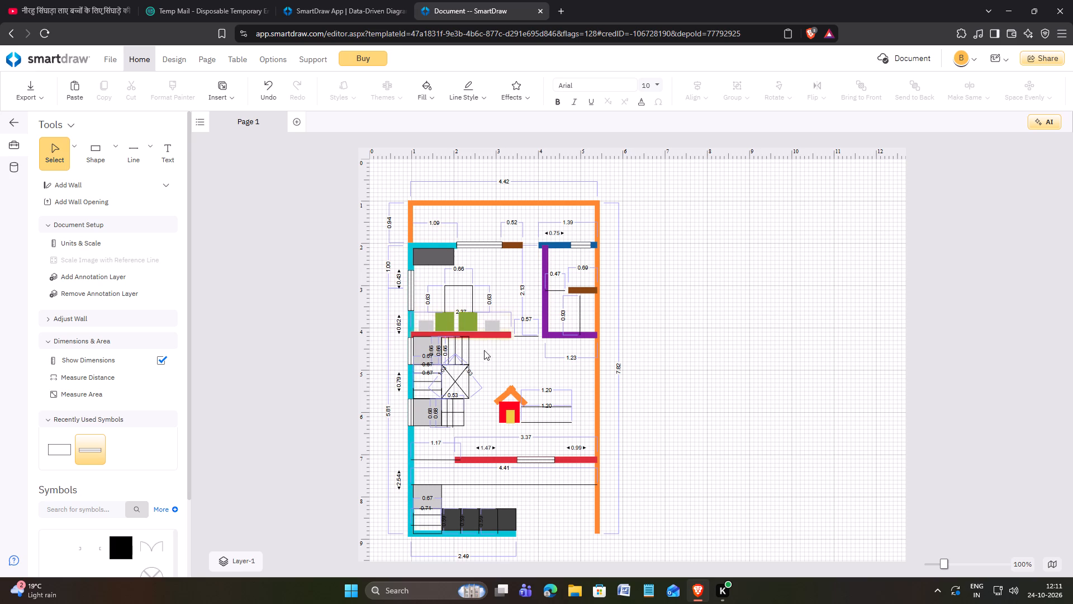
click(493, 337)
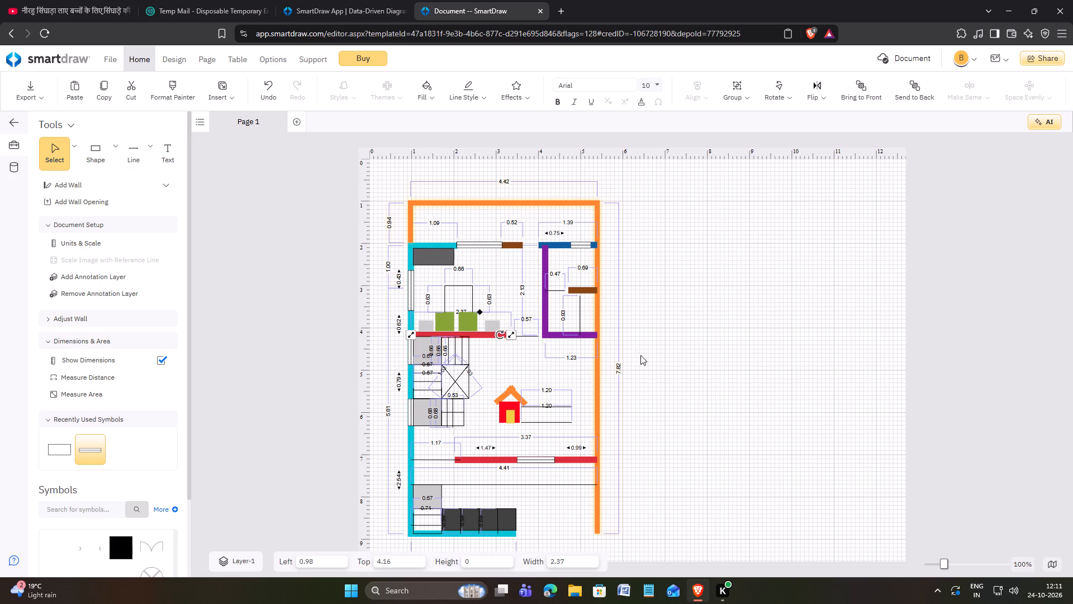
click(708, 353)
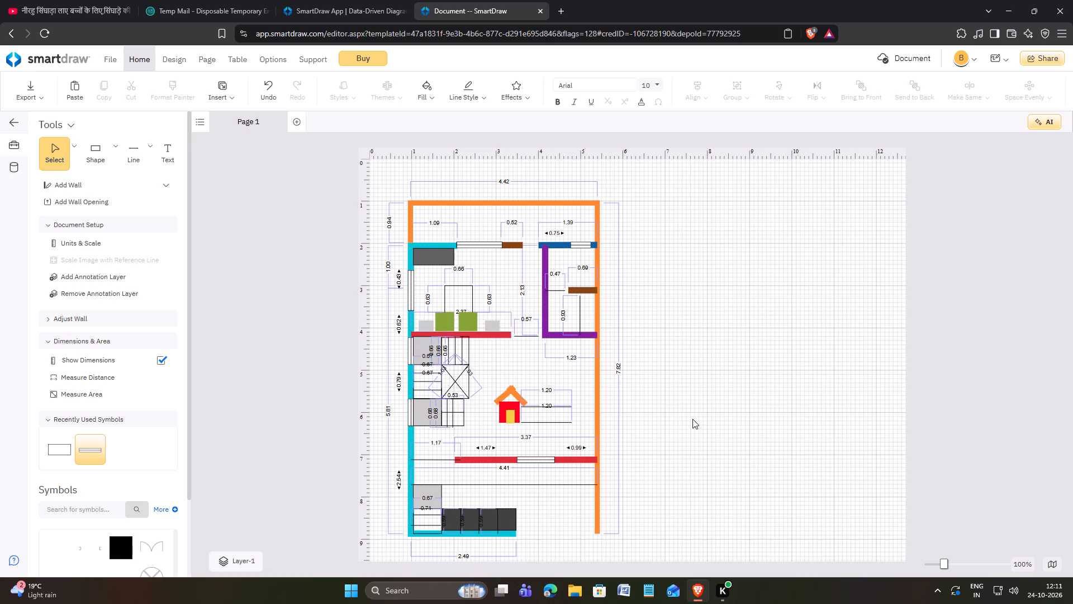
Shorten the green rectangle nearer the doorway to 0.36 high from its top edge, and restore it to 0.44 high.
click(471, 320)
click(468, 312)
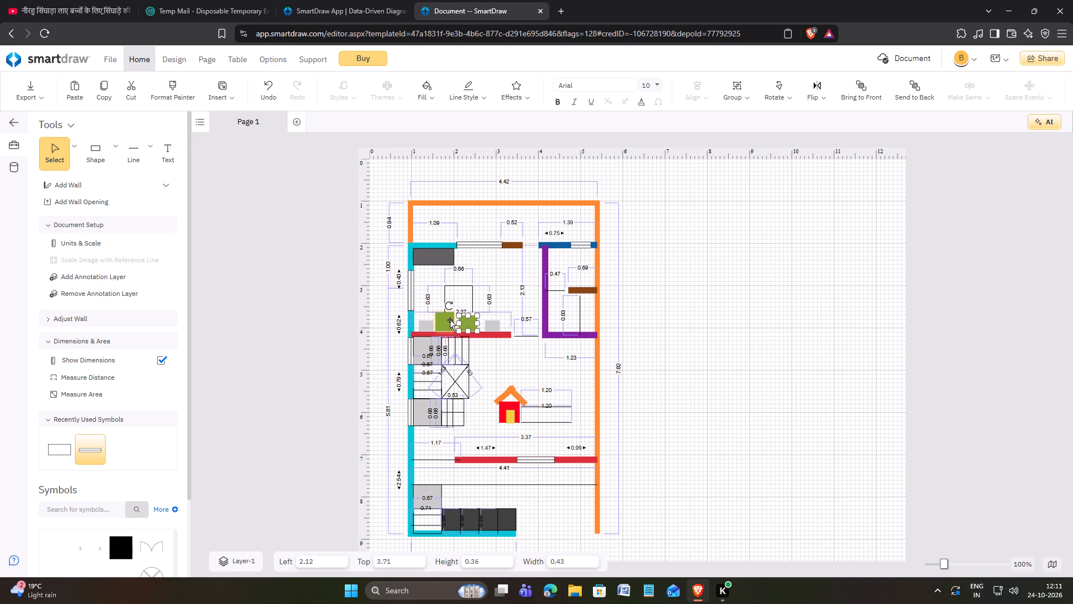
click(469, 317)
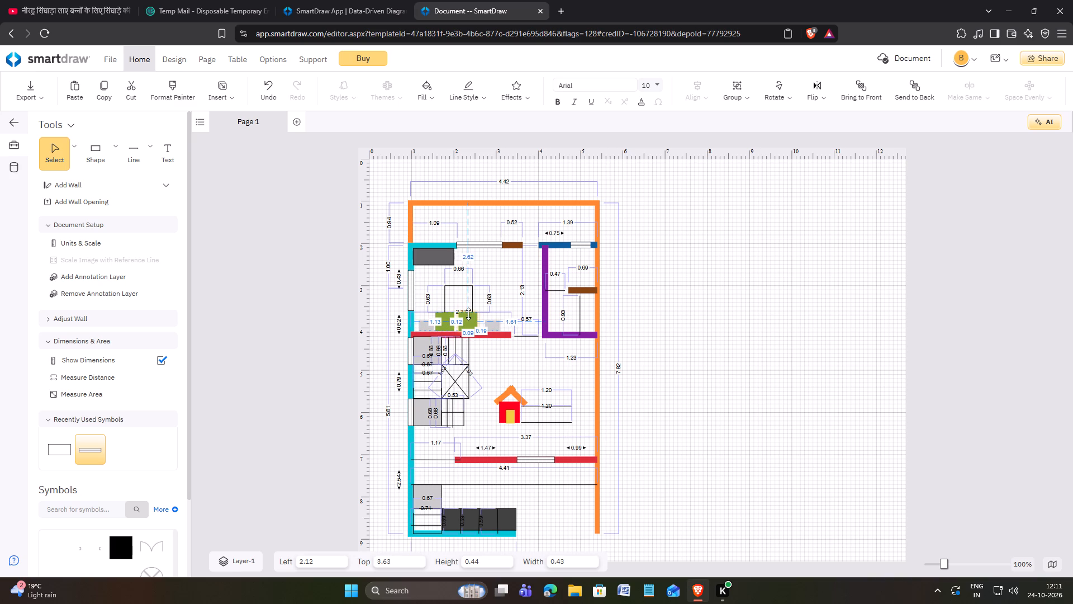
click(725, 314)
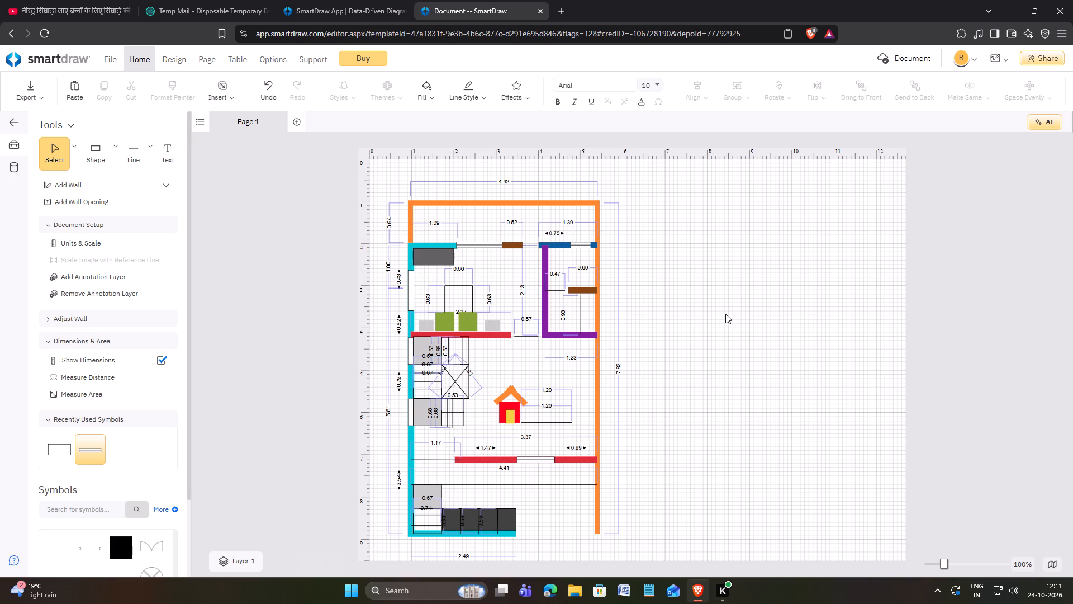